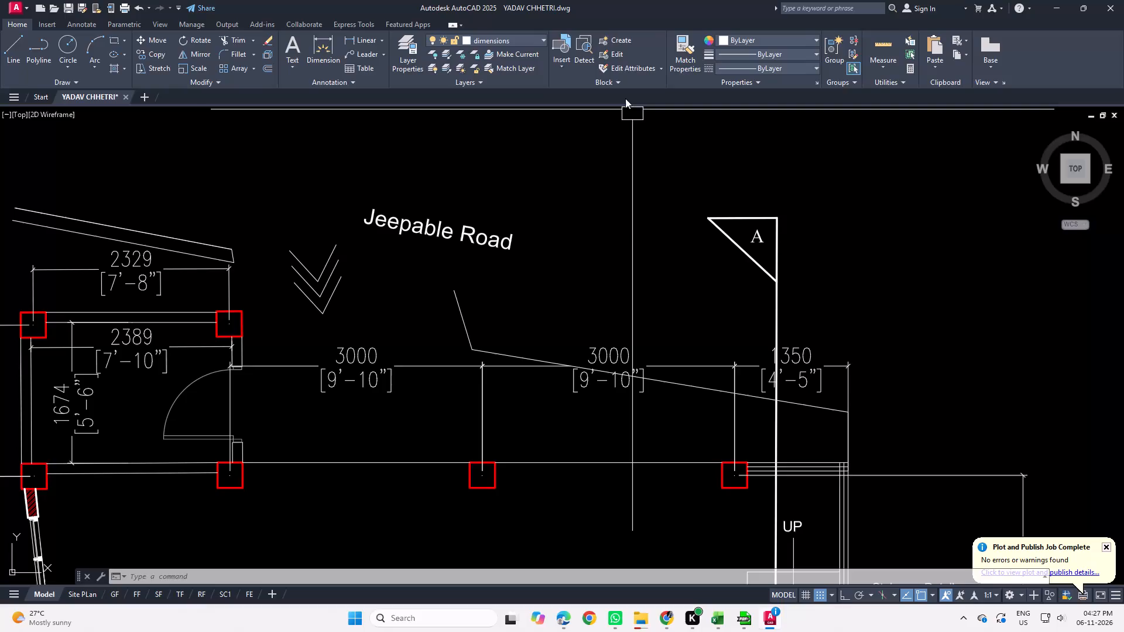
Switch to the RA Estimate 6.11.26 workbook in Excel and add a new blank worksheet after Sheet1.
click(708, 623)
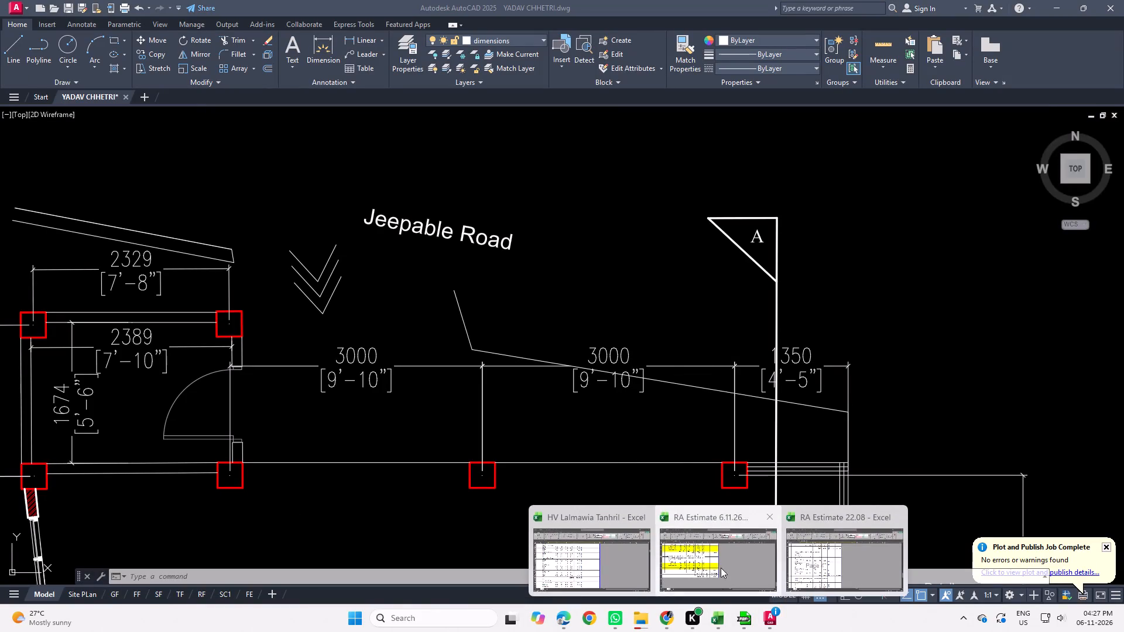
click(718, 548)
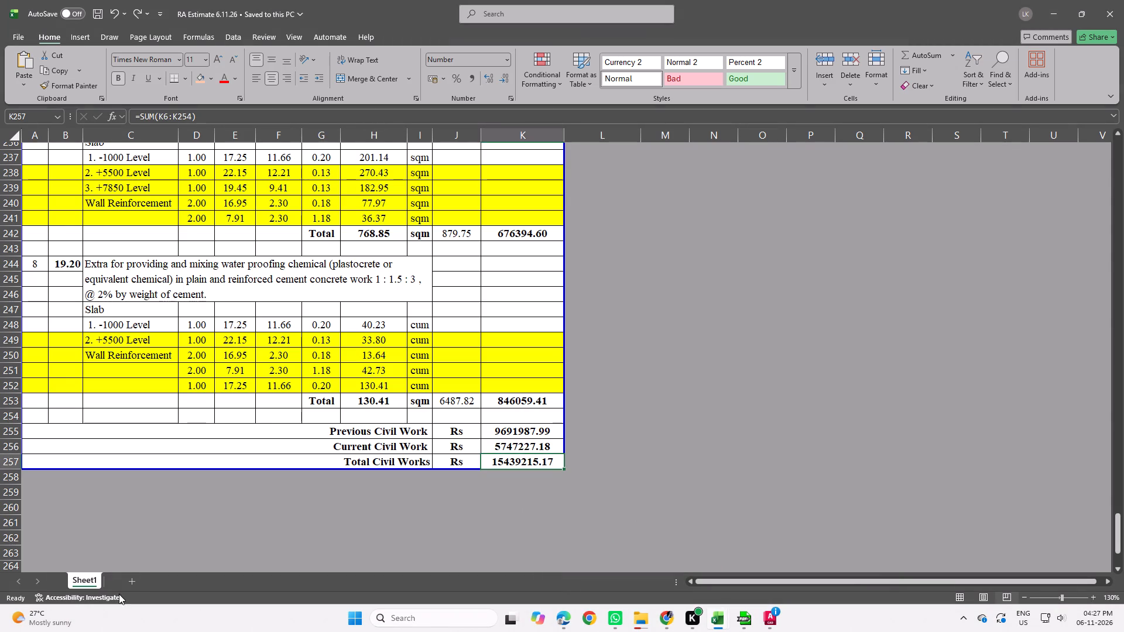
click(132, 579)
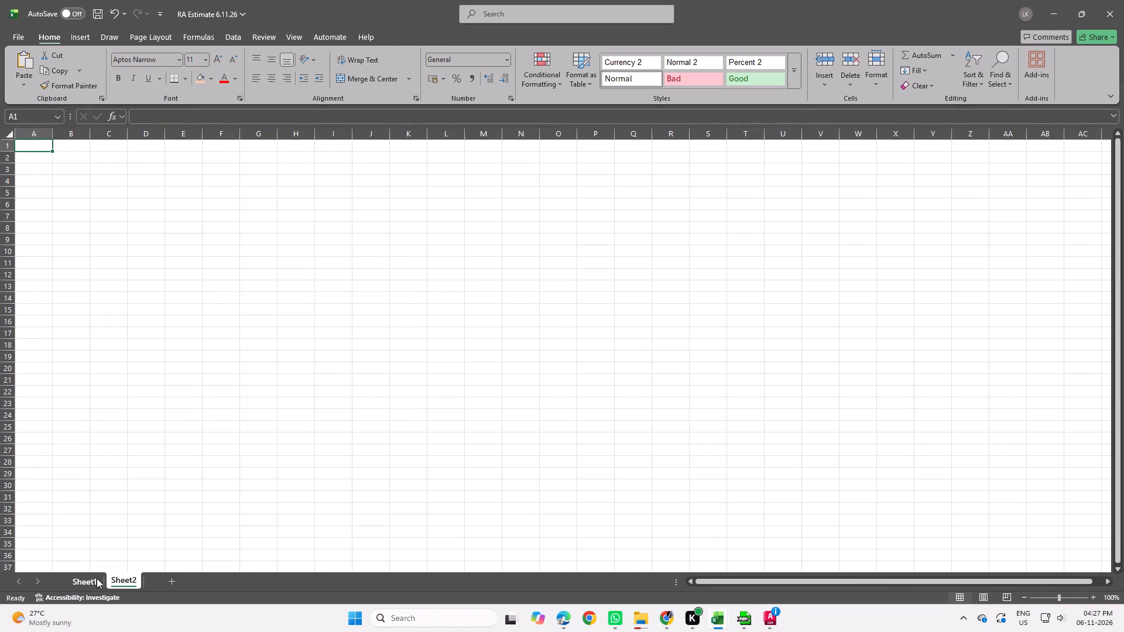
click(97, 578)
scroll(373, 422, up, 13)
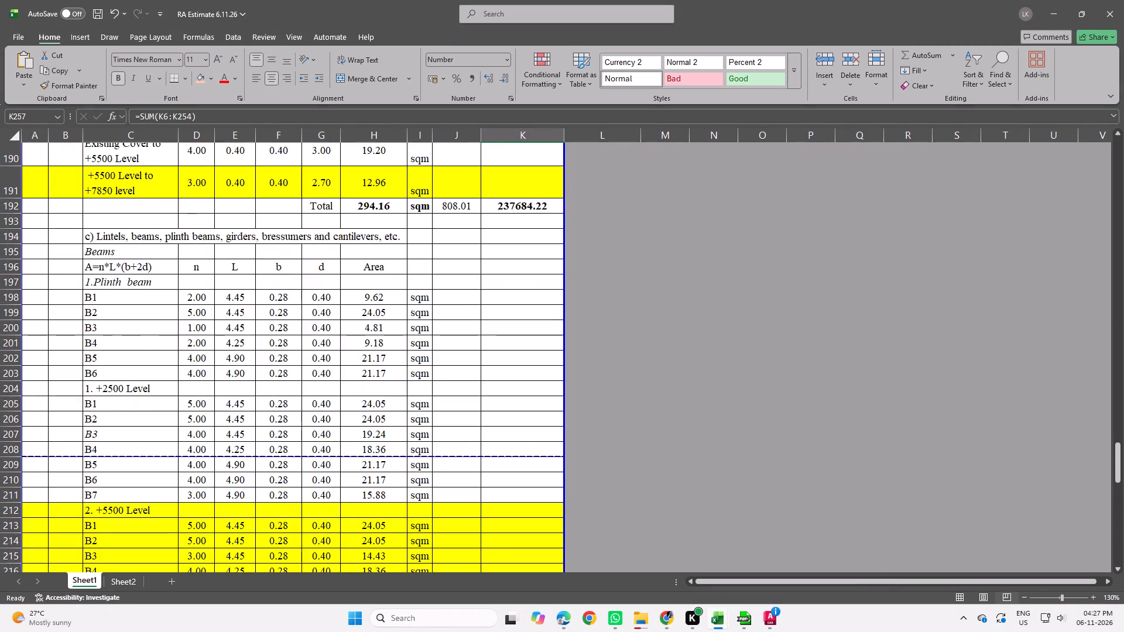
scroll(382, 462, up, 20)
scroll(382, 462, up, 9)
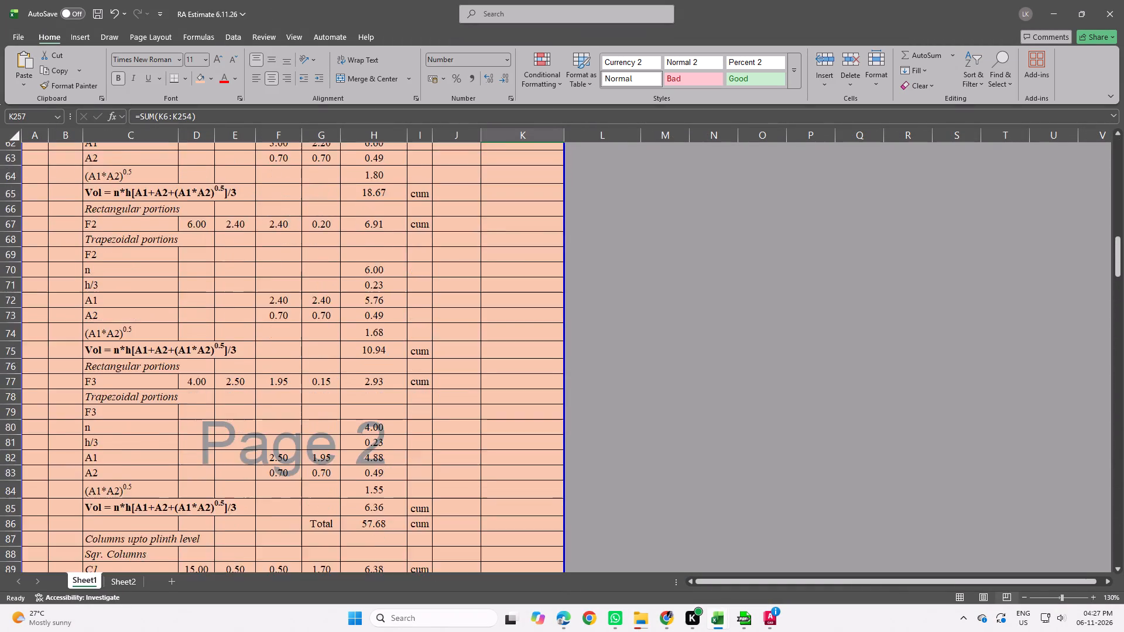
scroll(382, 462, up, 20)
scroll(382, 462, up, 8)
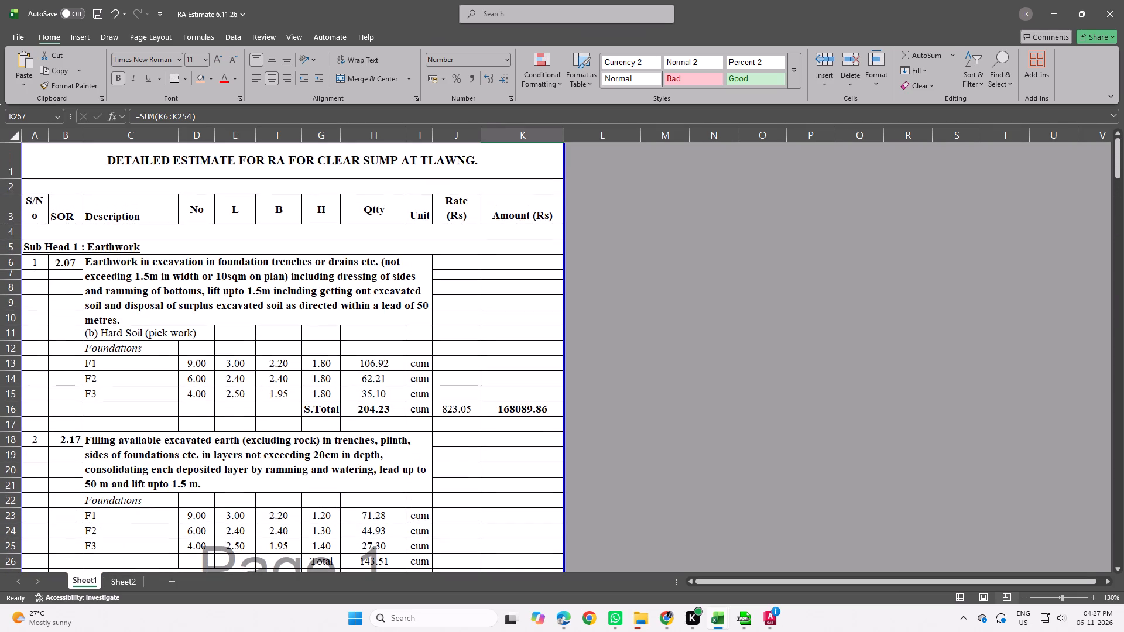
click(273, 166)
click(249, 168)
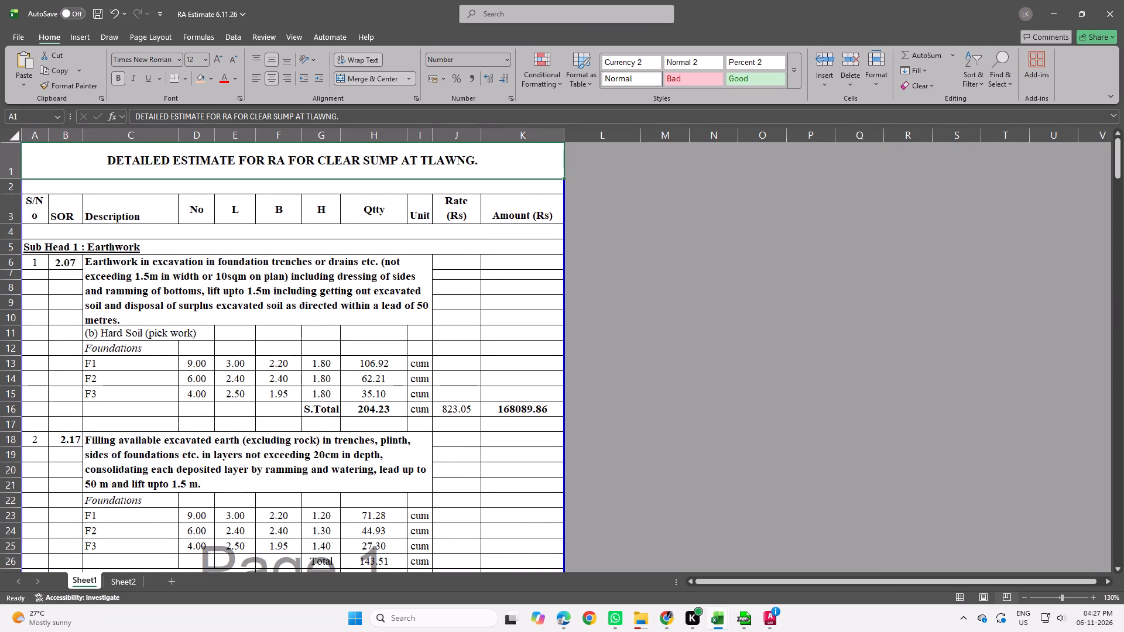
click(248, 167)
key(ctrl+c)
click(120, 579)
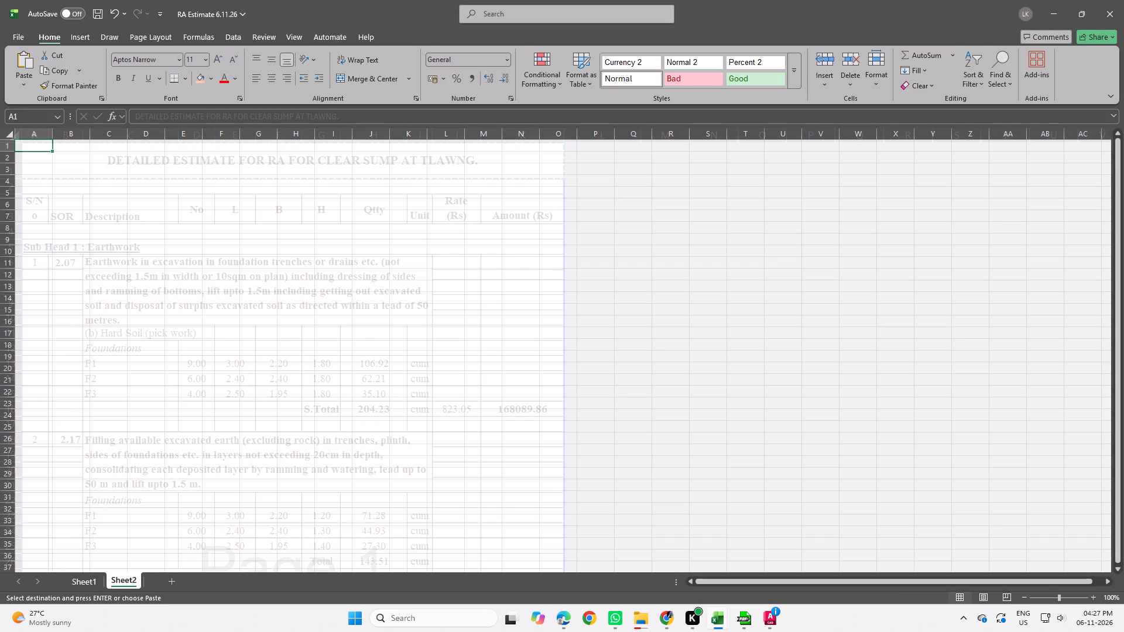
Copy the complete estimate, from the title in row 1 through Total Civil Works in row 257, from Sheet1 to Sheet2.
click(87, 587)
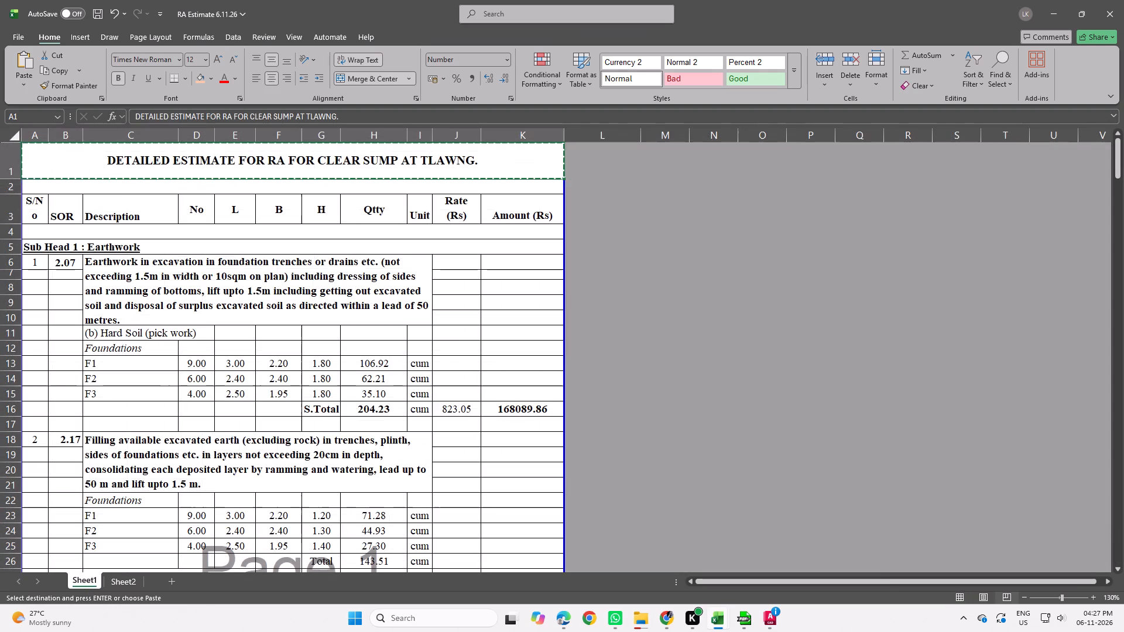
drag(9, 167, 241, 586)
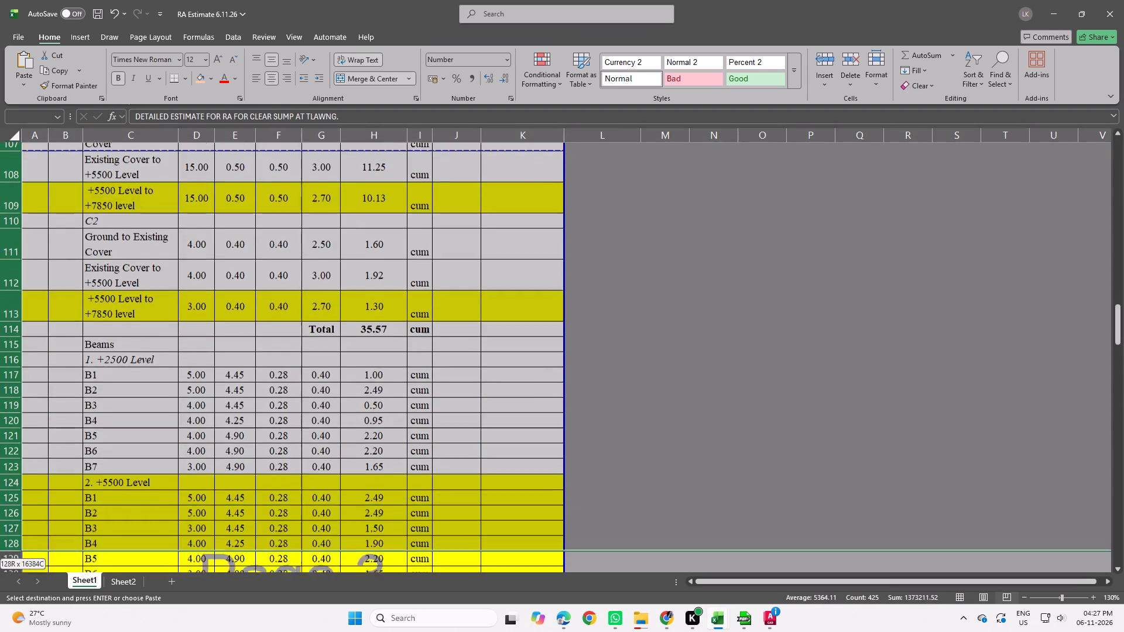
drag(241, 586, 349, 499)
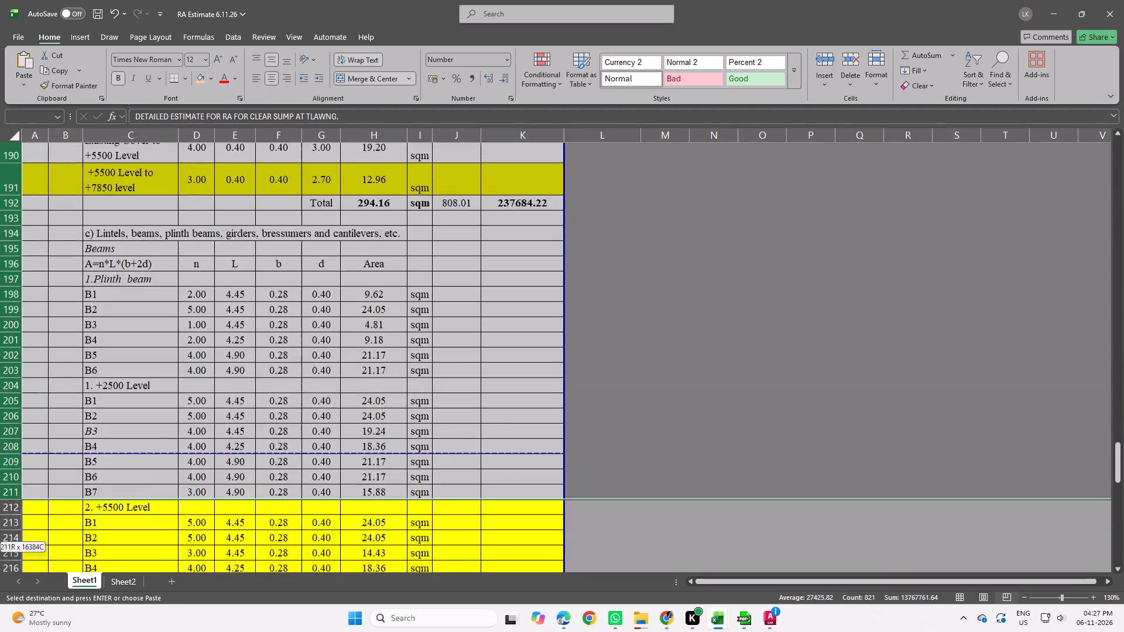
drag(349, 499, 352, 489)
drag(358, 466, 354, 549)
scroll(318, 432, down, 14)
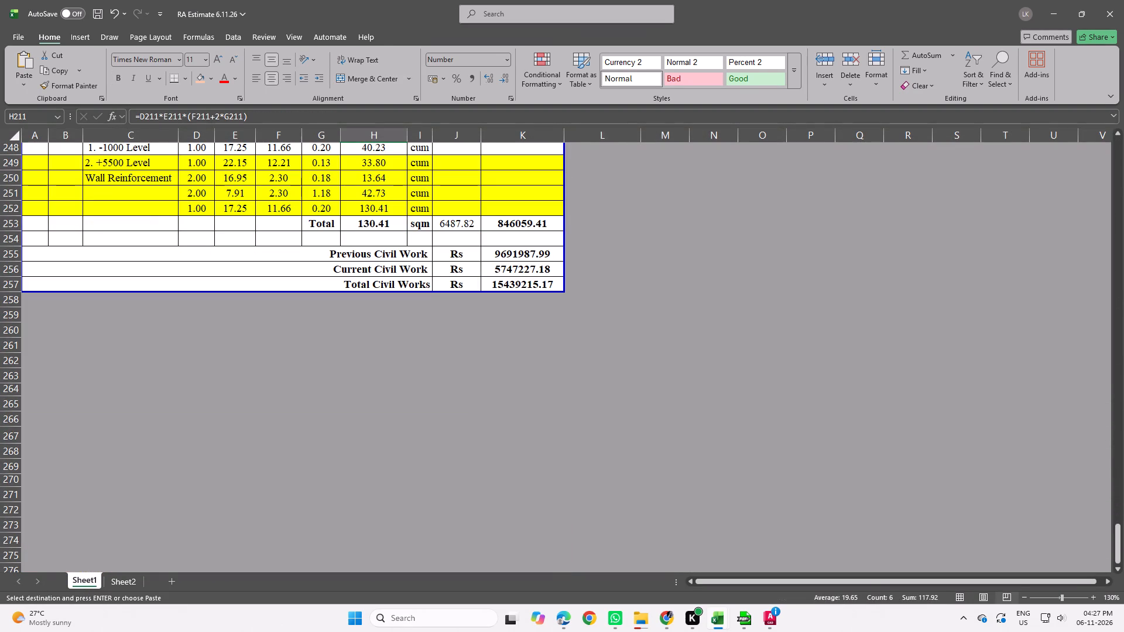
drag(525, 284, 176, 0)
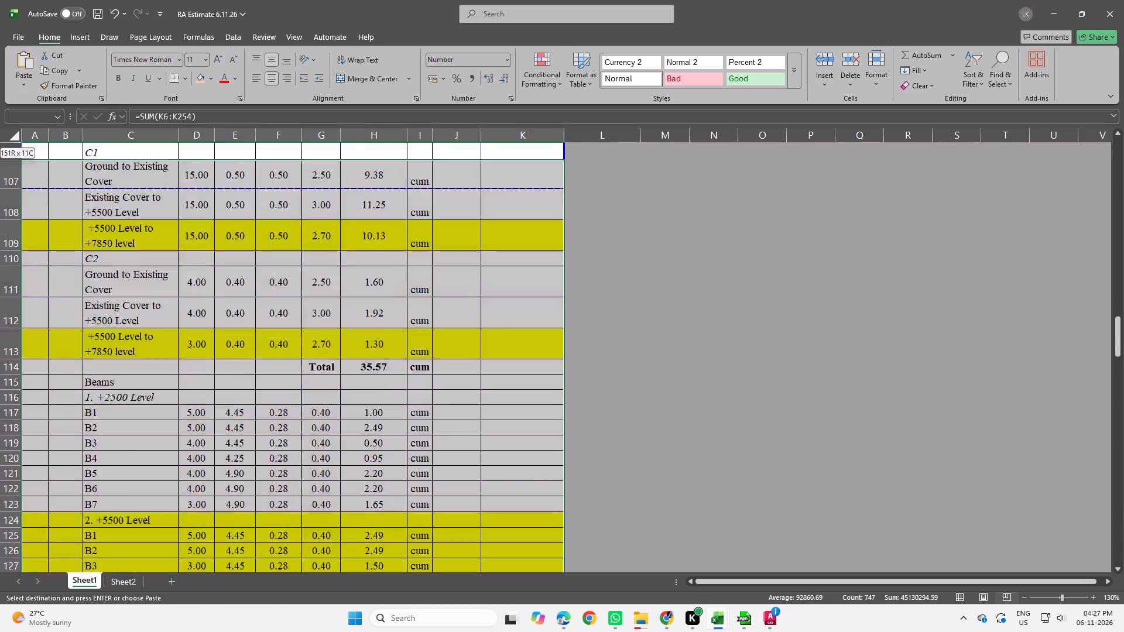
drag(176, 0, 184, 55)
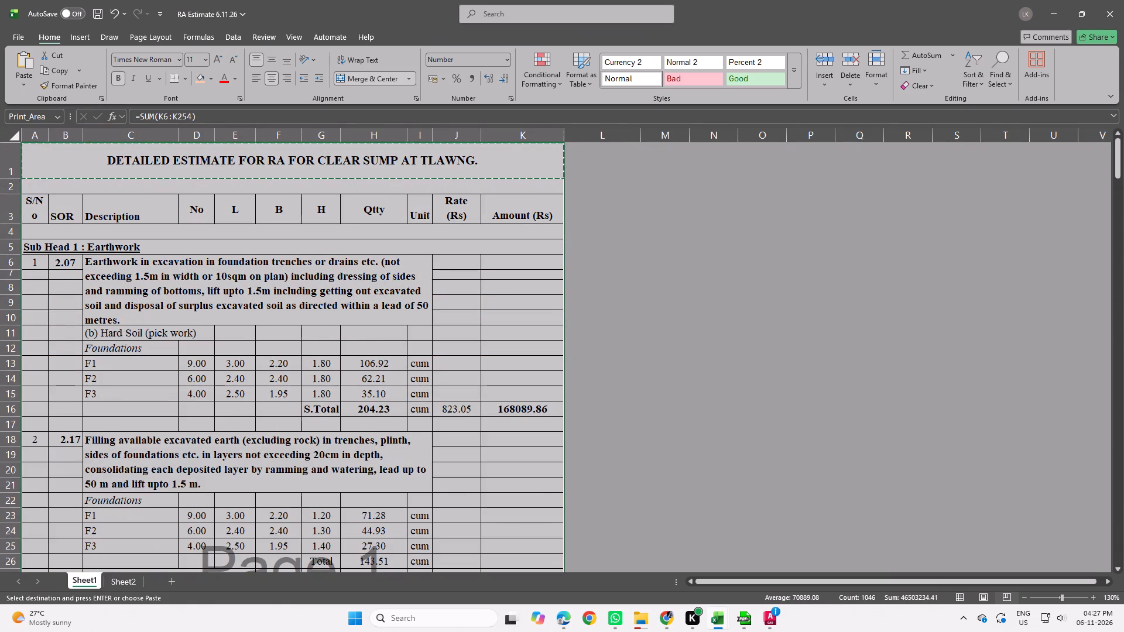
key(ctrl+c)
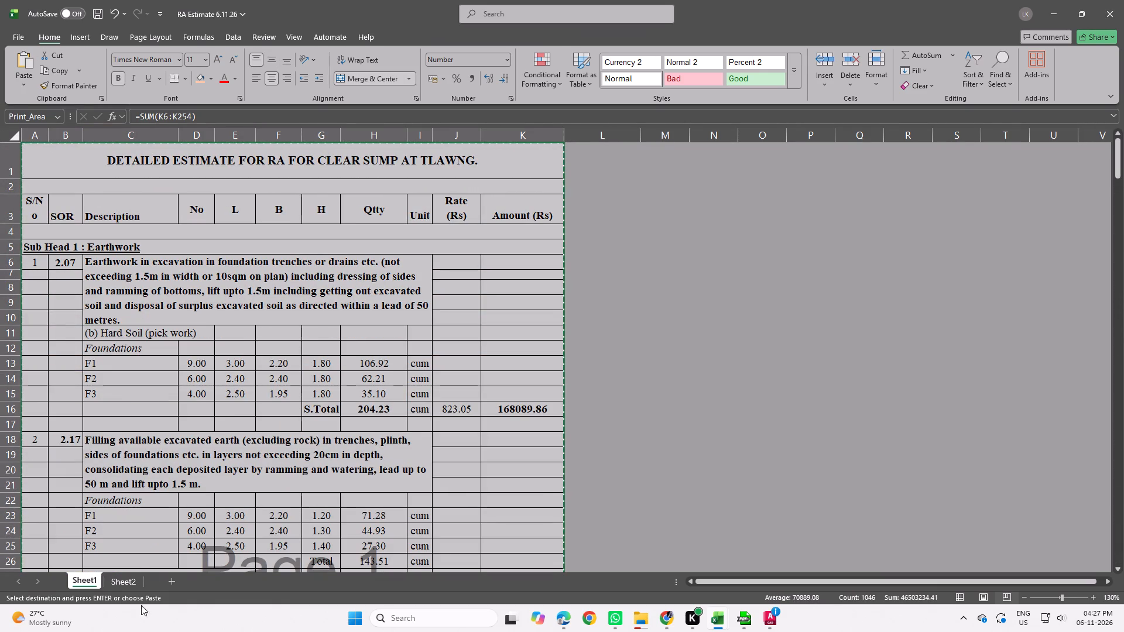
click(121, 580)
key(ctrl+v)
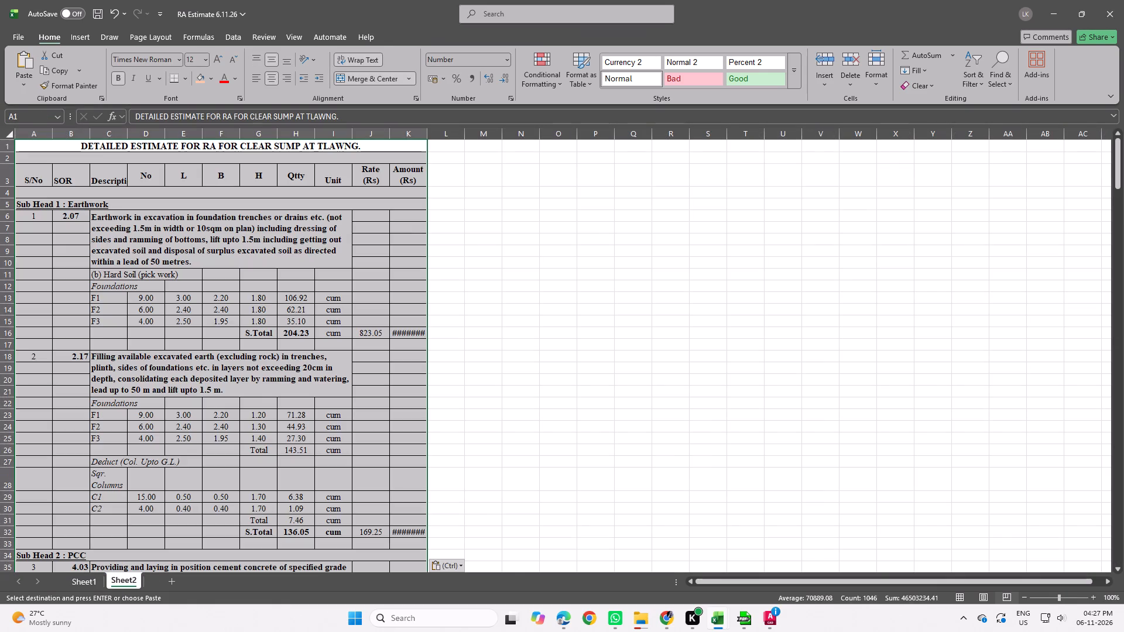
Widen the Amount (Rs) column K on Sheet2 so the amounts fit.
click(590, 324)
drag(429, 131, 464, 133)
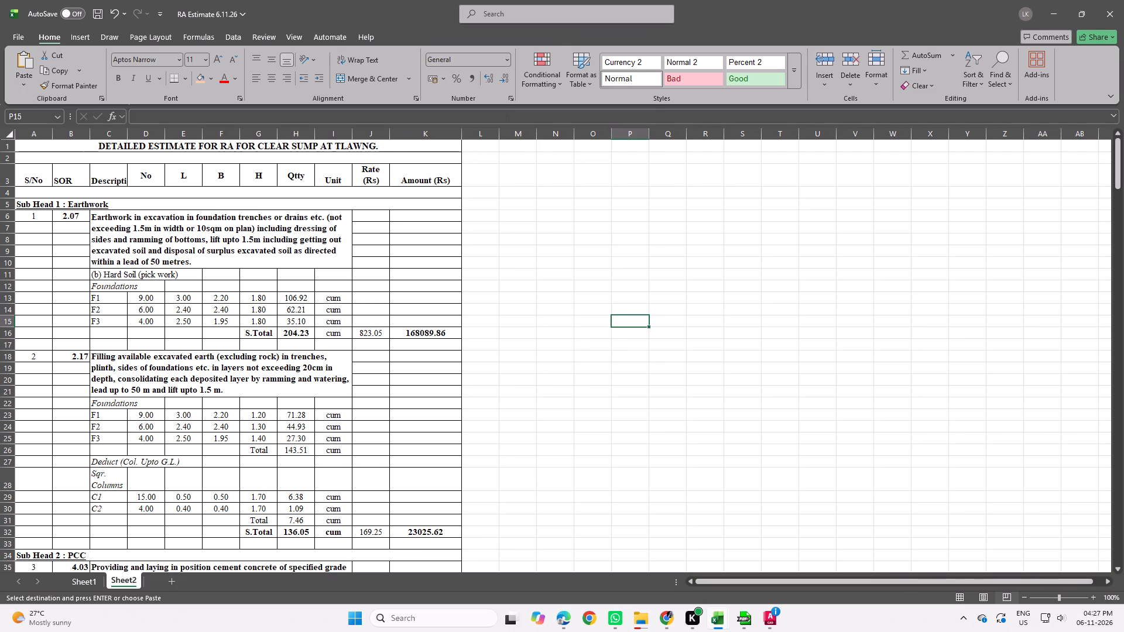
Change the Sheet2 title to read DETAILED ESTIMATE FOR RA-2 FOR CLEAR SUMP AT TLAWNG.
scroll(365, 242, down, 2)
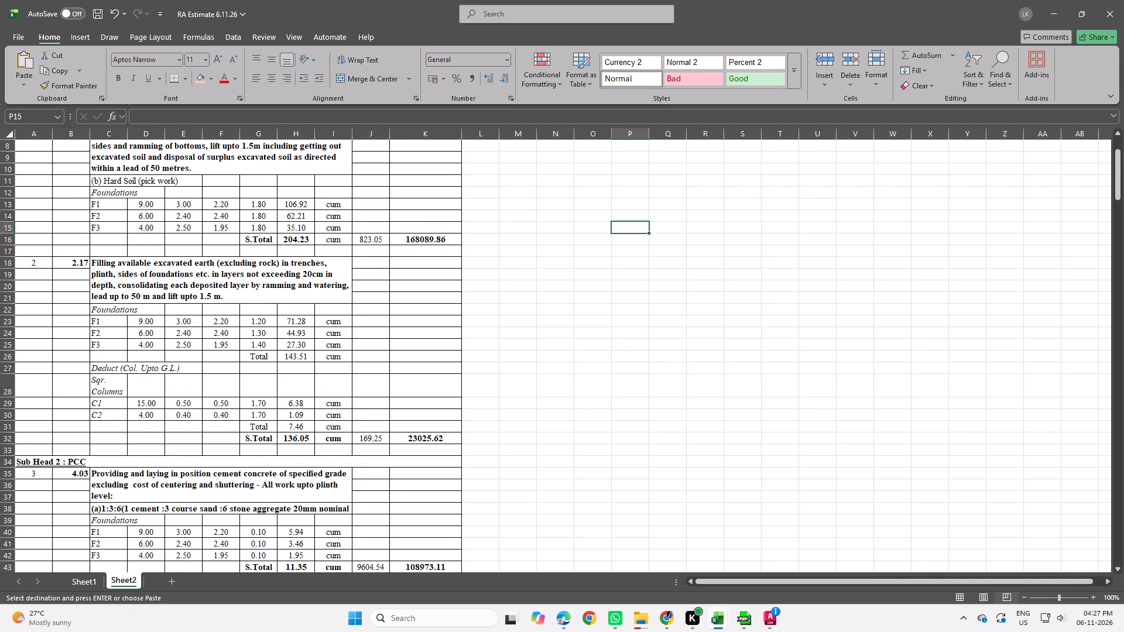
scroll(60, 295, up, 3)
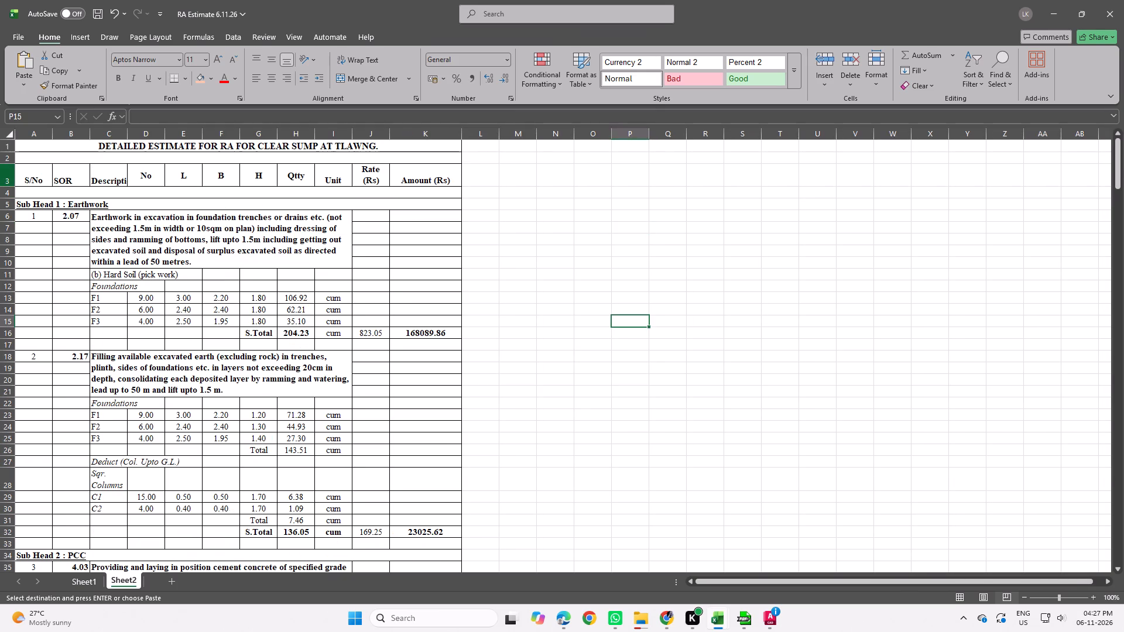
double_click(232, 145)
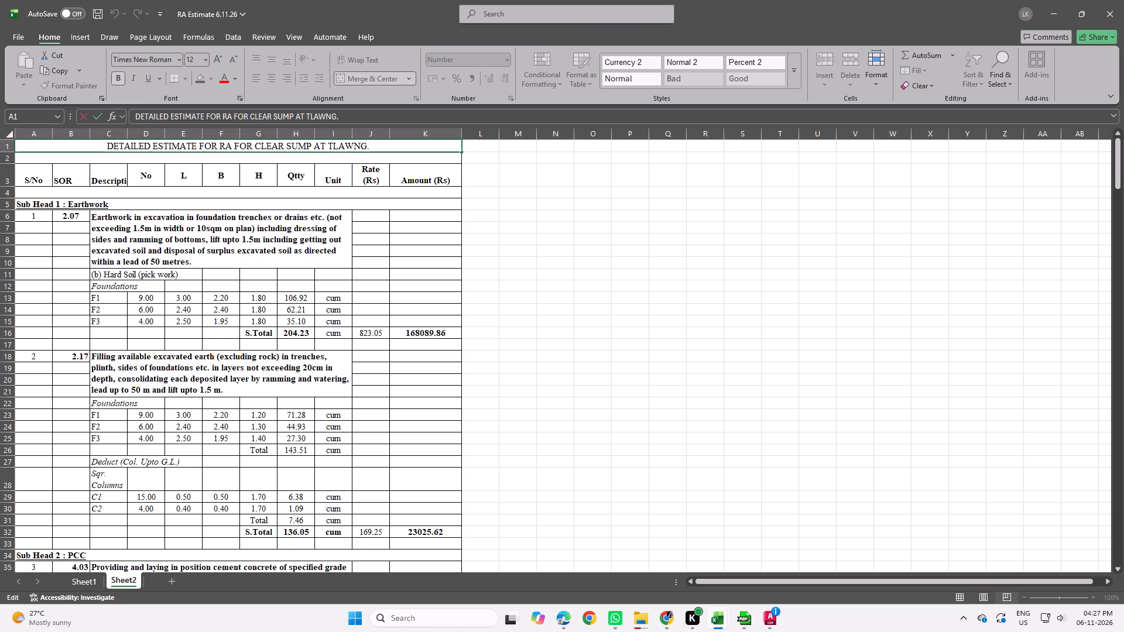
key(minus)
key(2)
click(645, 232)
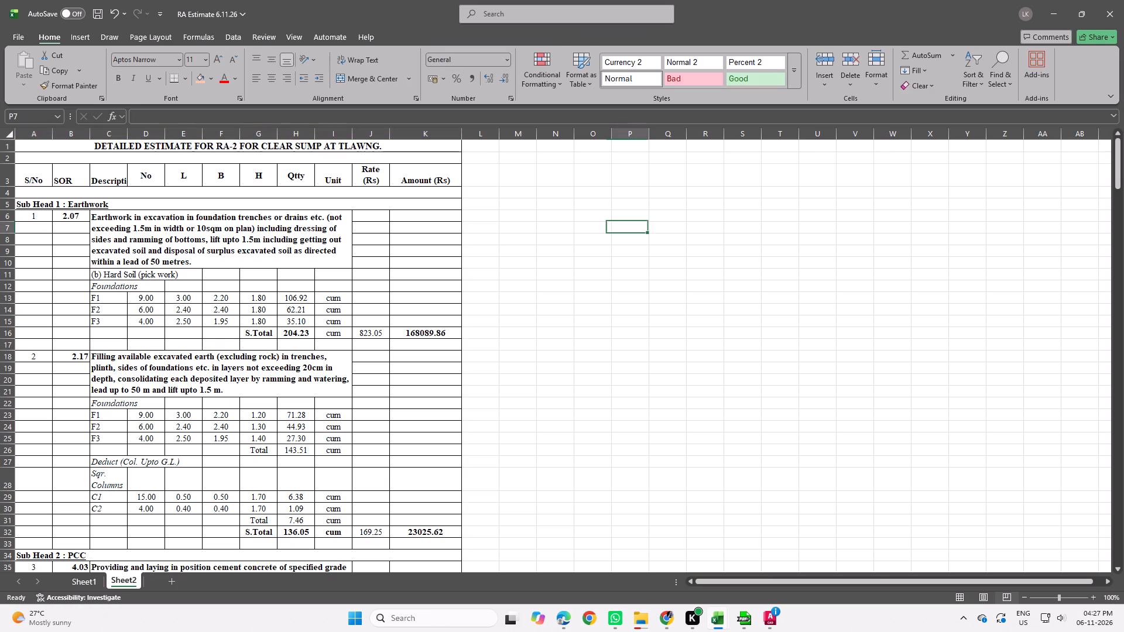
Delete rows 5 to 44 on Sheet2, covering the Earthwork and PCC sub-heads.
drag(6, 203, 34, 289)
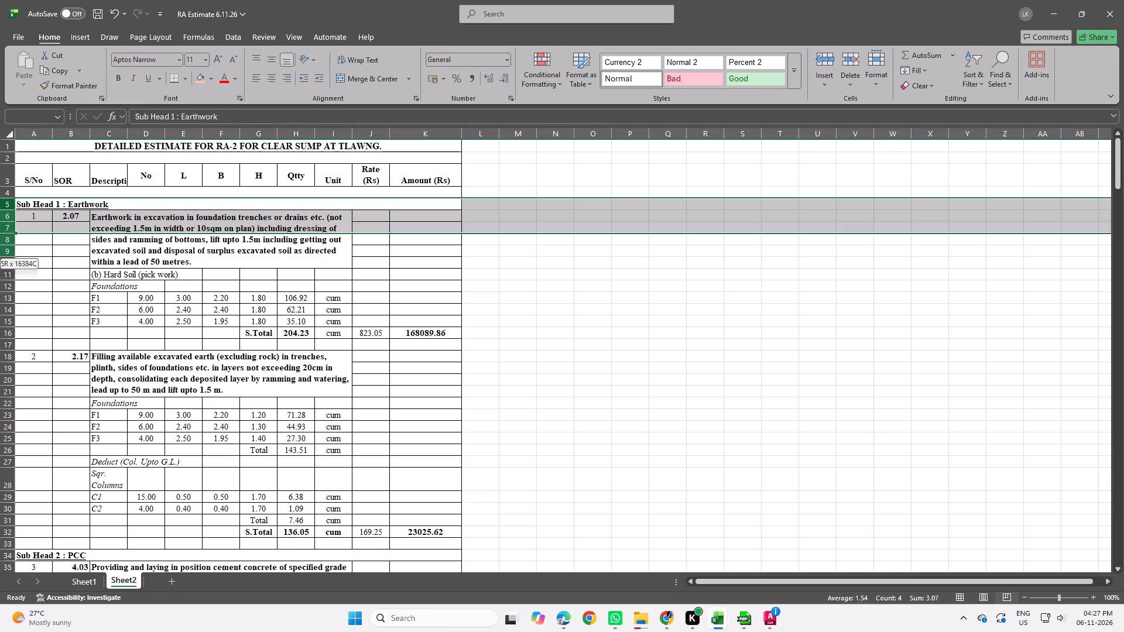
drag(34, 289, 109, 388)
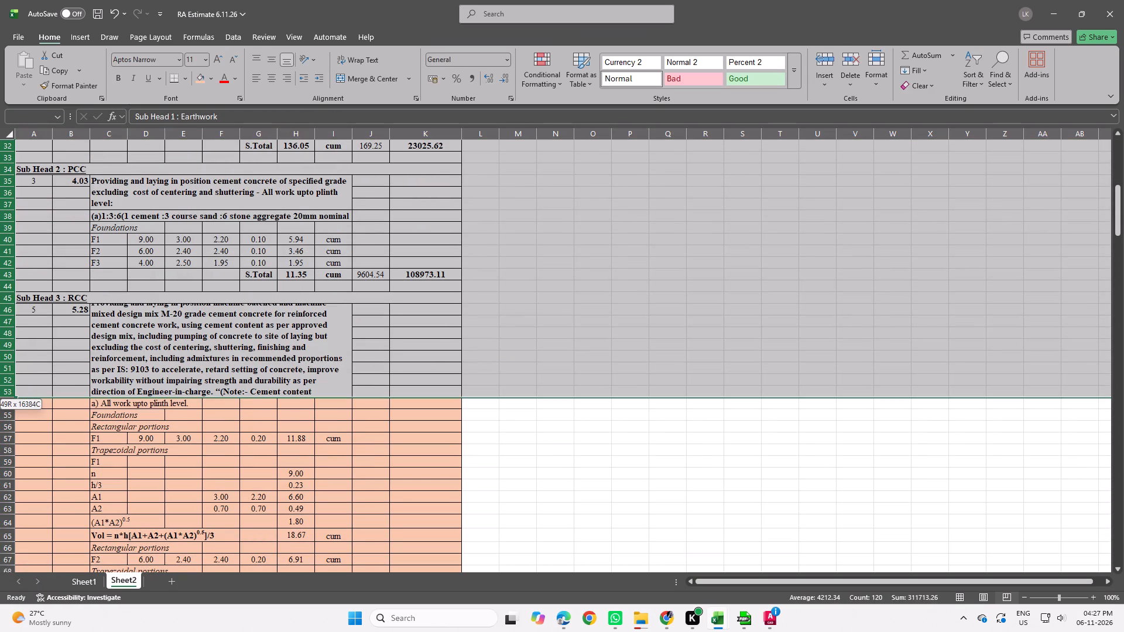
drag(109, 388, 98, 605)
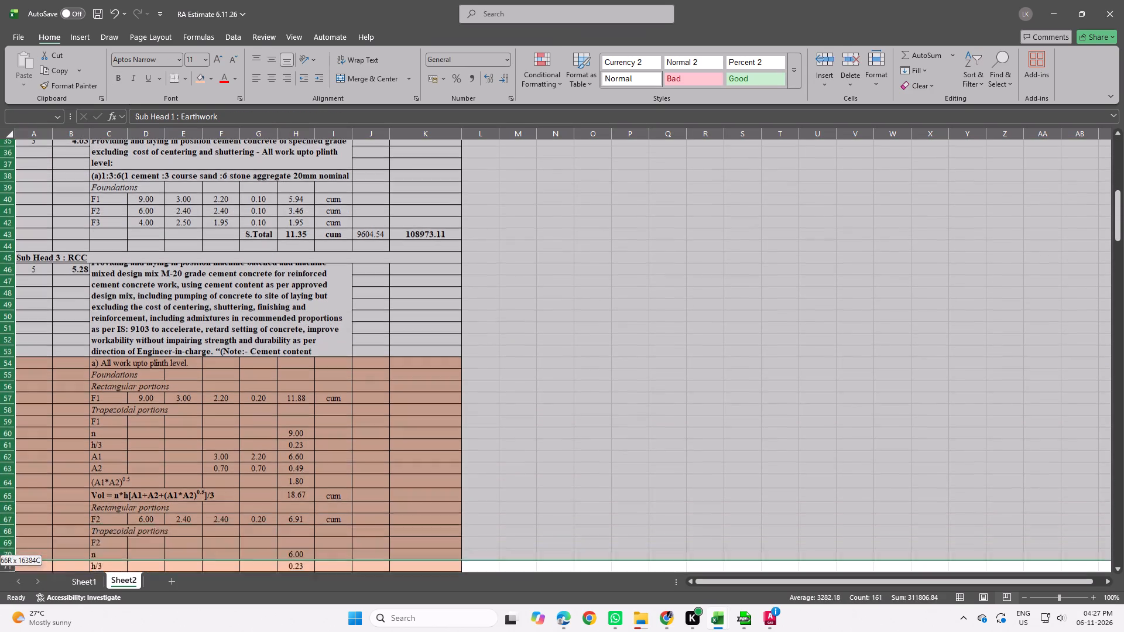
drag(98, 605, 156, 571)
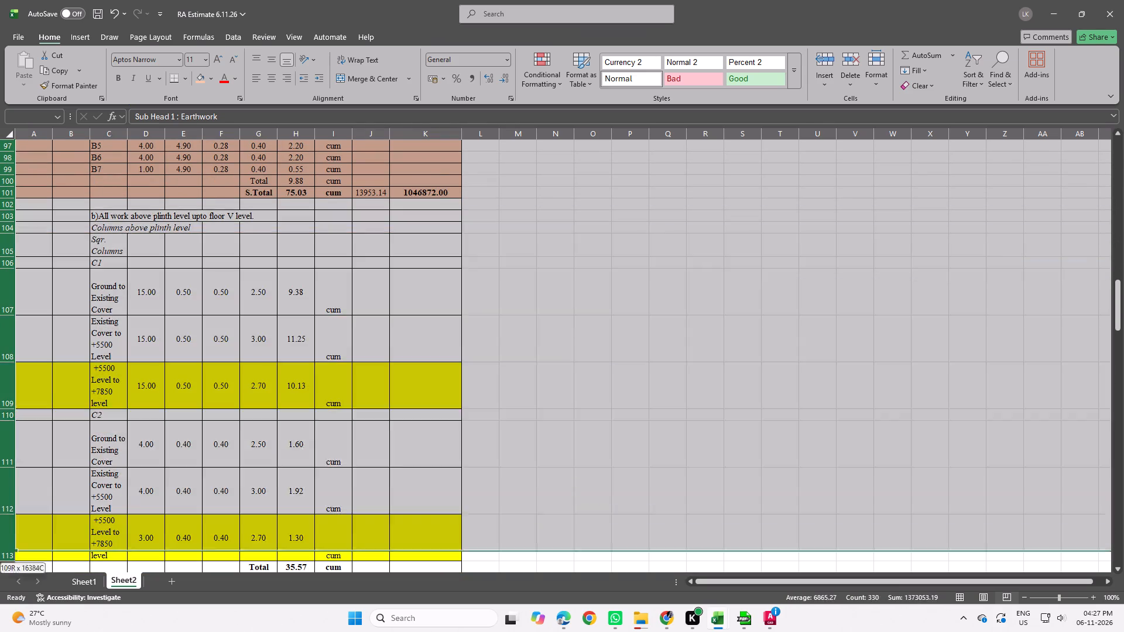
drag(156, 571, 177, 414)
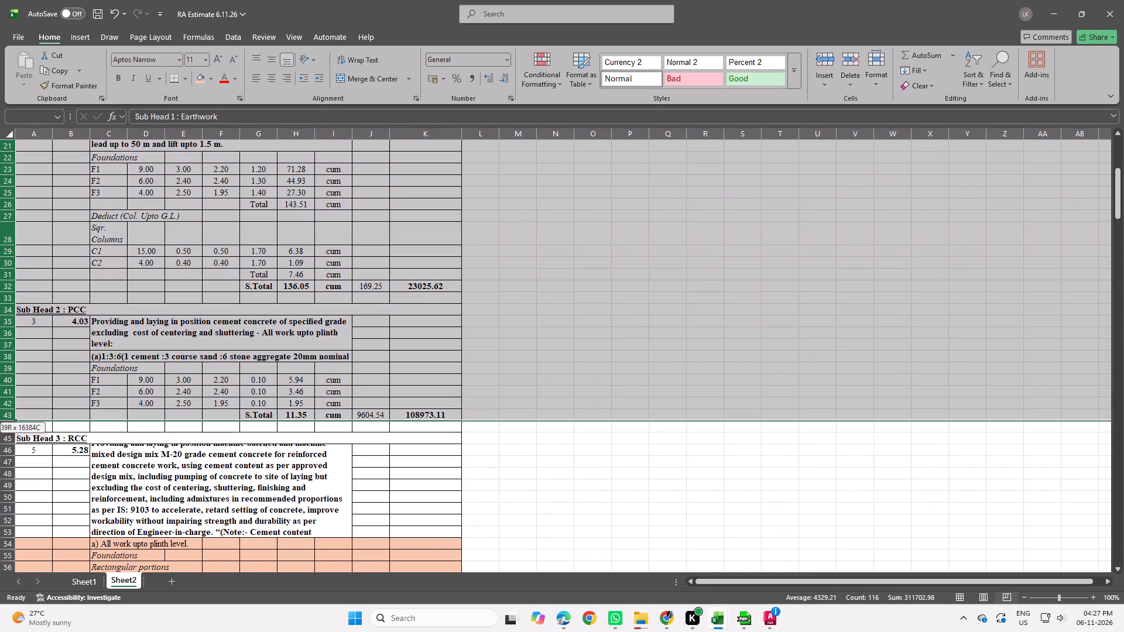
drag(177, 414, 176, 431)
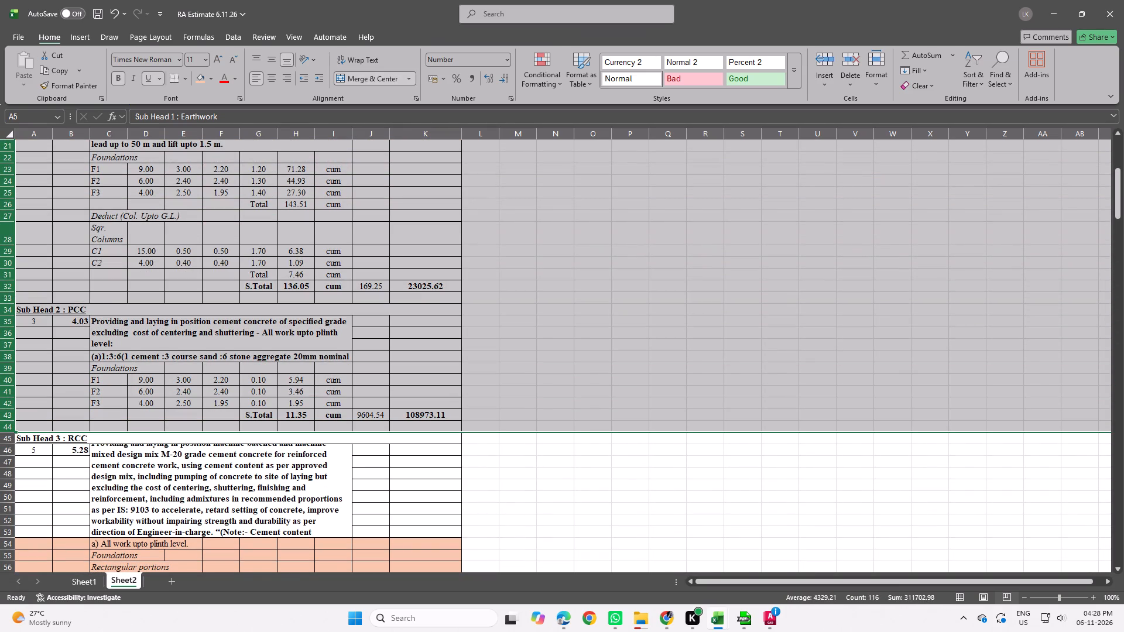
right_click(12, 324)
click(66, 459)
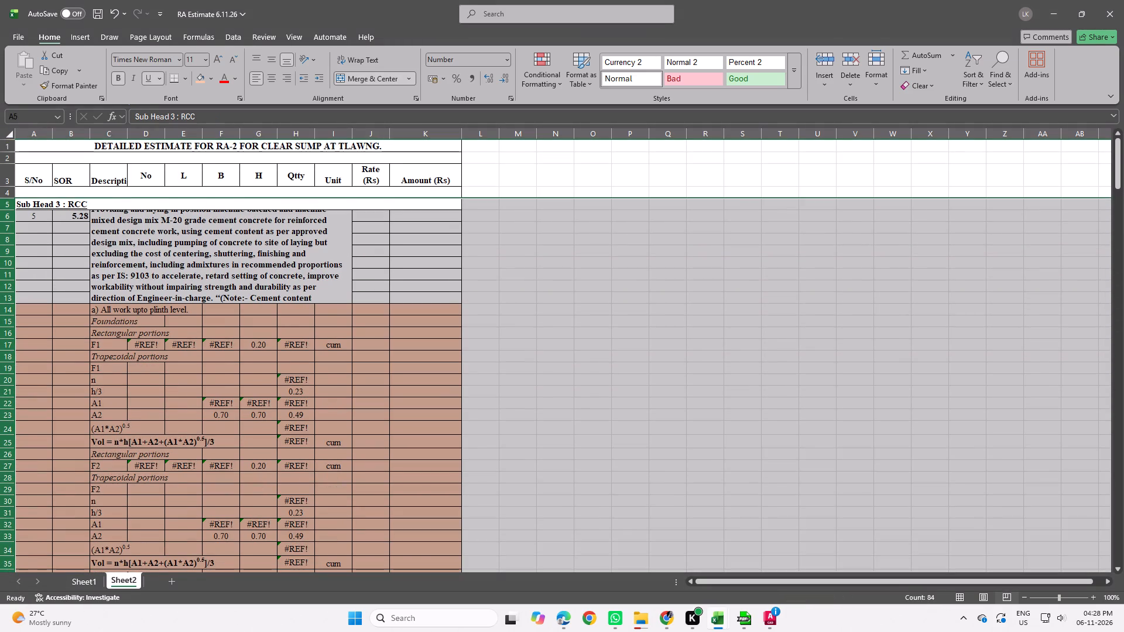
Set the serial number of the RCC item 5.28 to 1.
click(33, 214)
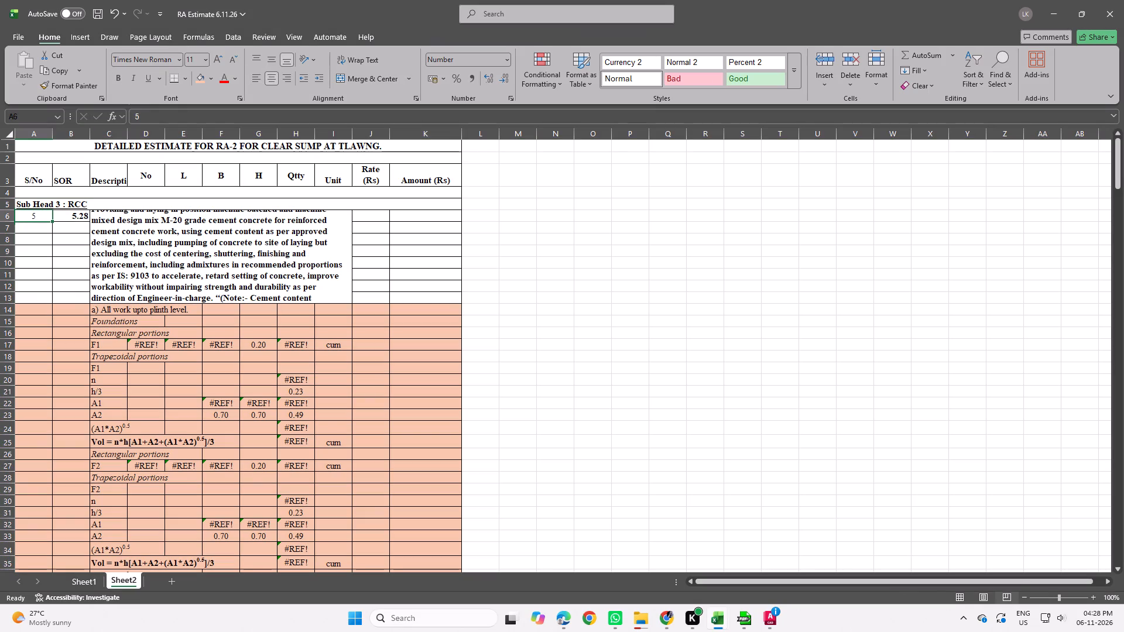
scroll(66, 247, up, 2)
scroll(104, 207, up, 1)
key(1)
key(Return)
Insert a row at row 13 and widen the Unit column I so the full RCC item description fits its merged cell.
click(172, 241)
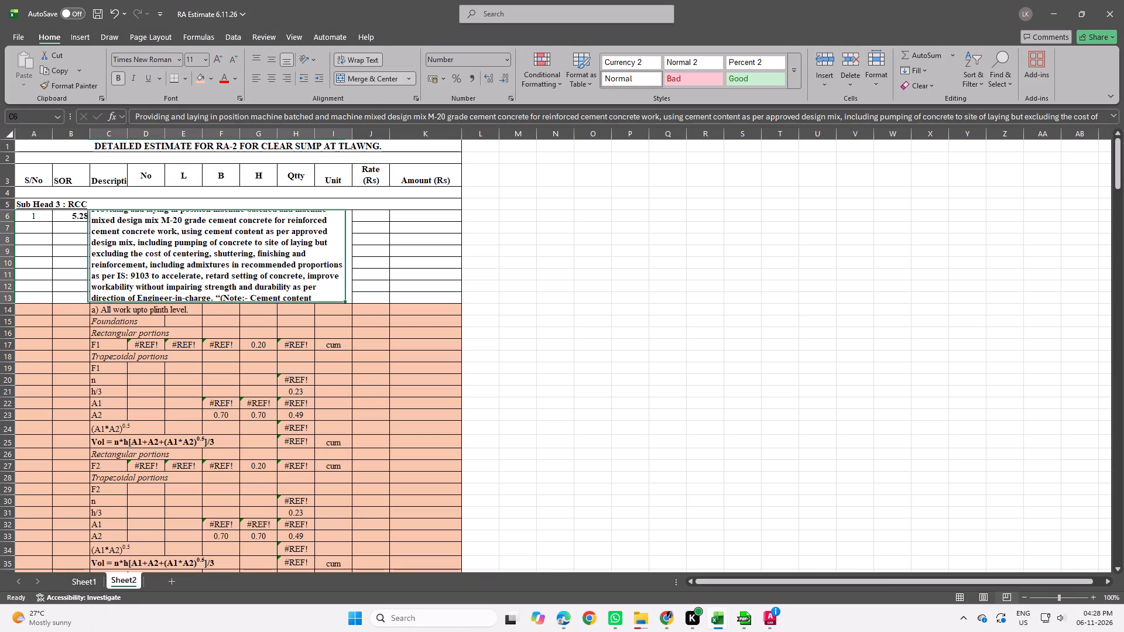
click(11, 300)
right_click(11, 300)
click(52, 414)
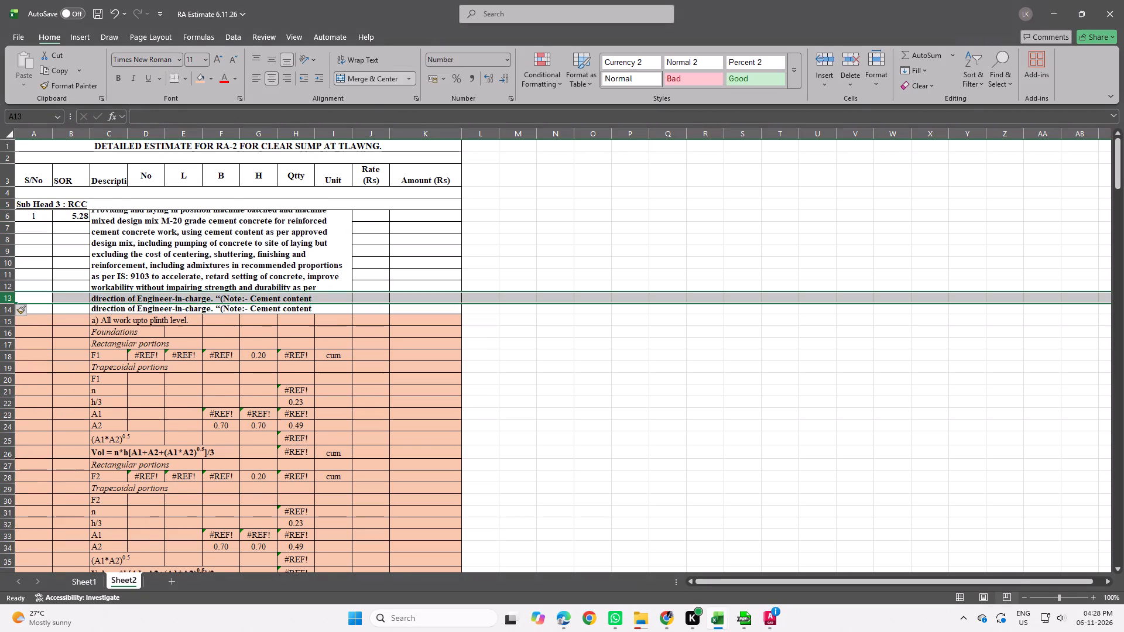
click(229, 283)
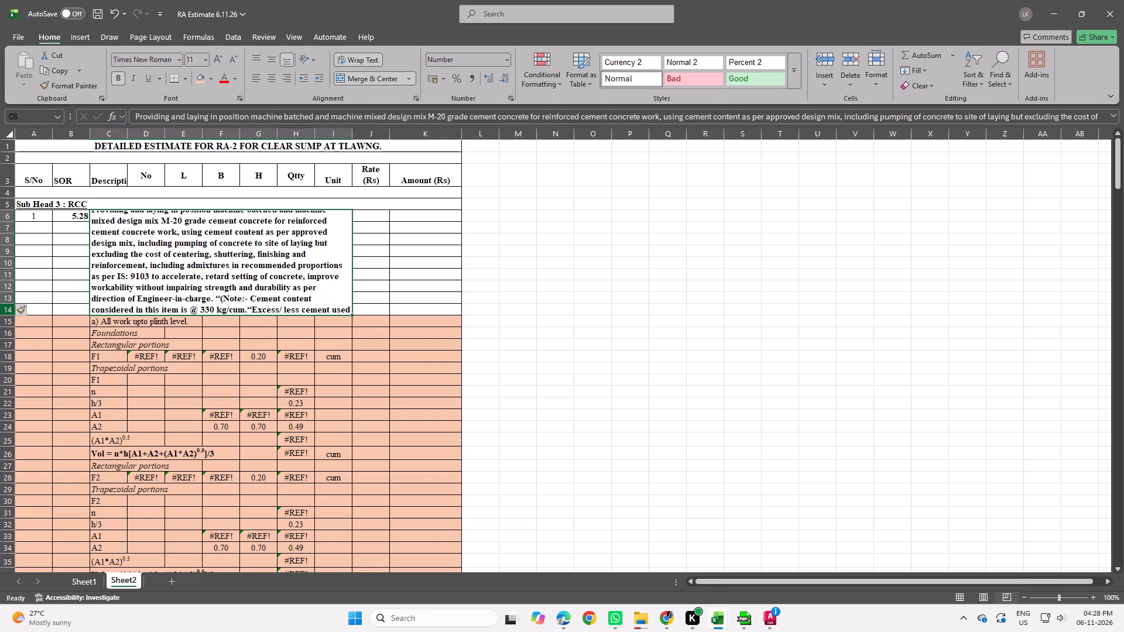
drag(354, 133, 389, 134)
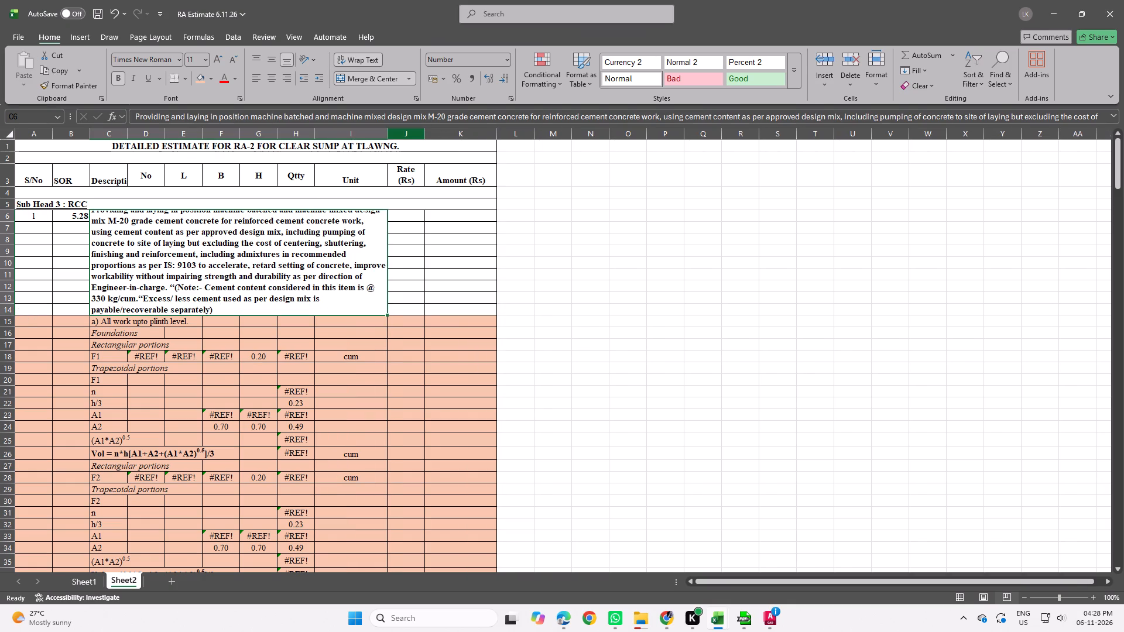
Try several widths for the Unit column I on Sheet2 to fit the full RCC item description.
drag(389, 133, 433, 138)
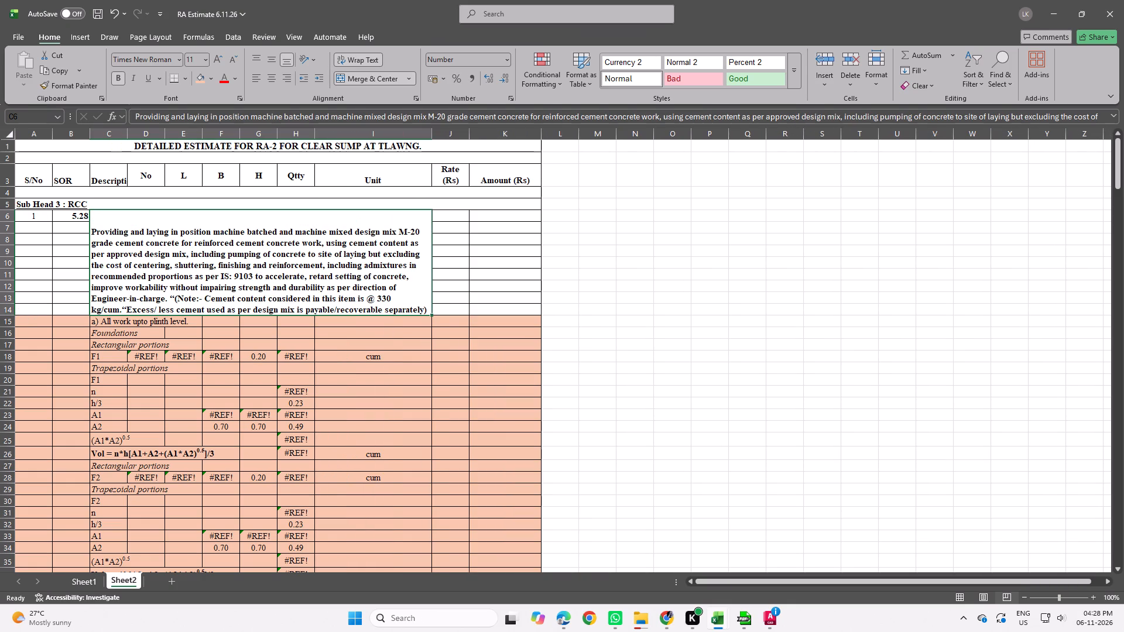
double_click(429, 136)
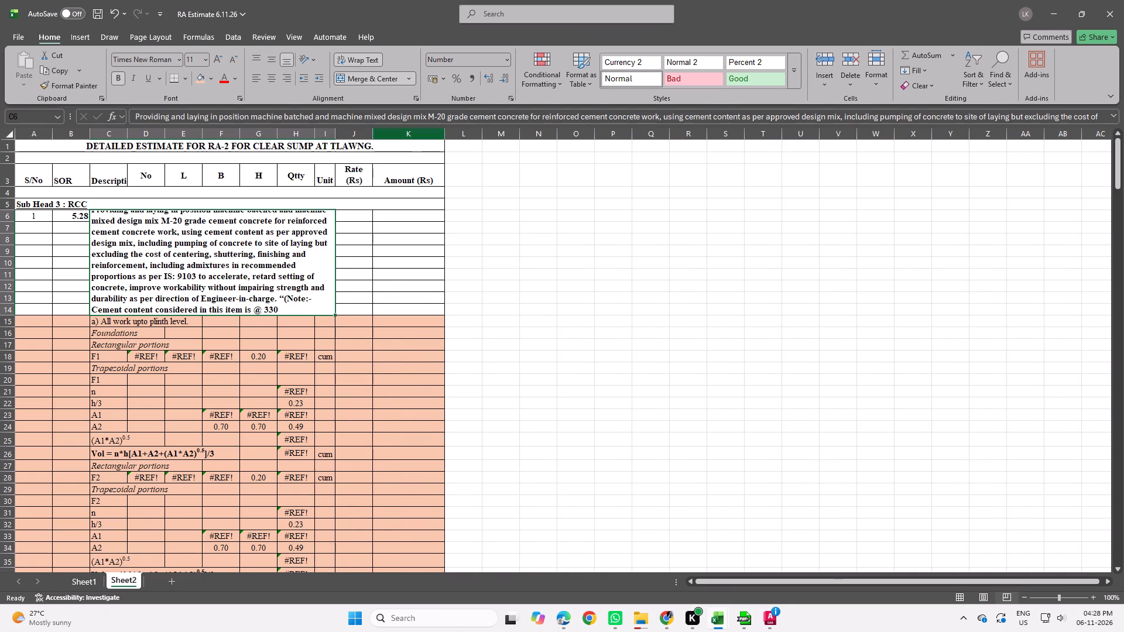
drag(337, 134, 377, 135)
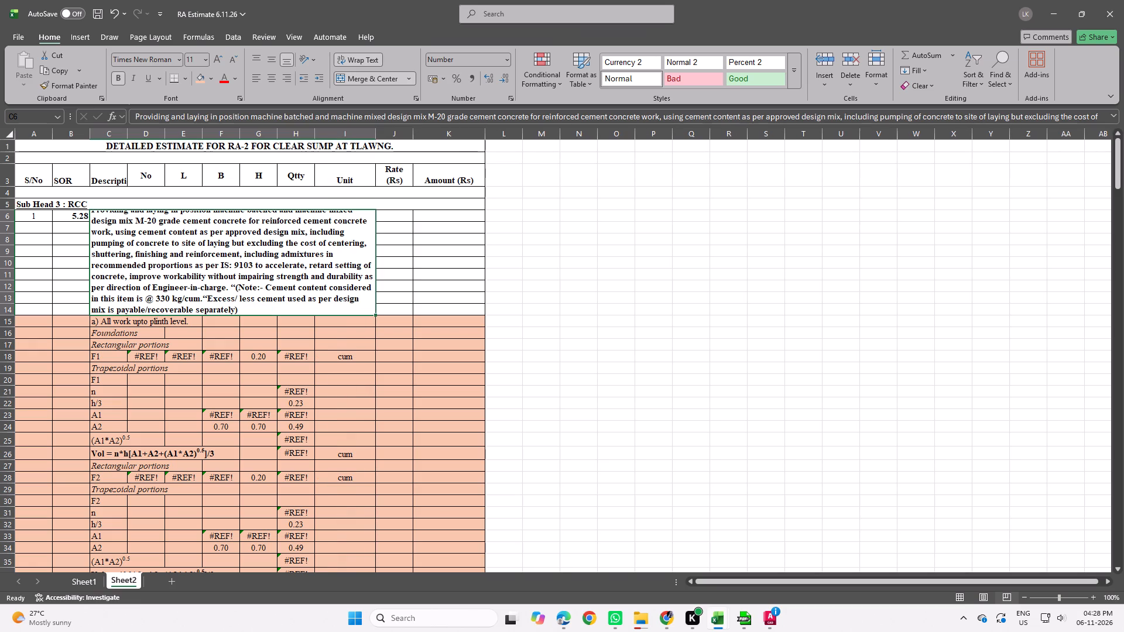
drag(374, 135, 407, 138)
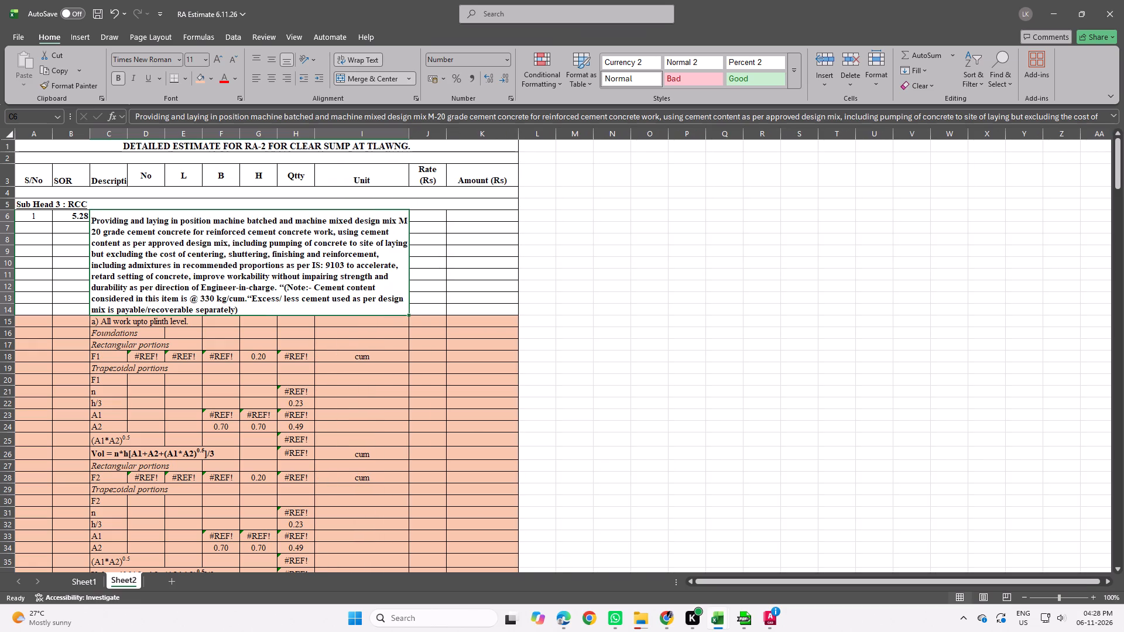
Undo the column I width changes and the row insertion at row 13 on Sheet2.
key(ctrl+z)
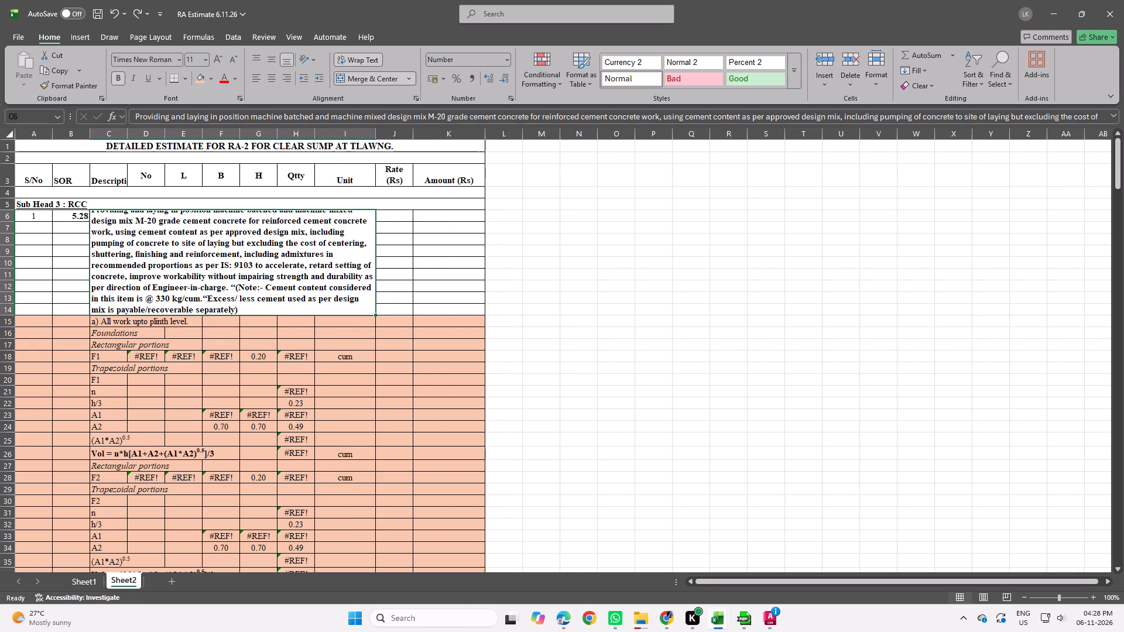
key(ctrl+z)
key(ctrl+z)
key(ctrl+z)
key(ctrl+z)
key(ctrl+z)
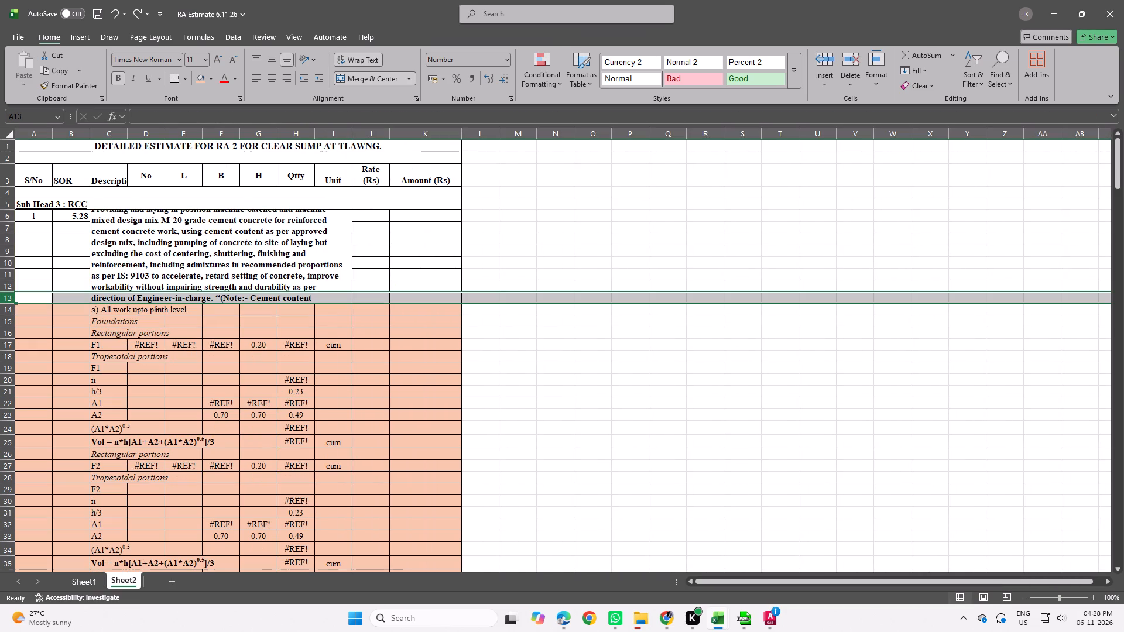
Delete the entire contents and formatting of Sheet2, leaving a blank sheet.
click(87, 579)
click(139, 584)
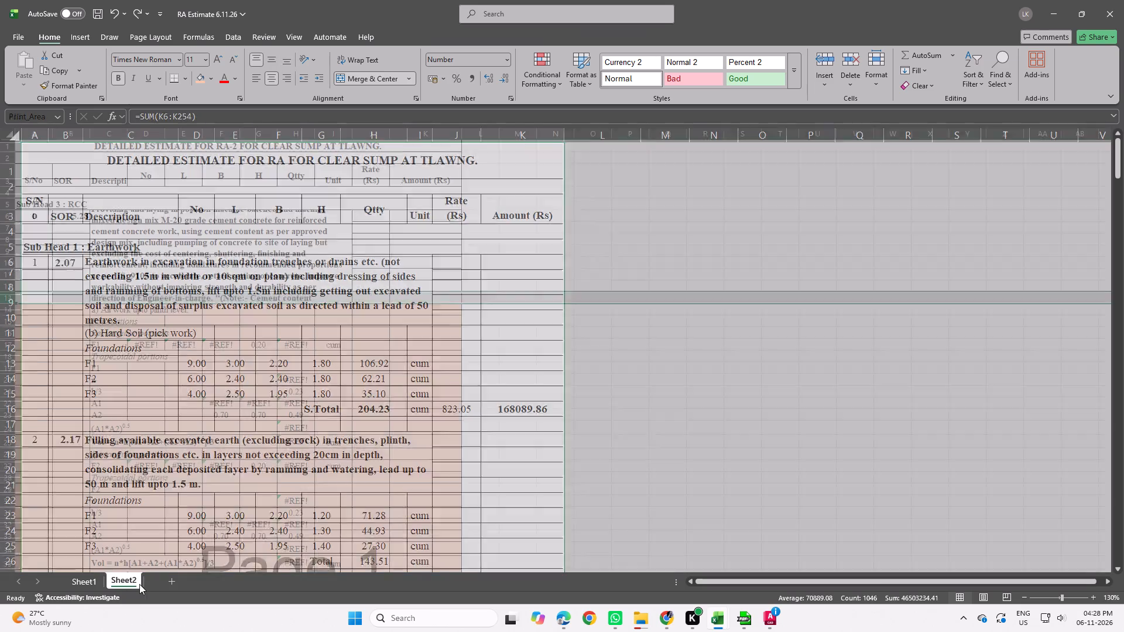
key(ctrl+a)
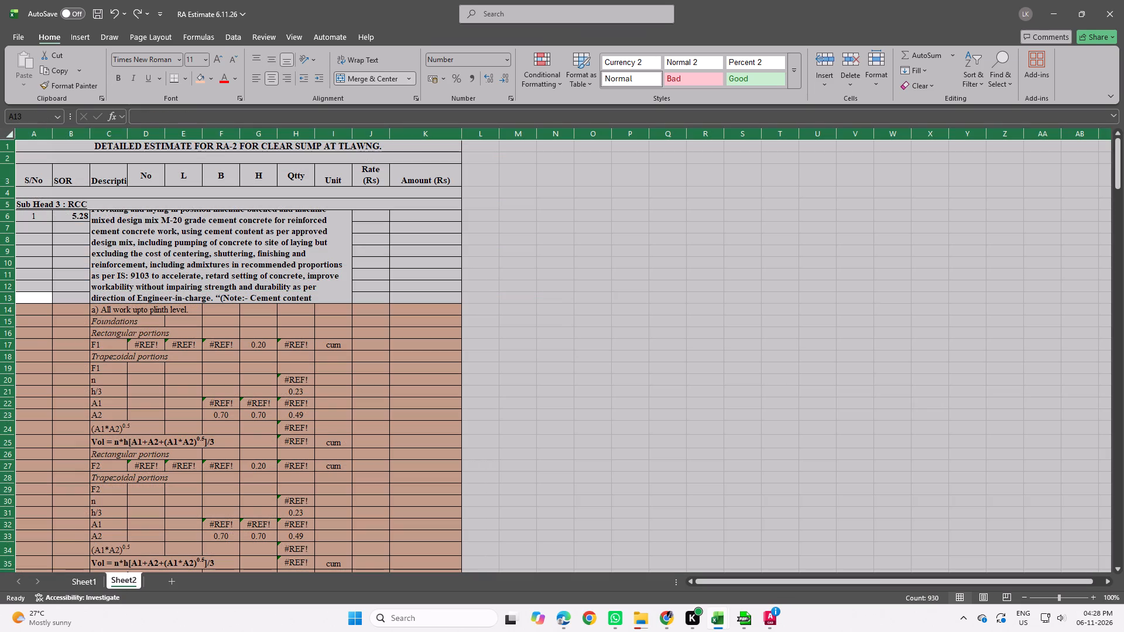
right_click(252, 449)
click(337, 358)
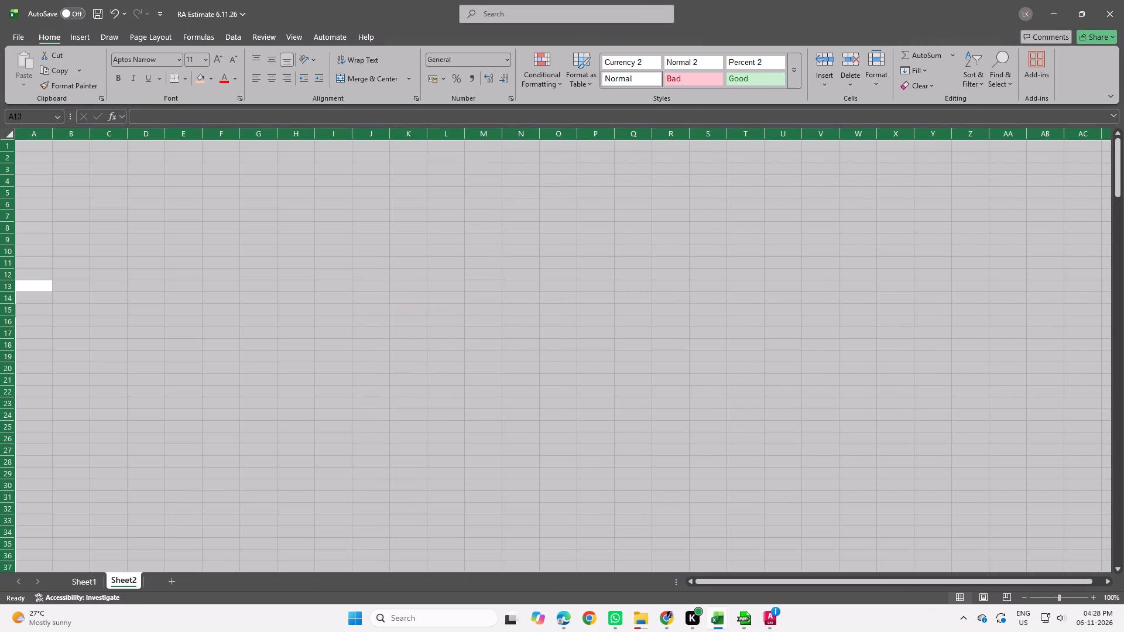
Create a copy of Sheet1 in the same workbook, placed before Sheet2.
click(95, 583)
click(342, 403)
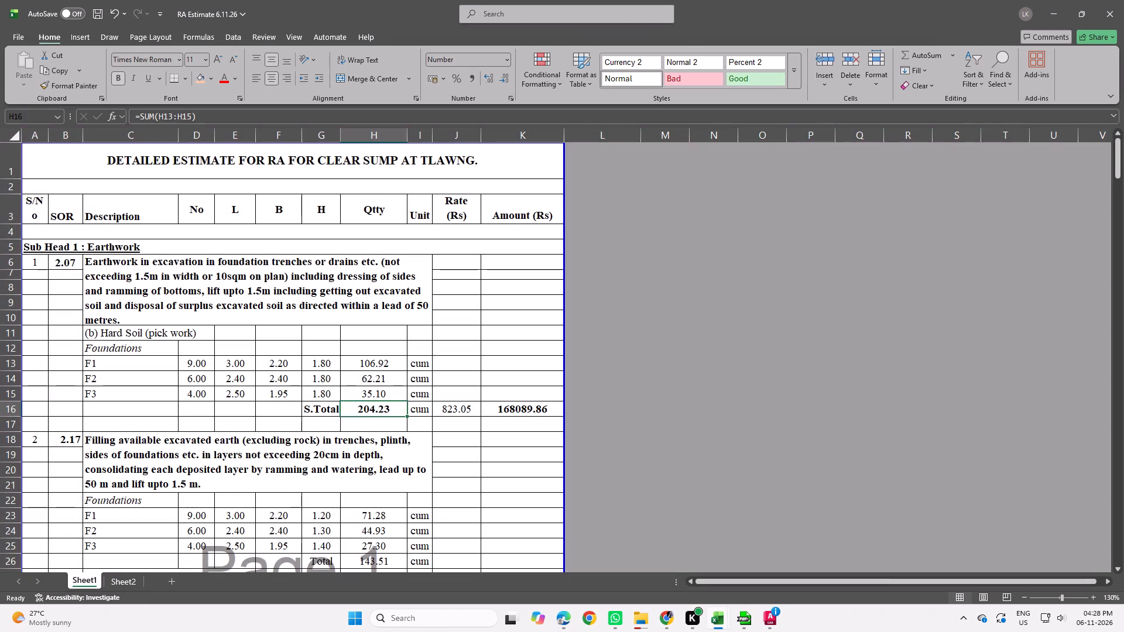
right_click(78, 582)
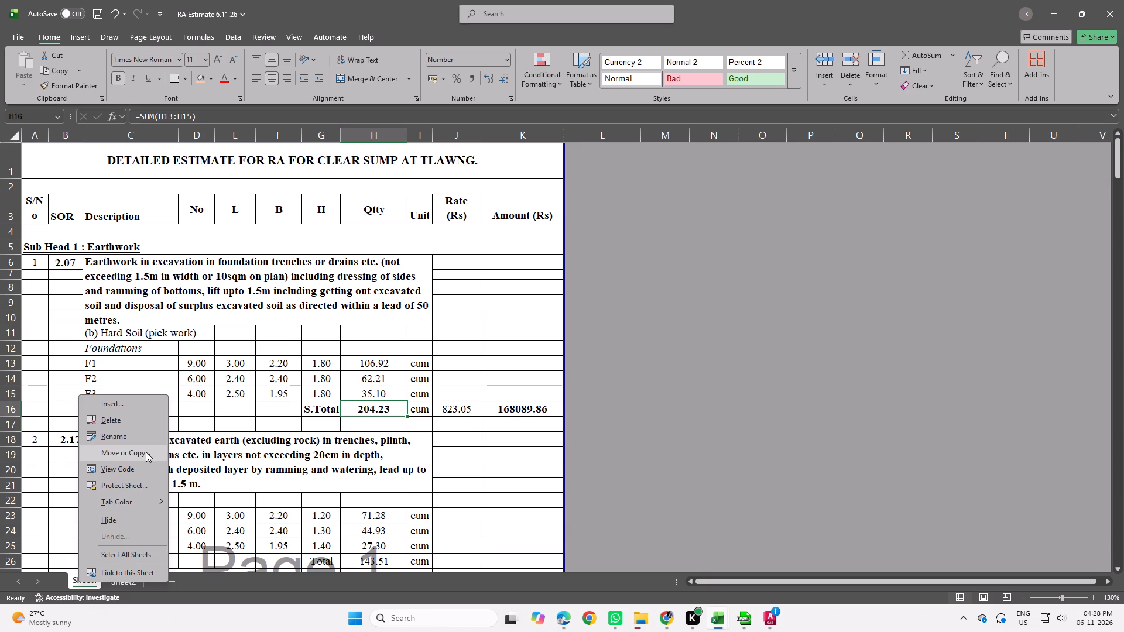
click(146, 452)
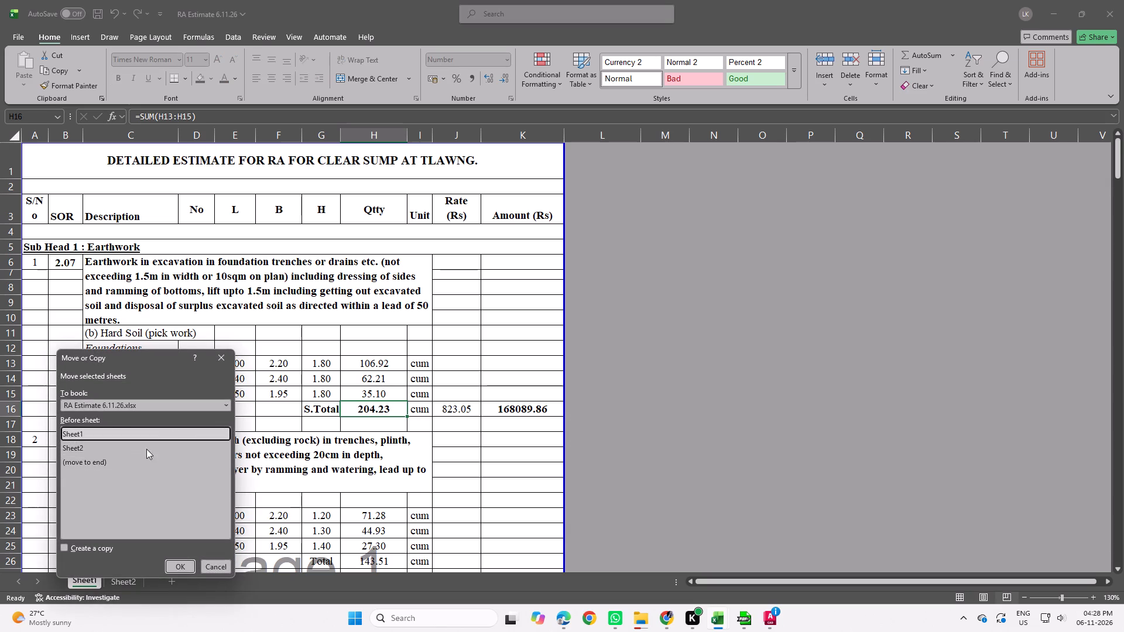
click(147, 448)
click(91, 541)
click(103, 551)
click(172, 564)
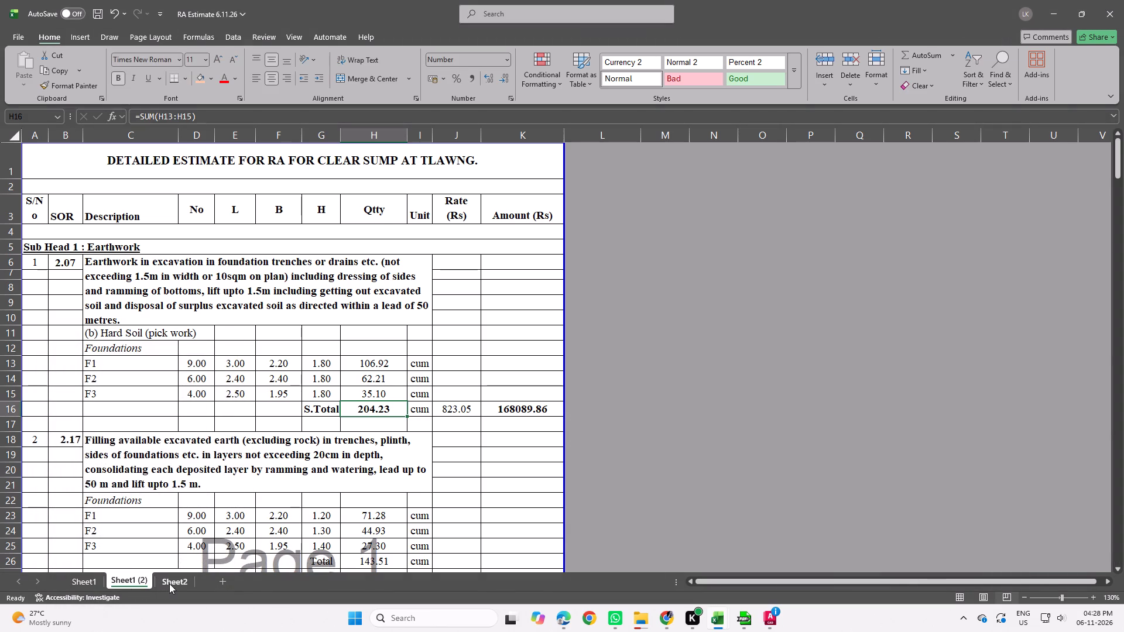
click(91, 576)
click(136, 581)
Change the copied sheet's title to read DETAILED ESTIMATE FOR RA-2 FOR CLEAR SUMP AT TLAWNG.
double_click(279, 159)
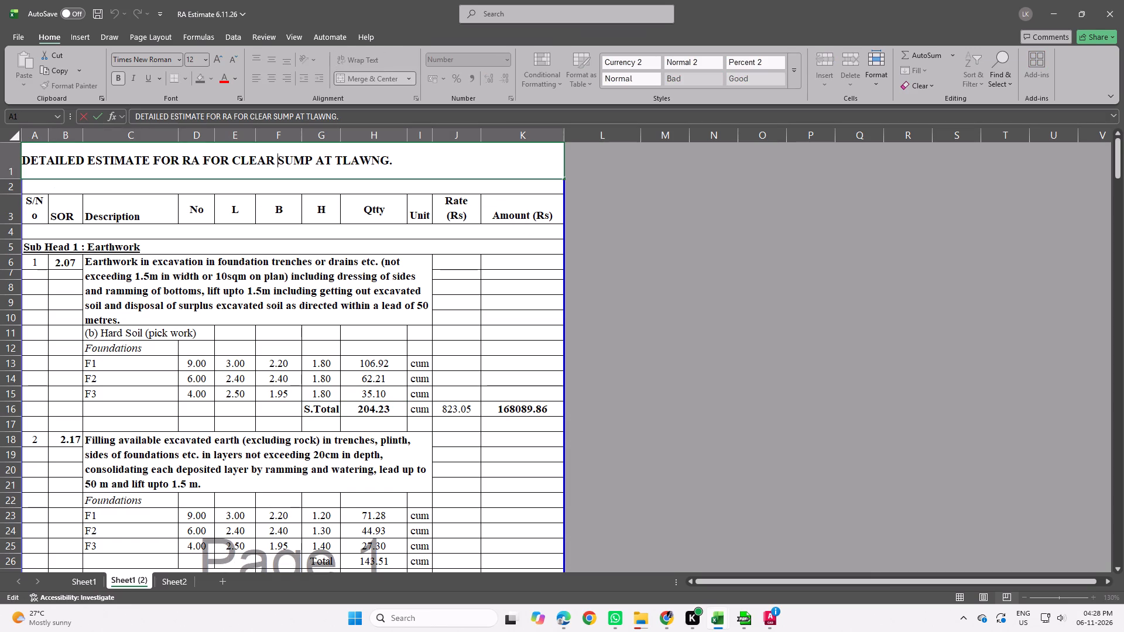
click(197, 162)
key(minus)
key(2)
click(856, 266)
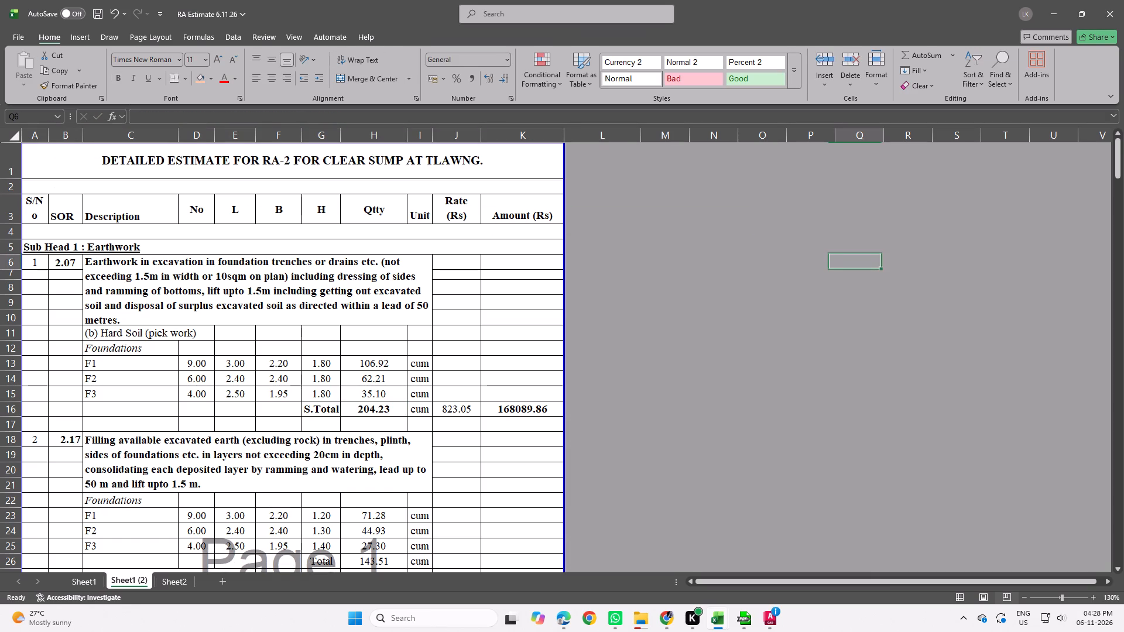
Delete rows 6 to 44 on the copied sheet, covering the earthwork items and the PCC sub-head.
drag(12, 260, 67, 606)
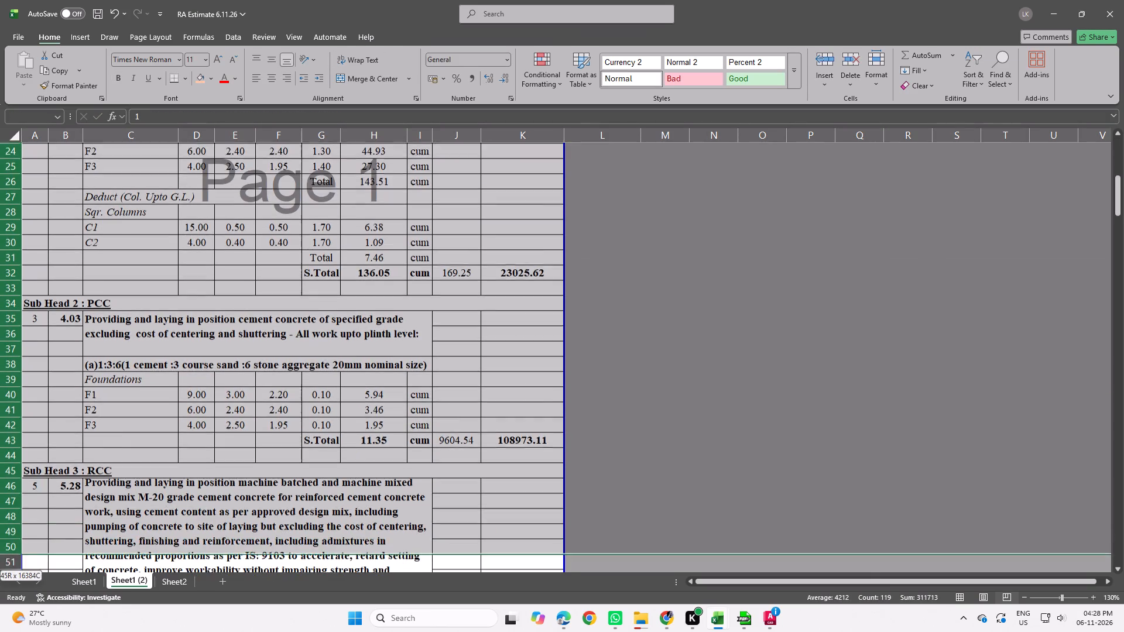
drag(67, 606, 138, 402)
right_drag(8, 370, 11, 363)
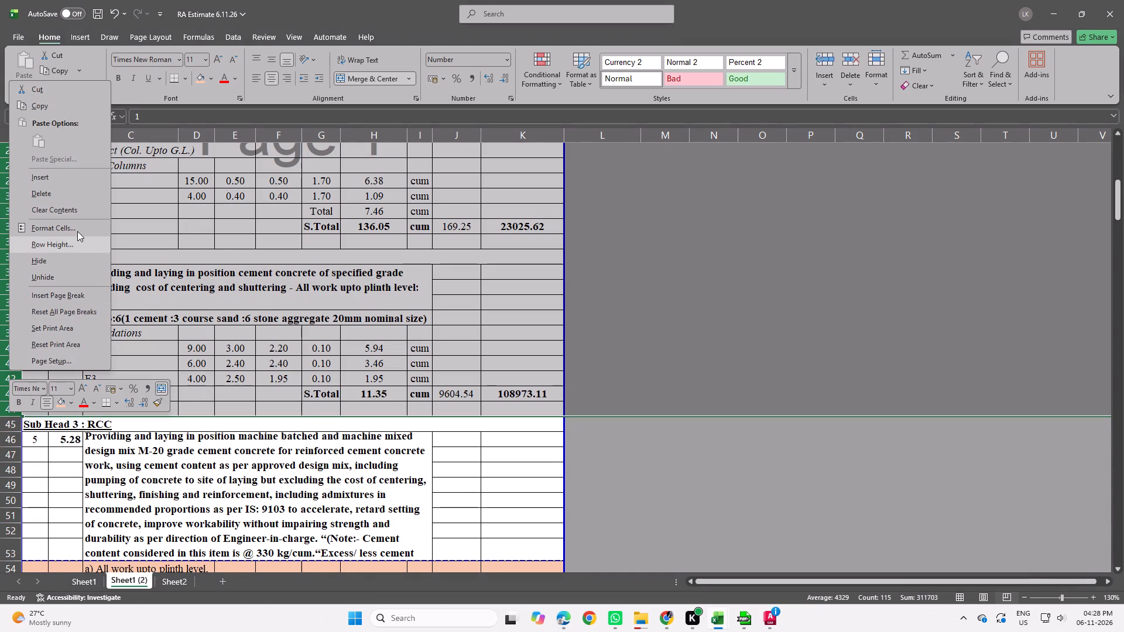
click(72, 193)
Set the serial number of the RCC item 5.28 to 1.
click(36, 274)
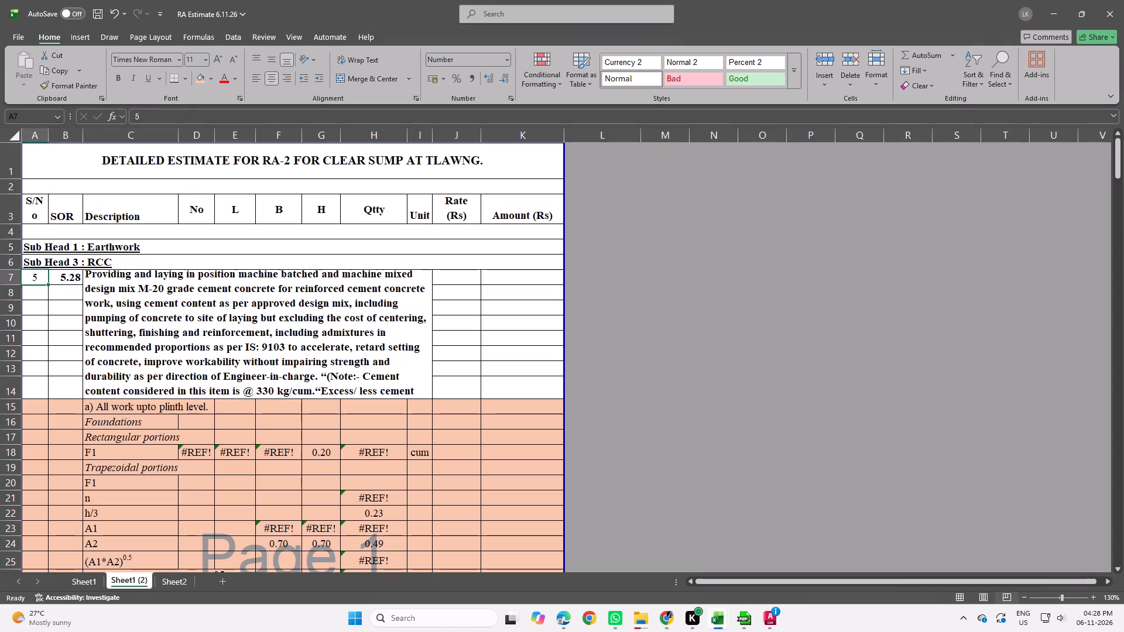
key(1)
click(73, 271)
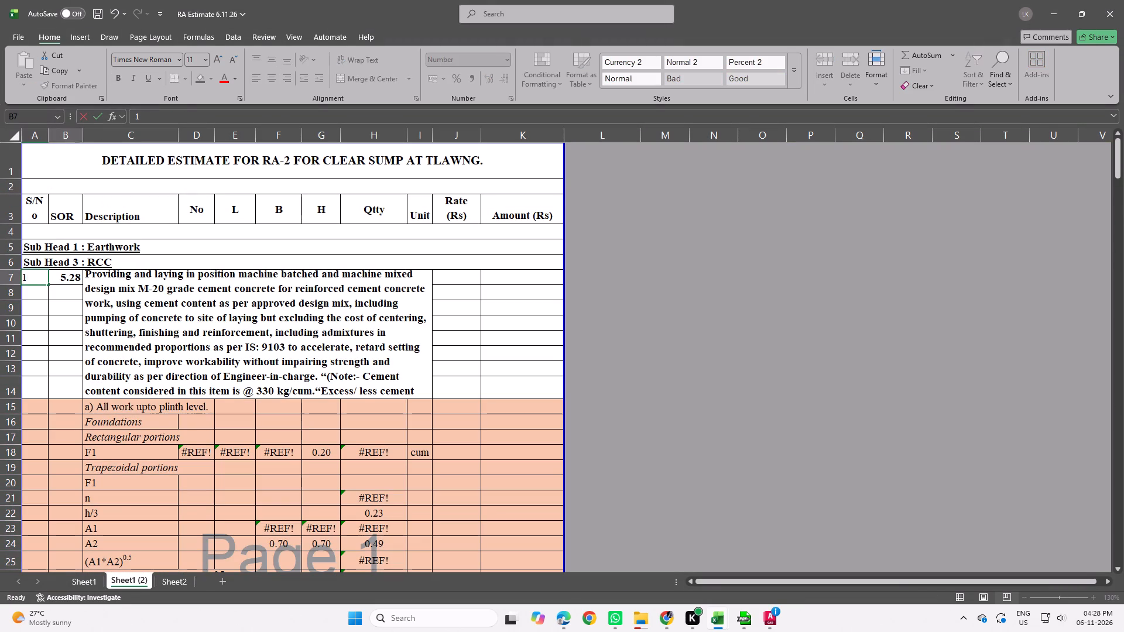
Delete row 5 containing the leftover Sub Head 1 : Earthwork heading.
click(8, 248)
right_click(8, 248)
click(60, 360)
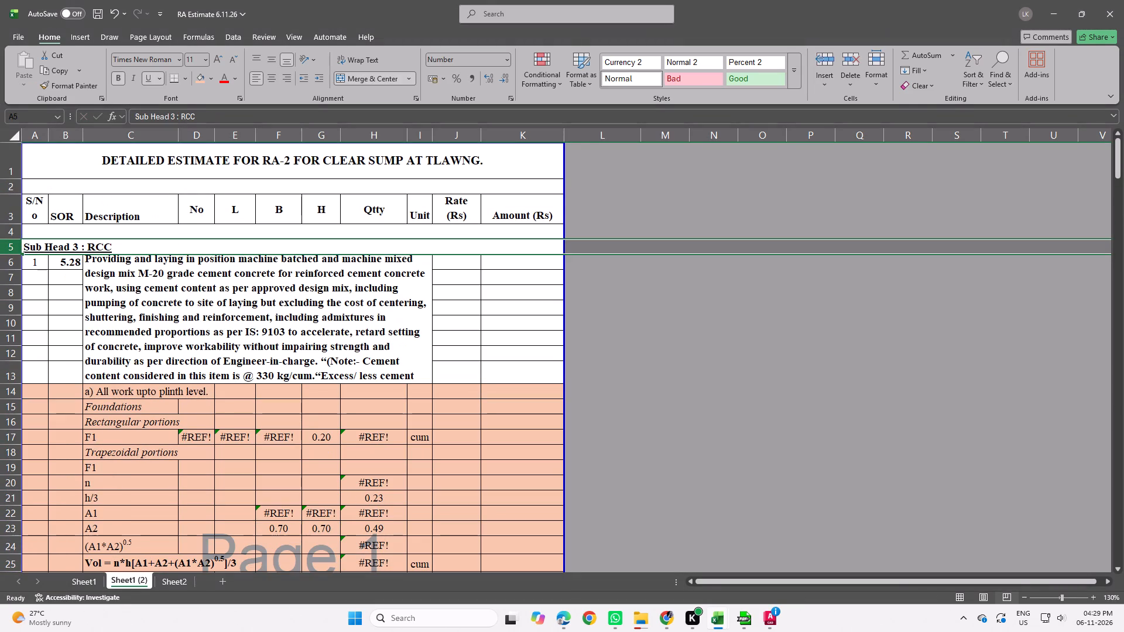
Renumber the RCC heading in row 5 to read Sub Head 1 : RCC.
double_click(76, 249)
click(81, 246)
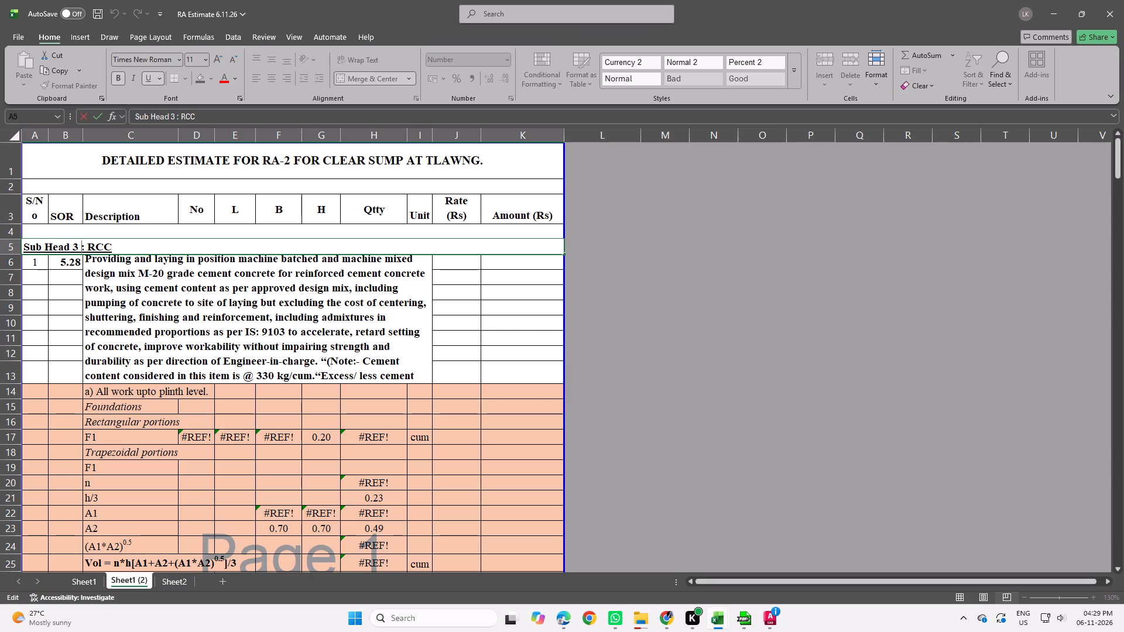
key(BackSpace)
key(BackSpace)
key(1)
key(space)
click(693, 393)
Delete rows 14 to 62, covering the shaded part a) All work upto plinth level and the blank row below it.
scroll(395, 379, down, 2)
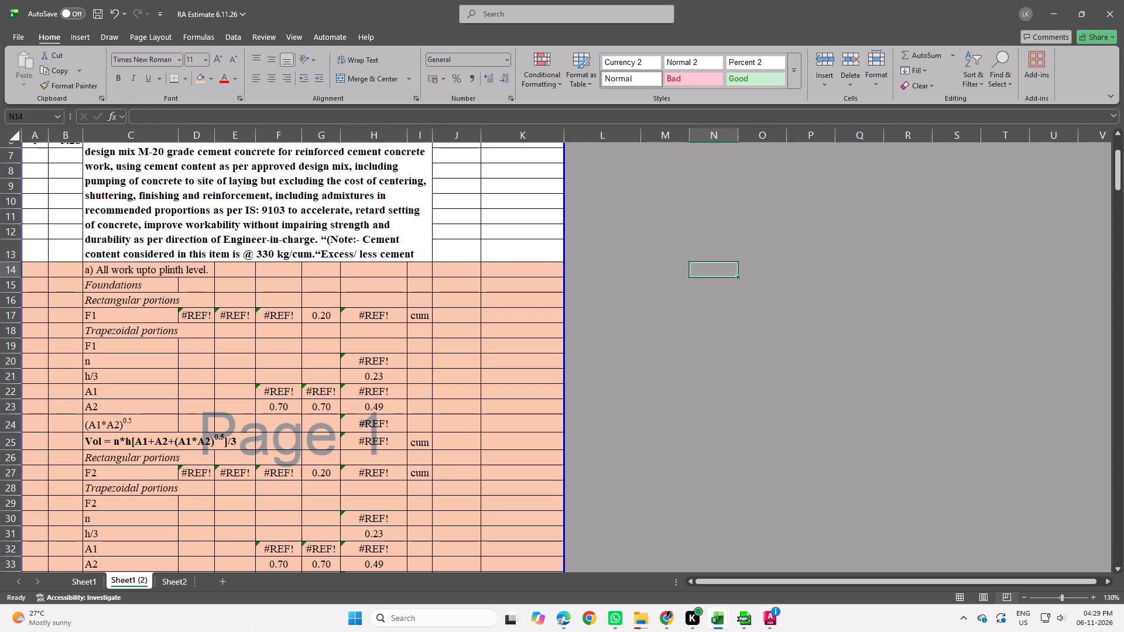
drag(9, 270, 76, 583)
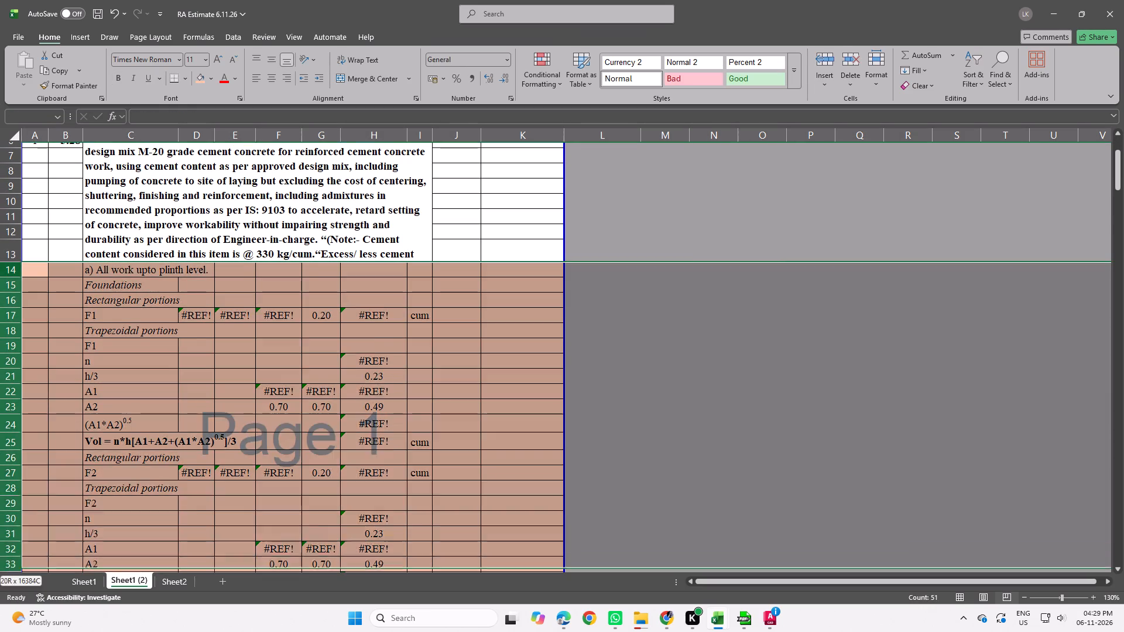
drag(76, 583, 133, 318)
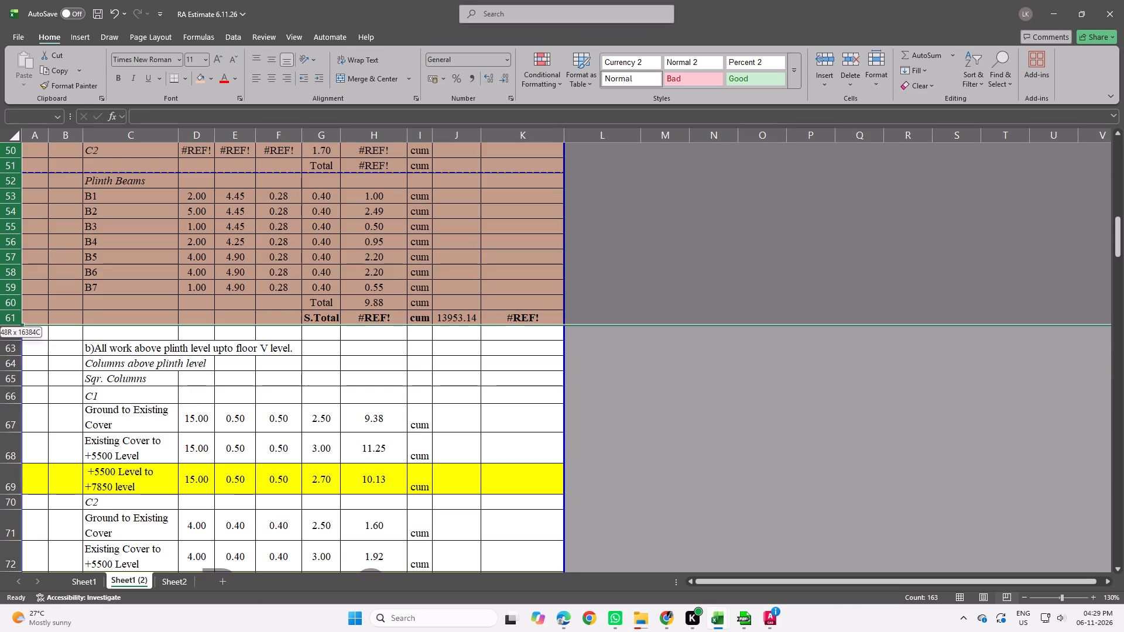
drag(133, 318, 136, 329)
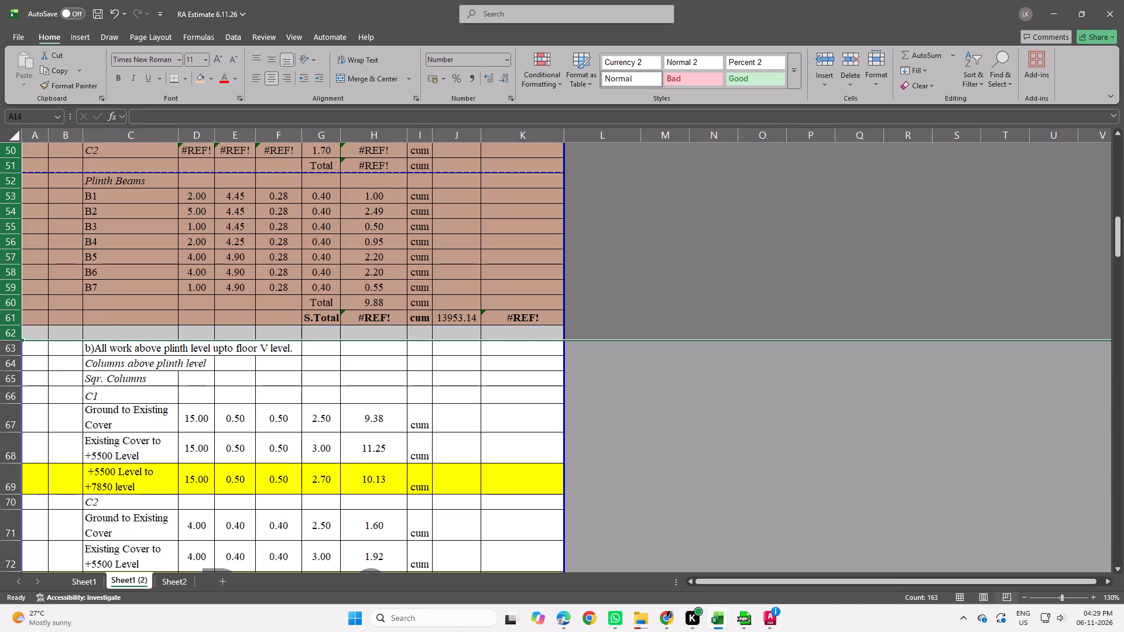
right_click(10, 286)
click(74, 403)
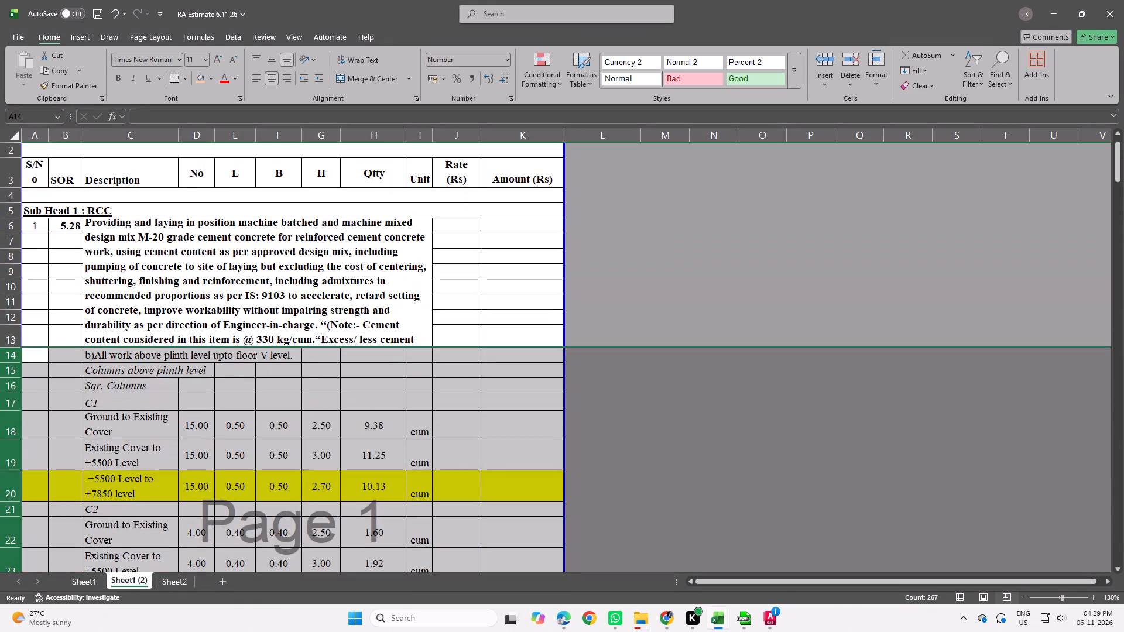
Delete the Ground to Existing Cover and Existing Cover to +5500 Level rows under both columns C1 and C2.
scroll(372, 404, down, 2)
click(770, 385)
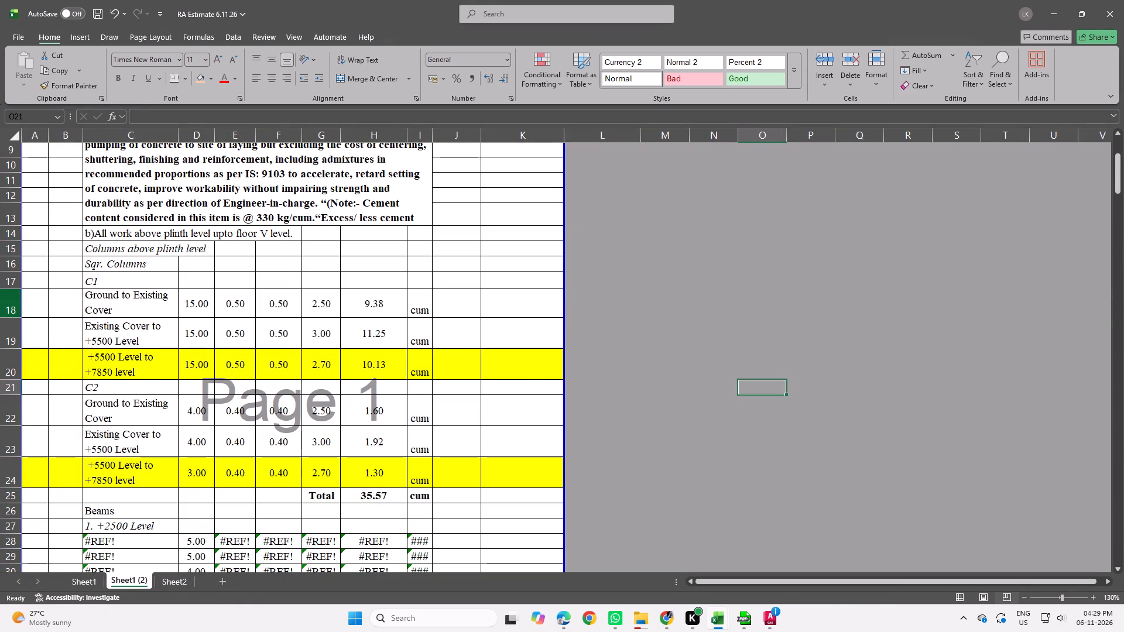
drag(4, 303, 13, 332)
right_drag(13, 331, 11, 312)
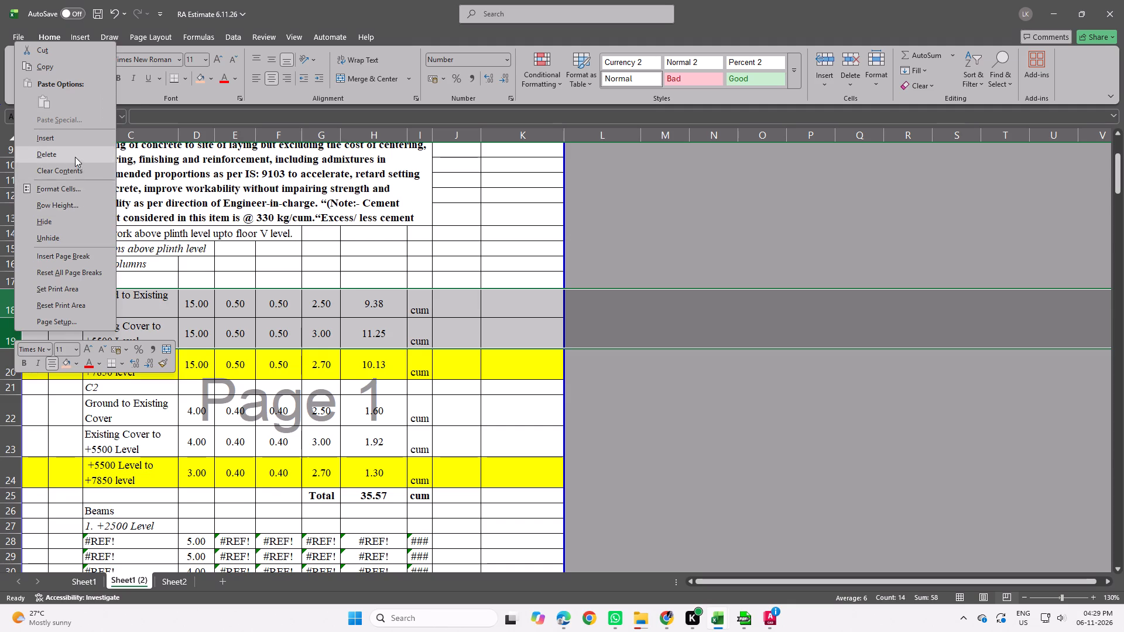
click(75, 157)
drag(15, 351, 20, 382)
right_drag(19, 376, 22, 364)
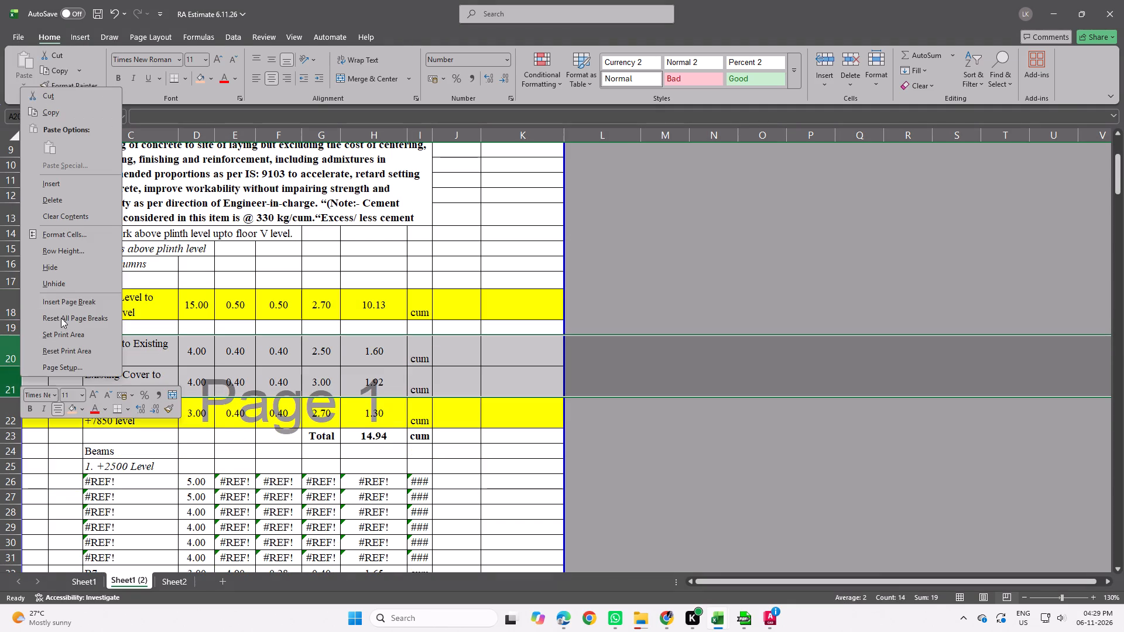
click(80, 202)
Delete rows 23 to 30, covering the +2500 Level heading and its beam entries.
scroll(160, 286, down, 1)
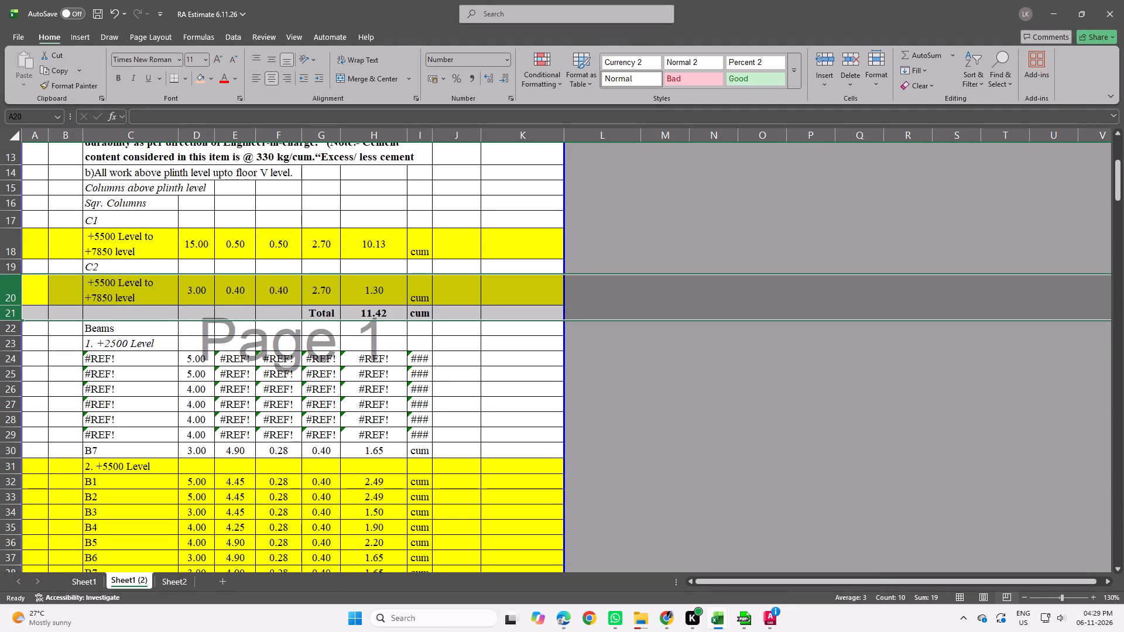
drag(16, 341, 35, 451)
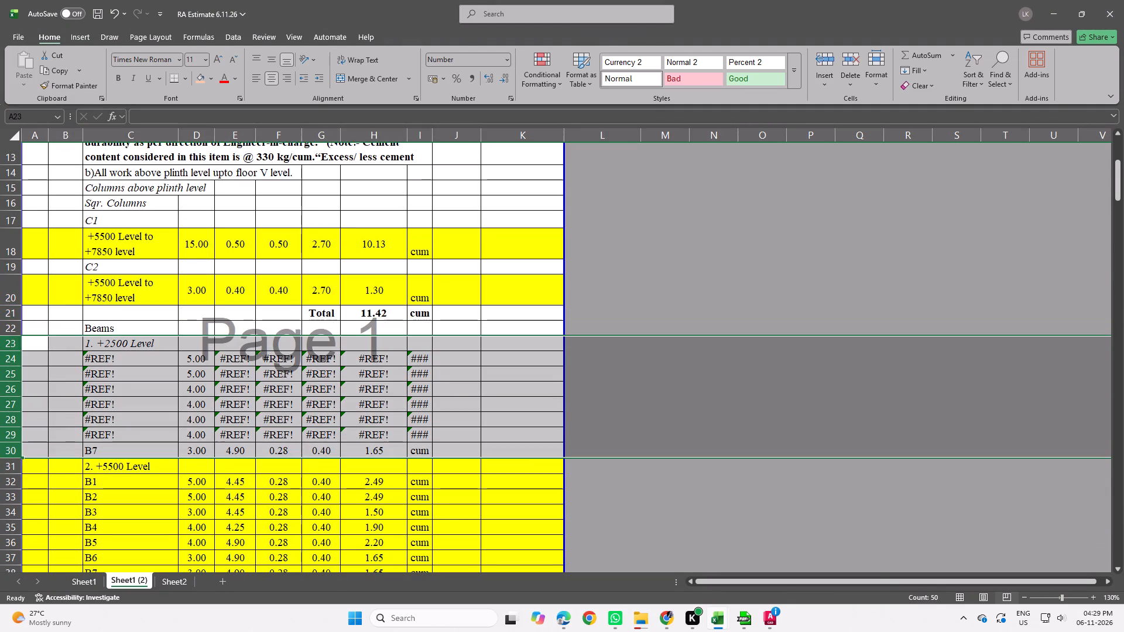
right_drag(28, 432, 22, 406)
click(81, 250)
scroll(133, 292, down, 1)
scroll(176, 318, down, 3)
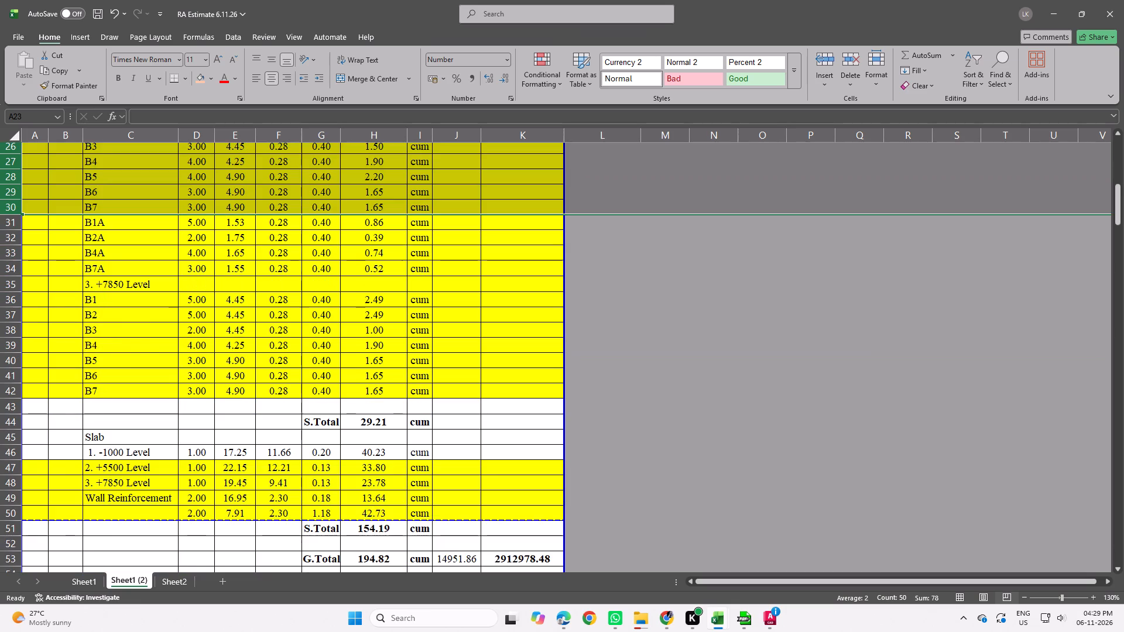
Delete the -1000 Level row from the Slab entries of the RCC item.
scroll(167, 319, down, 2)
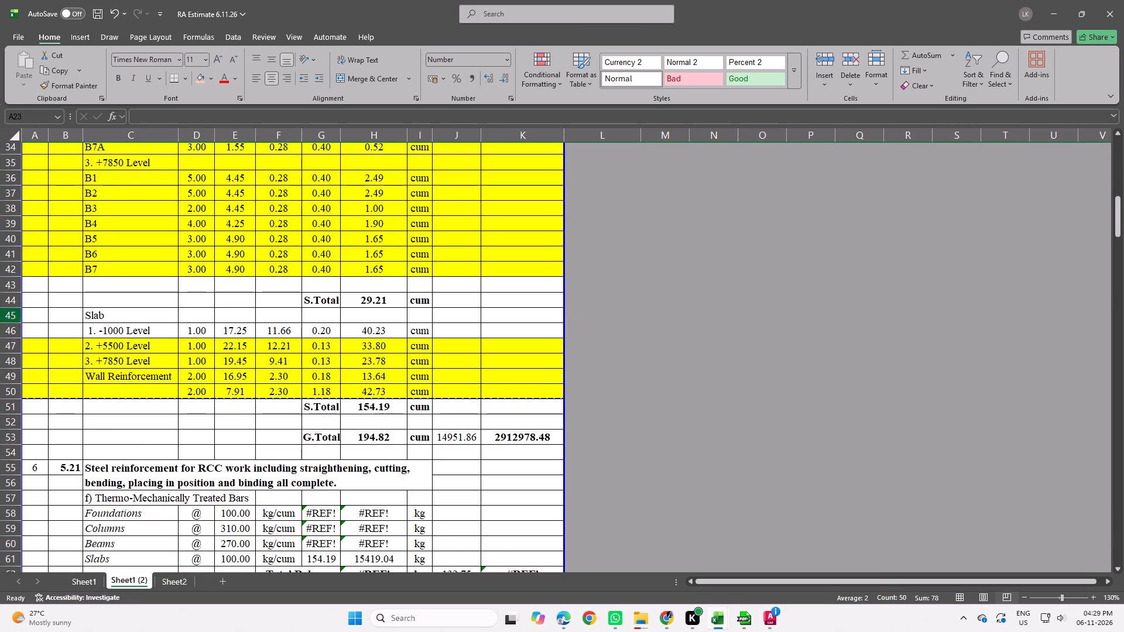
click(12, 330)
right_click(11, 332)
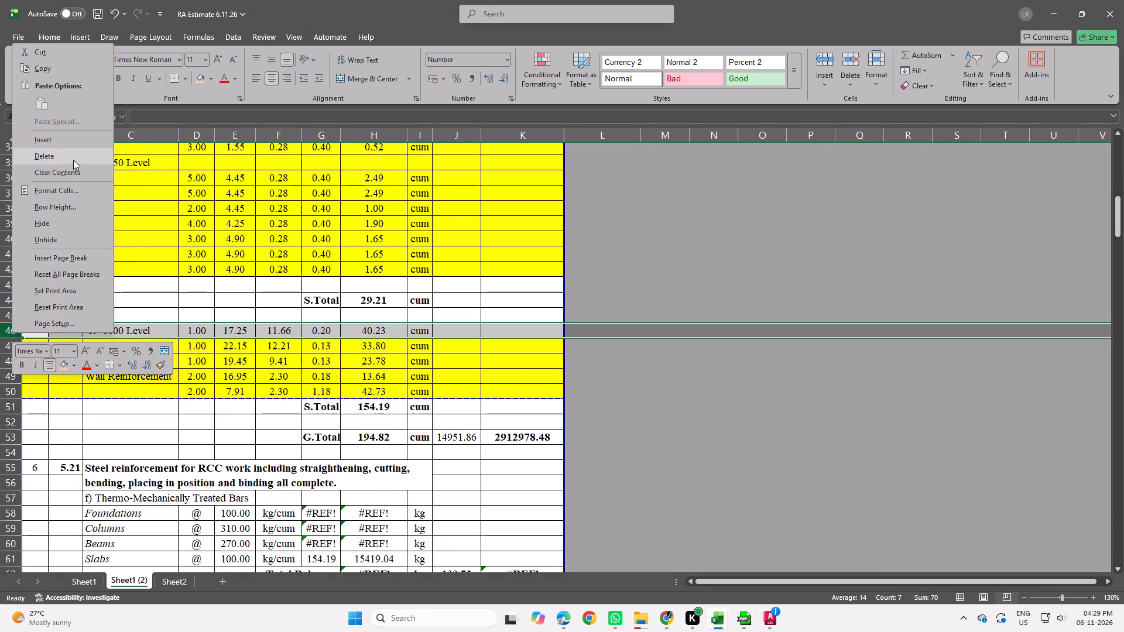
click(73, 160)
Delete the blank row above the beams' S.Total and the blank row above the RCC G.Total.
click(10, 288)
right_click(10, 288)
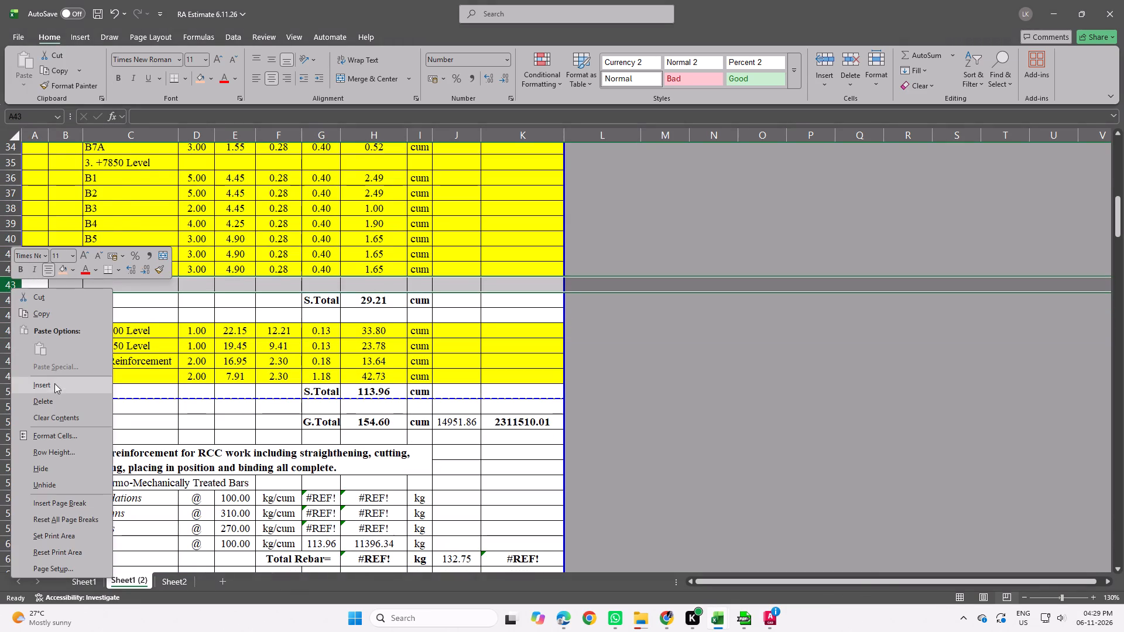
click(53, 401)
drag(437, 399, 447, 404)
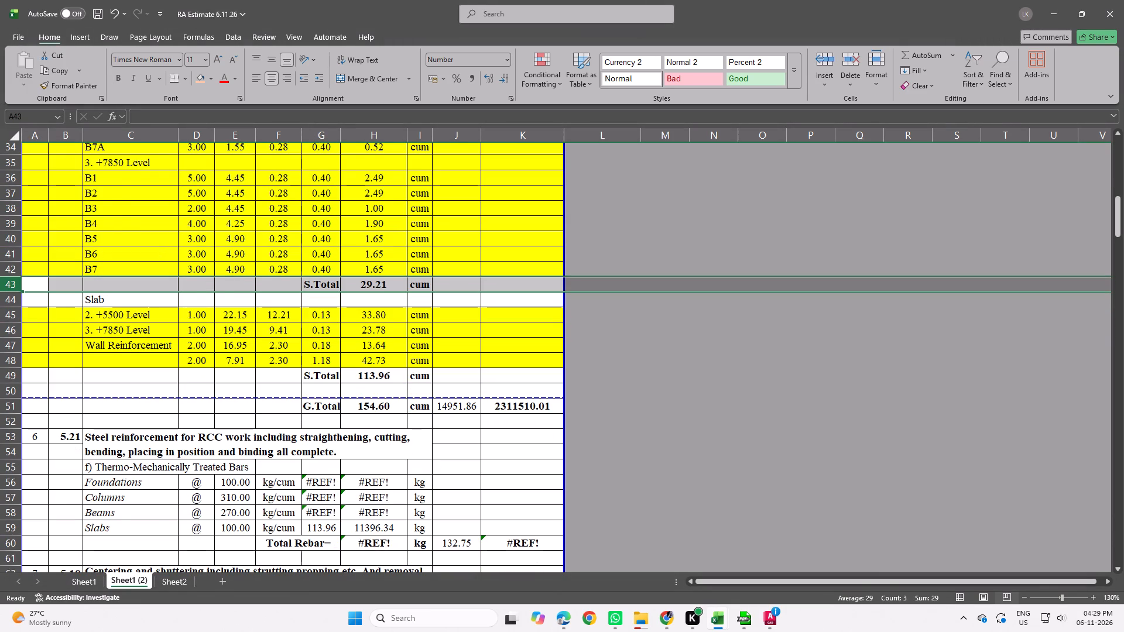
click(10, 393)
right_click(10, 393)
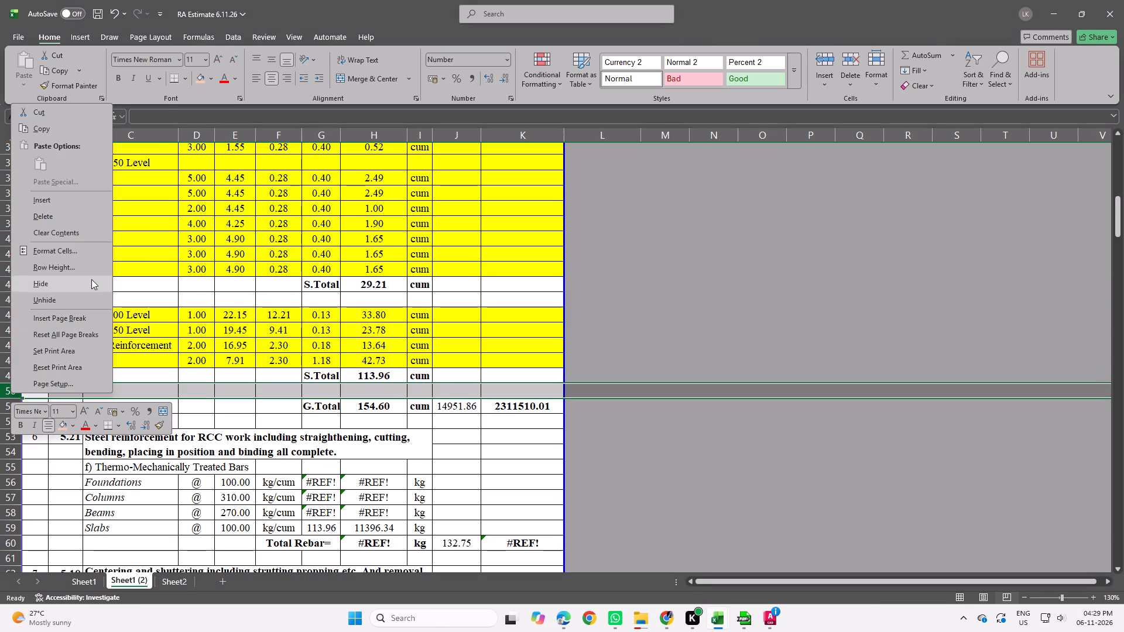
click(76, 221)
Delete rows 63 to 75, covering shuttering part a) Foundations, footings, bases of columns and the blank row below it.
scroll(149, 308, down, 2)
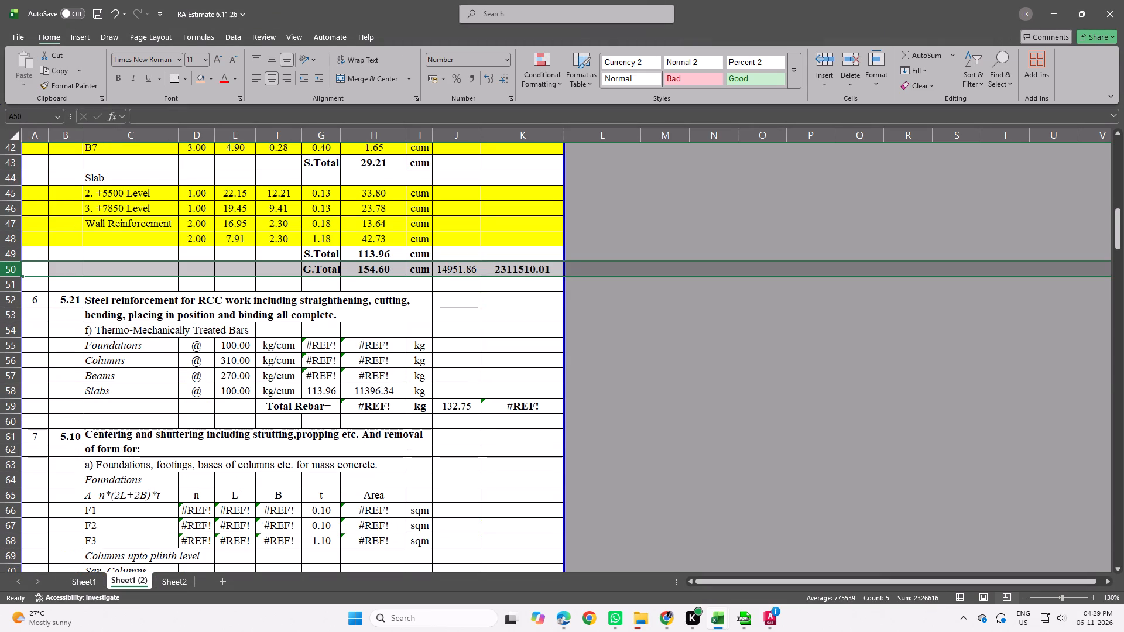
scroll(245, 411, down, 2)
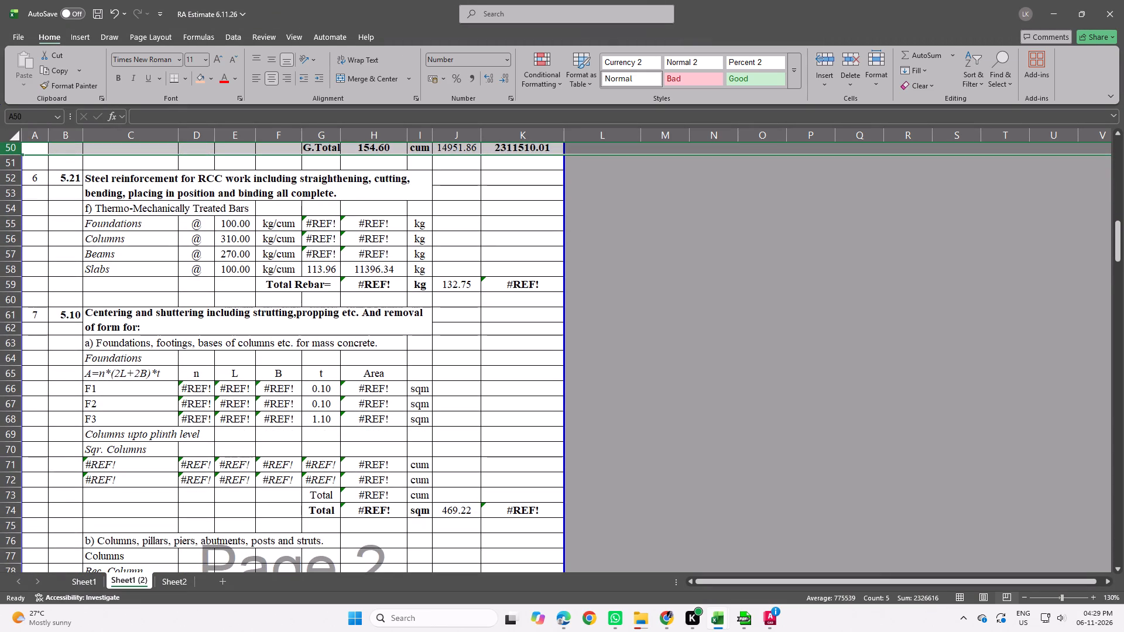
drag(8, 342, 61, 517)
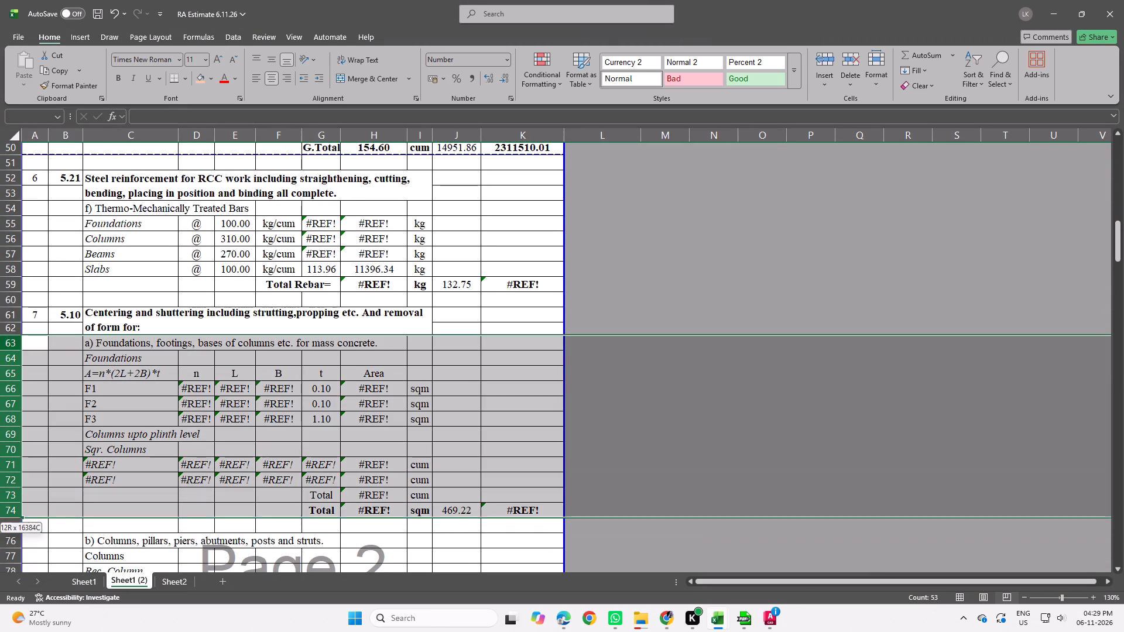
drag(61, 517, 64, 528)
right_drag(24, 480, 23, 473)
right_click(9, 377)
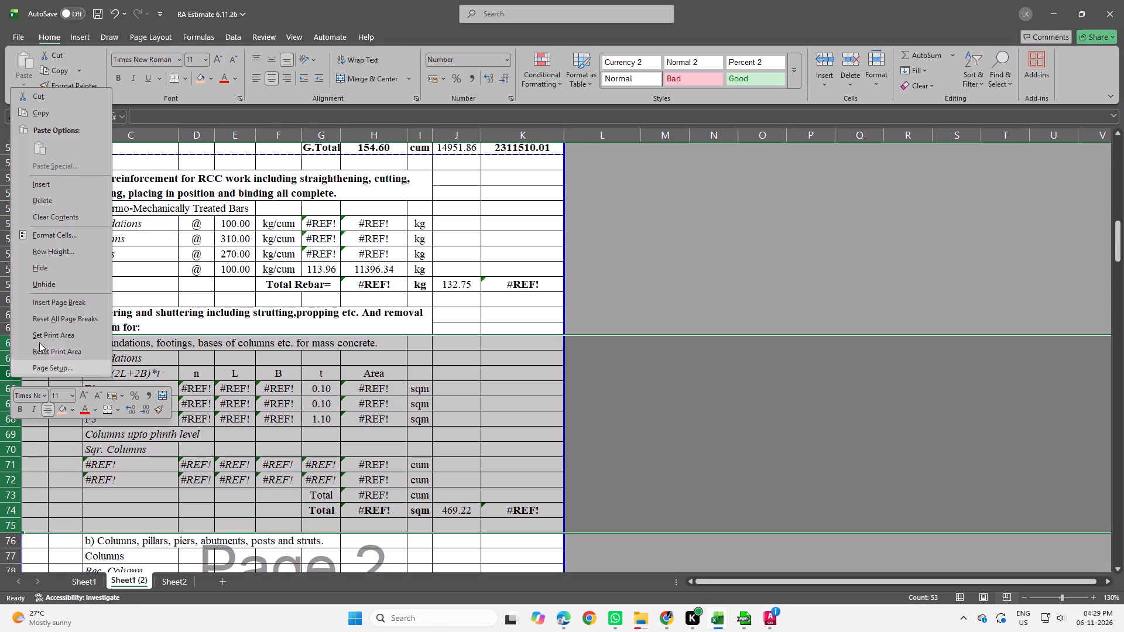
click(63, 204)
Delete the two #REF! rows under C1 and the two under C2 in shuttering part b) Columns.
scroll(185, 294, down, 1)
scroll(256, 365, down, 1)
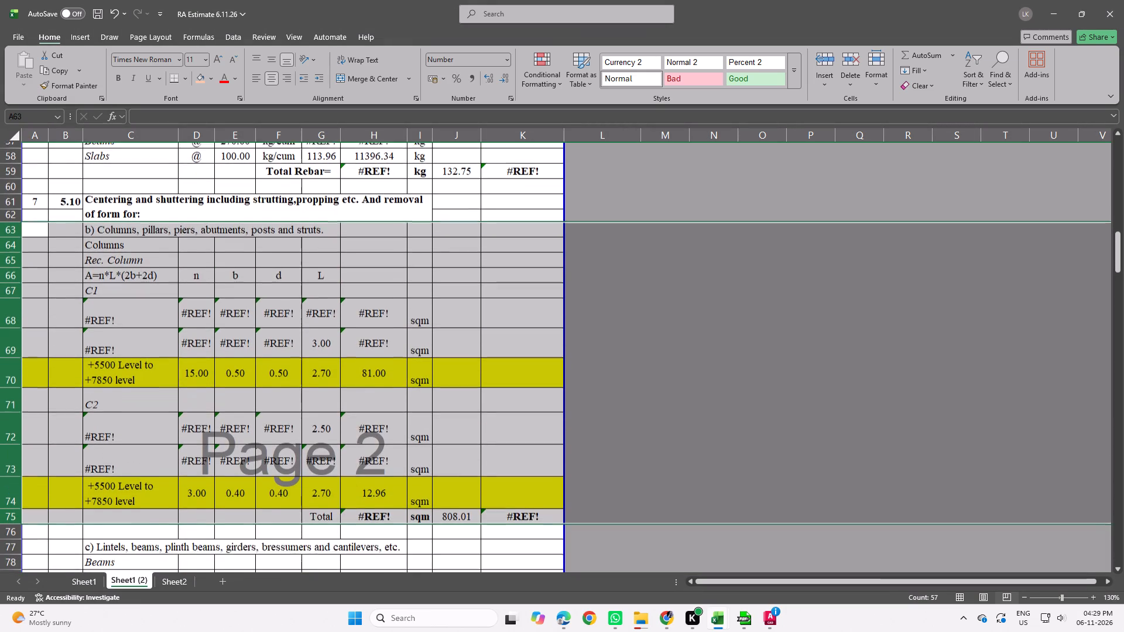
scroll(258, 365, down, 1)
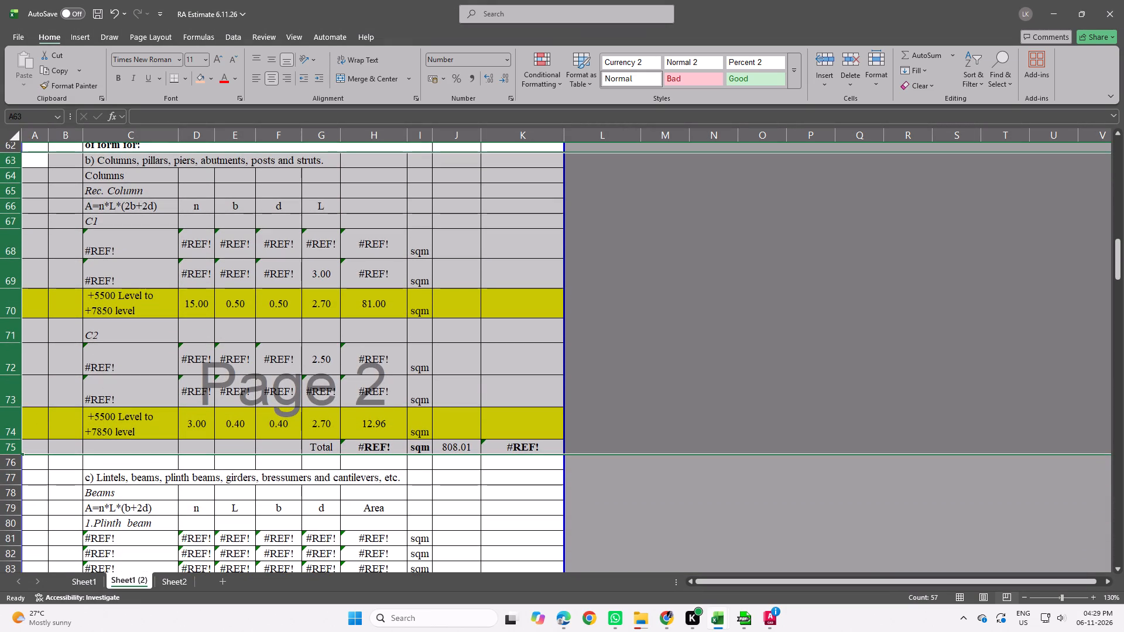
drag(7, 244, 13, 270)
right_drag(13, 267, 14, 262)
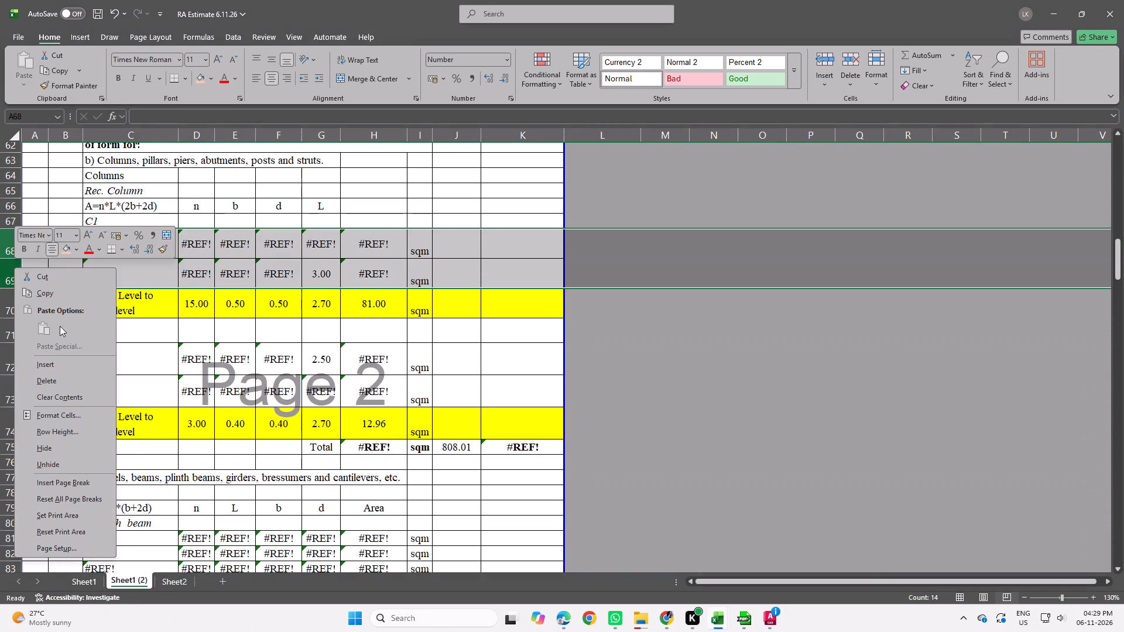
click(68, 383)
drag(3, 301, 13, 327)
right_drag(13, 327, 16, 318)
click(73, 151)
Delete rows 76 to 90, covering the Plinth beam heading and all #REF! beam entries in shuttering part c).
scroll(149, 325, down, 2)
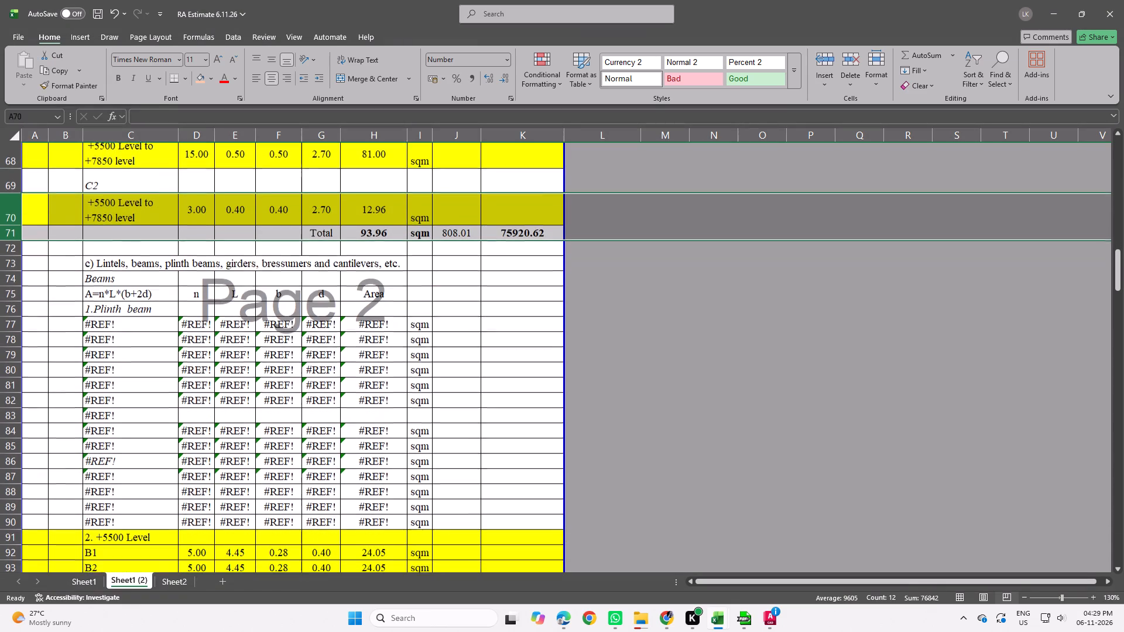
drag(11, 280, 64, 483)
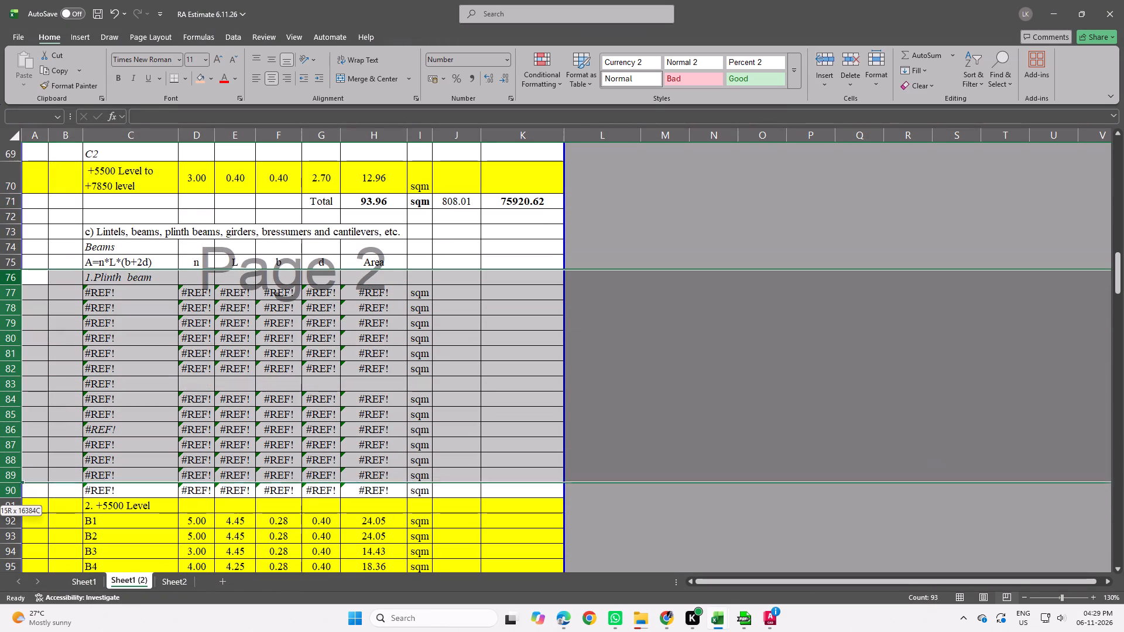
drag(64, 483, 67, 494)
right_drag(18, 395, 18, 384)
click(78, 223)
Delete the #REF! row under Slab in shuttering part (d) Suspended floors, roofs, landings.
scroll(173, 281, down, 1)
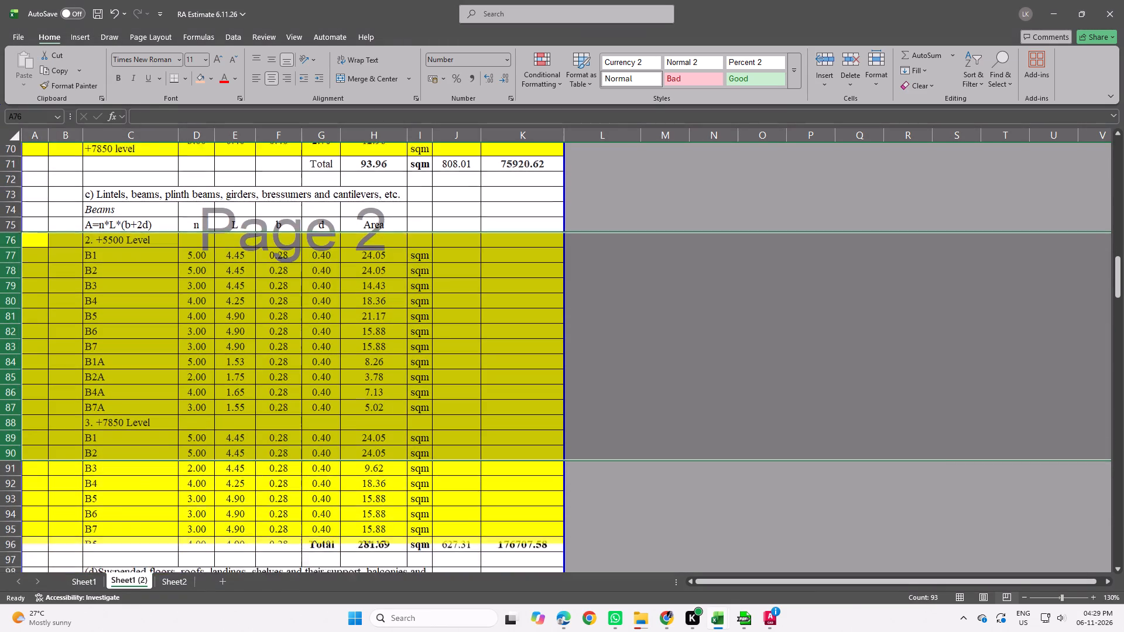
scroll(174, 282, down, 2)
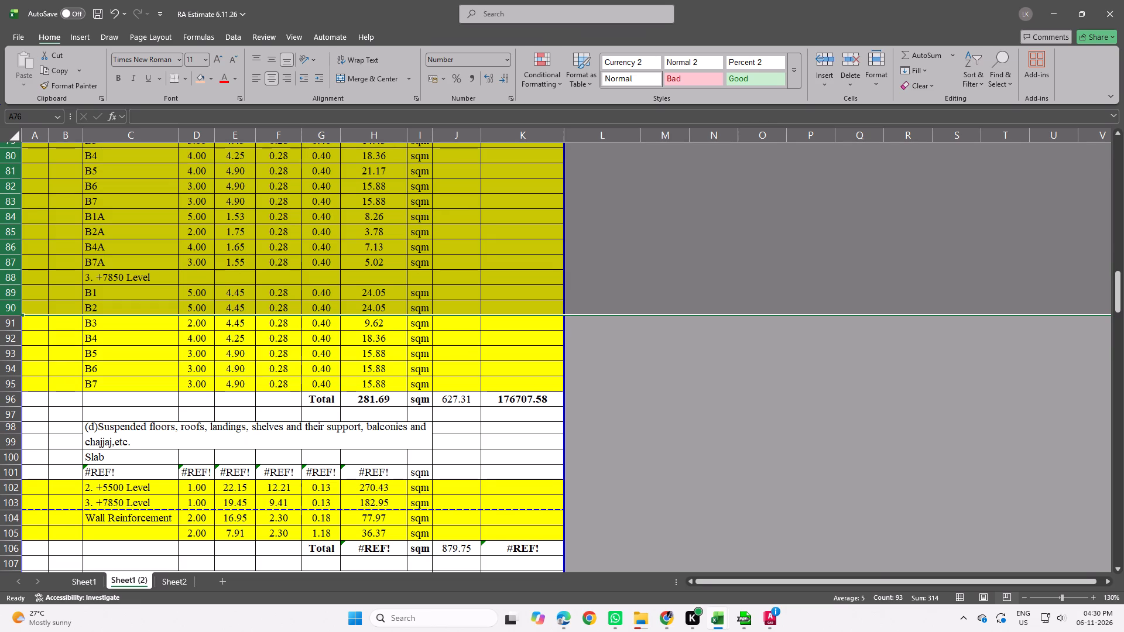
click(9, 470)
right_click(10, 470)
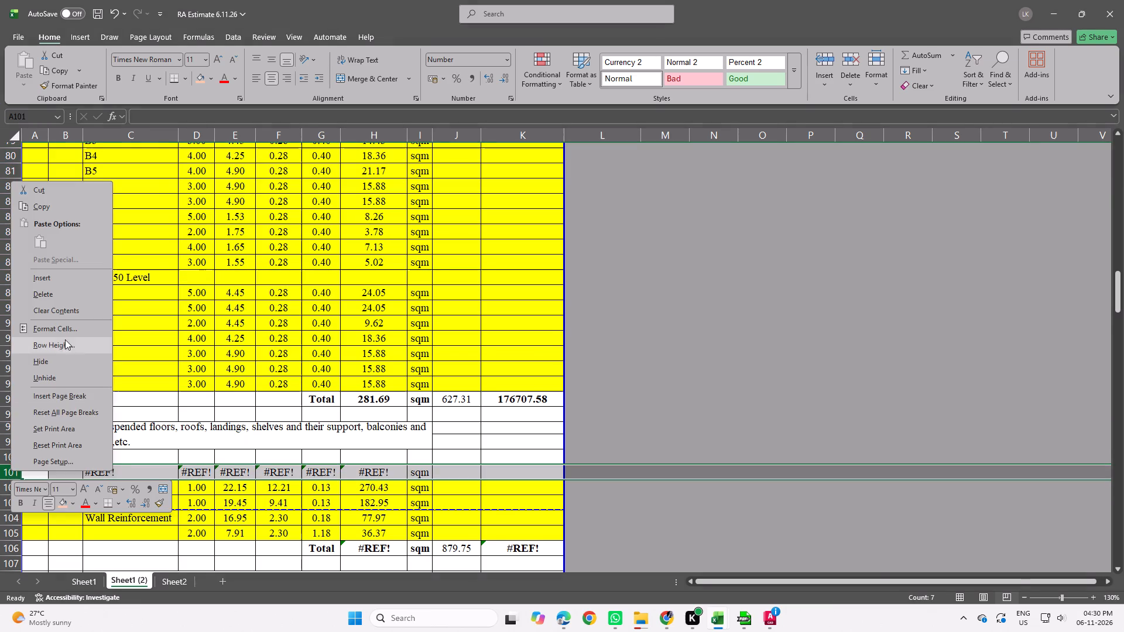
click(76, 291)
Delete the #REF! row under Slab in the water proofing chemical item 19.20.
scroll(258, 394, down, 3)
scroll(197, 446, down, 1)
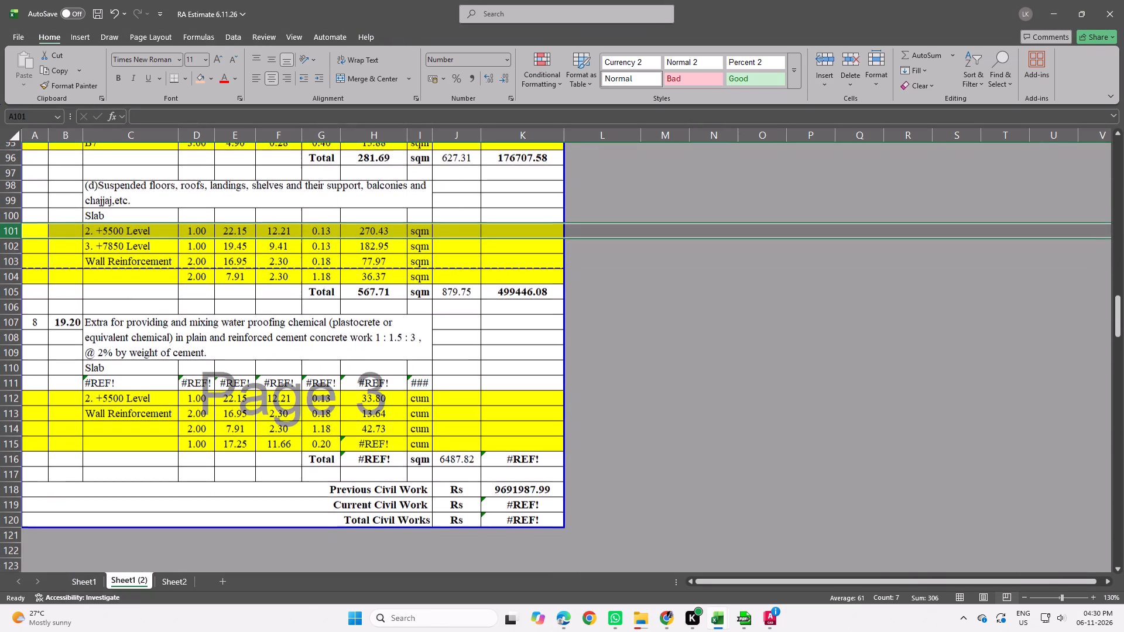
click(13, 380)
right_click(12, 379)
click(73, 205)
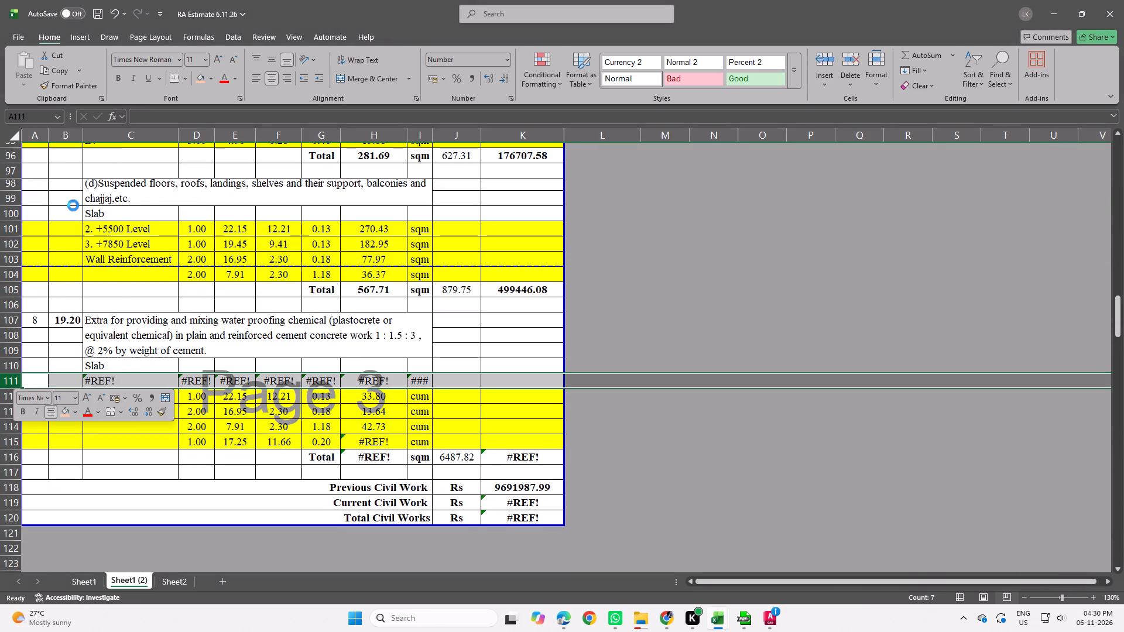
click(982, 455)
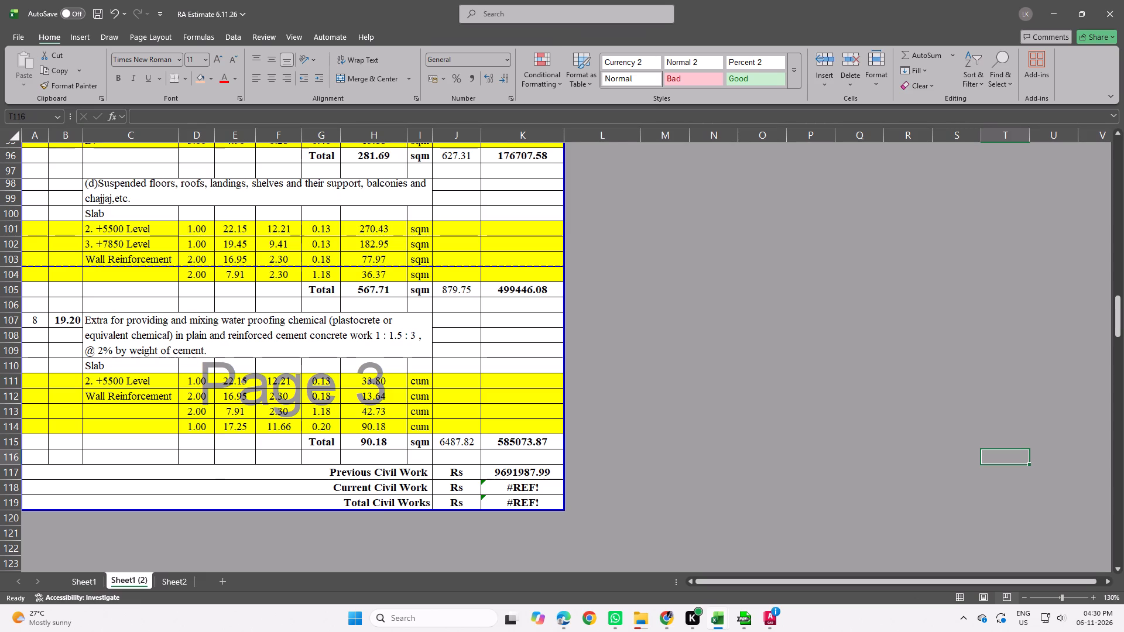
Delete the Foundations row from the steel reinforcement item 5.21.
scroll(477, 373, up, 1)
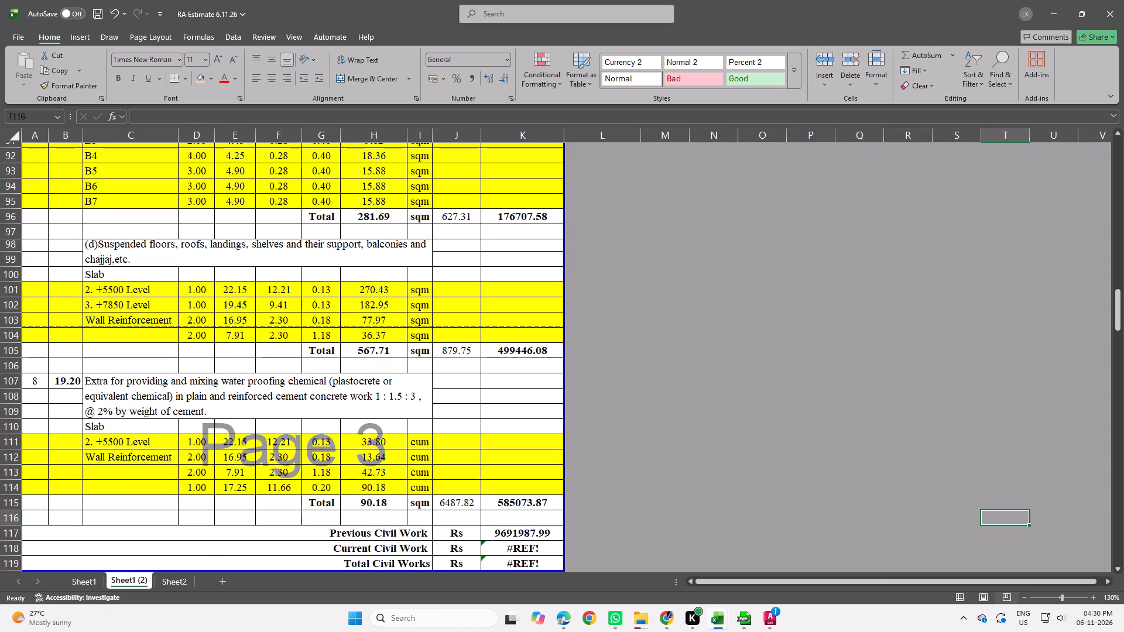
scroll(449, 418, up, 10)
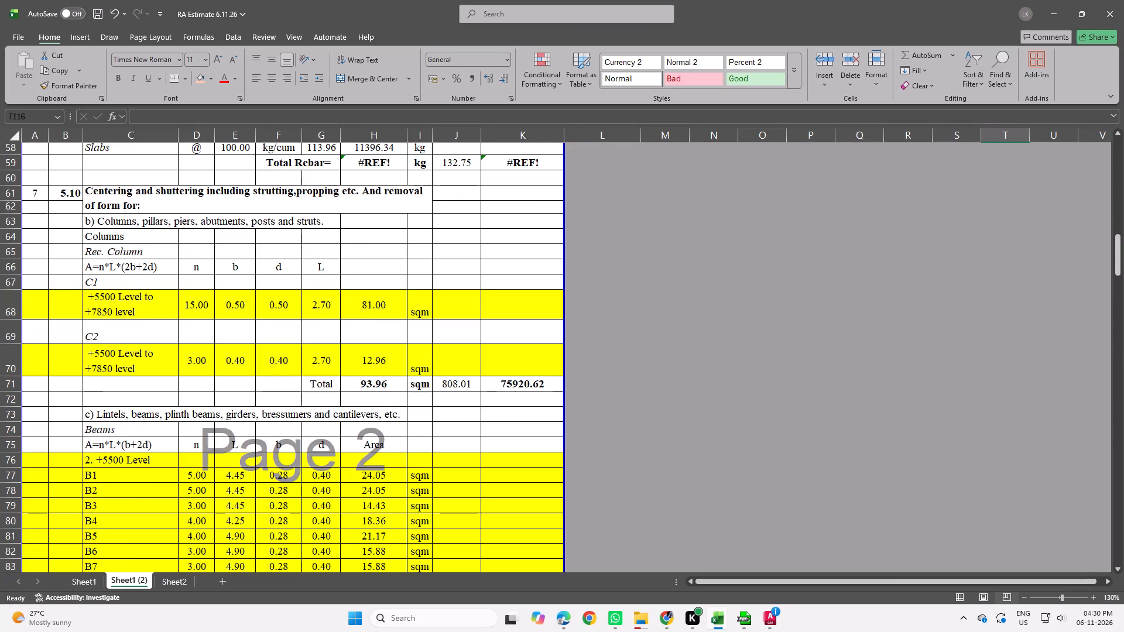
scroll(453, 420, up, 2)
click(317, 288)
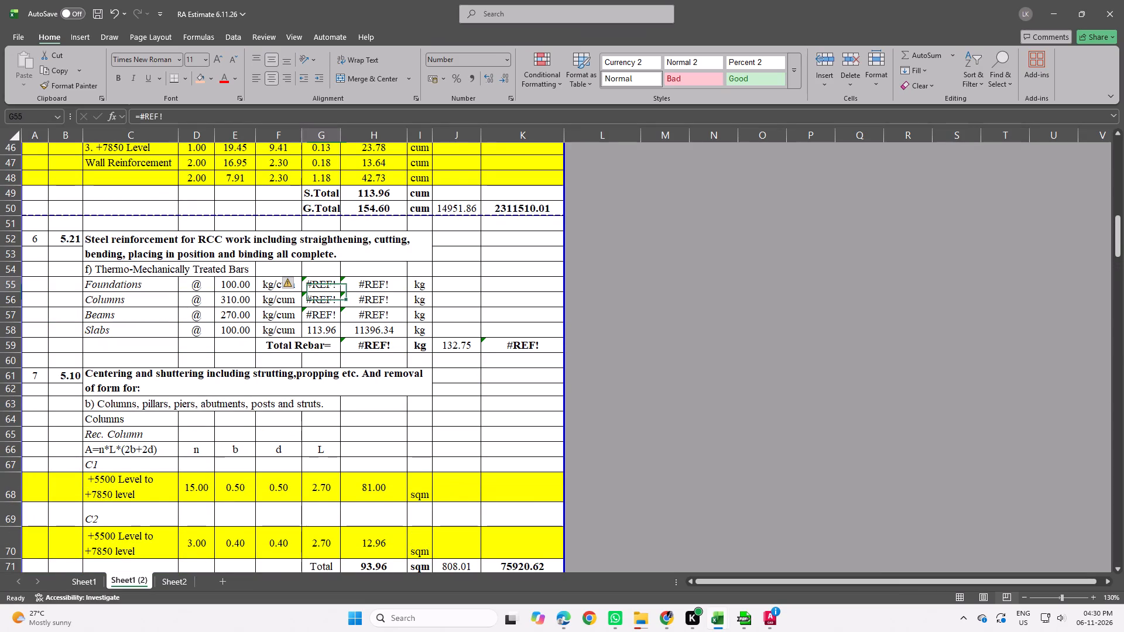
click(14, 283)
right_click(14, 283)
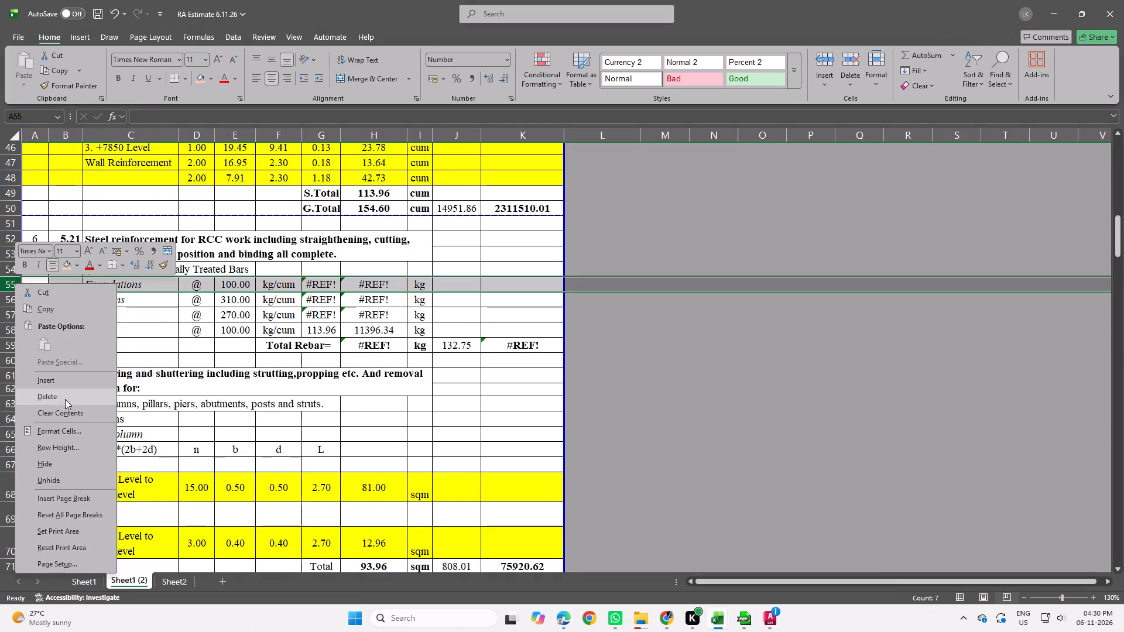
click(65, 397)
Remove the broken reference from the Columns quantity formula in the steel reinforcement item, making it =H21.
double_click(321, 286)
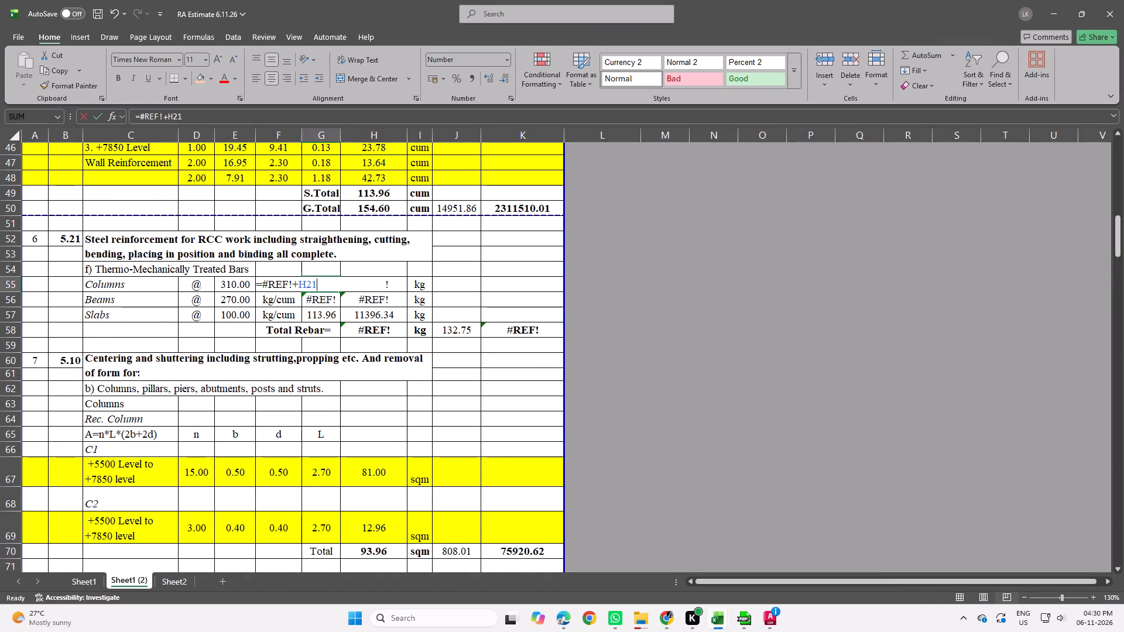
click(321, 286)
drag(299, 285, 274, 286)
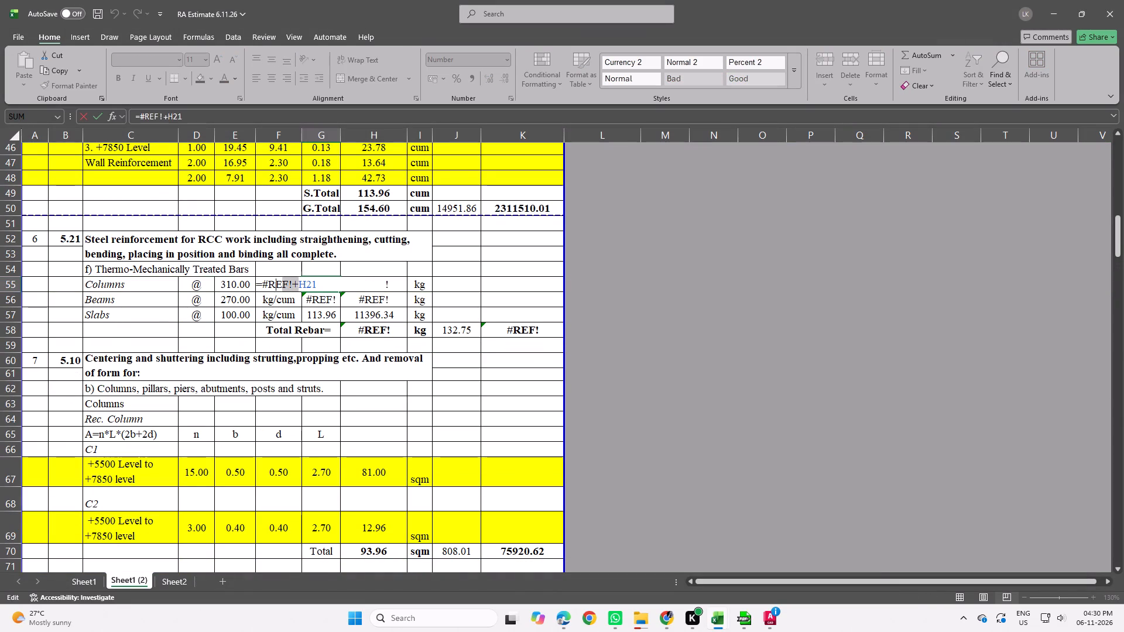
drag(274, 286, 264, 287)
key(BackSpace)
key(Return)
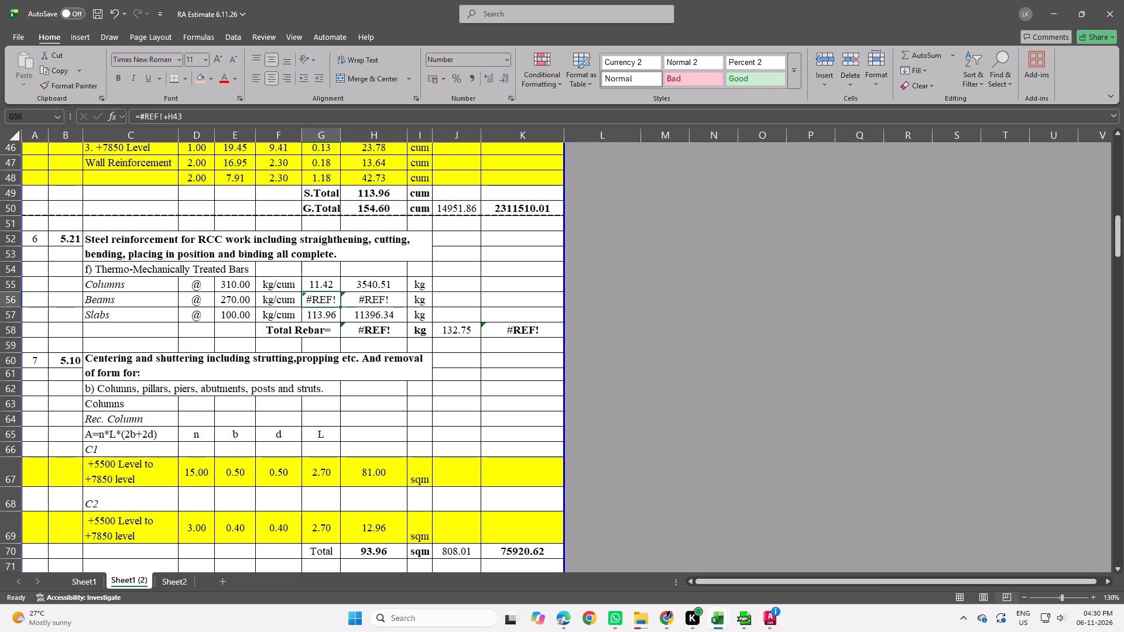
Remove the broken reference from the Beams quantity formula in the steel reinforcement item, making it =H43.
double_click(323, 301)
drag(297, 301, 263, 305)
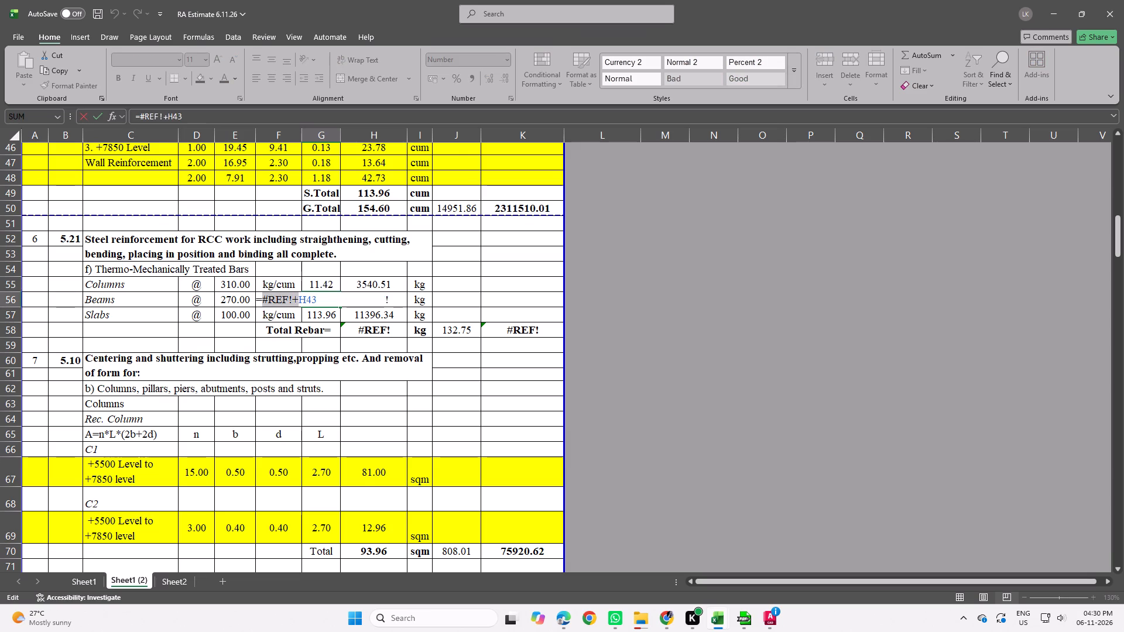
key(BackSpace)
key(Return)
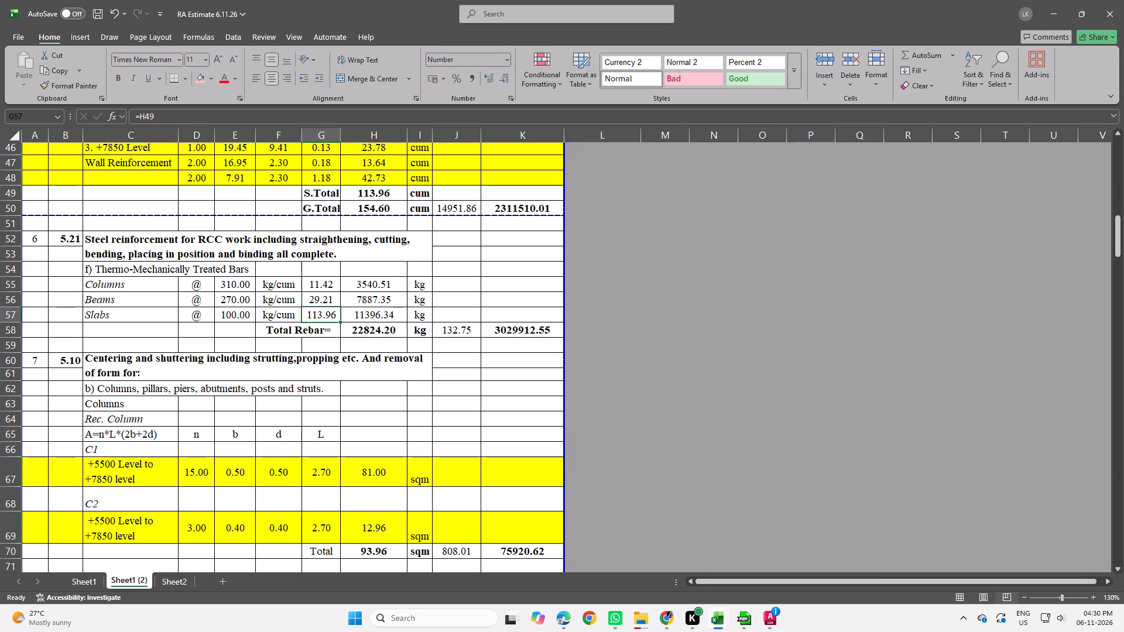
Review the trimmed estimate from the RCC heading down to the civil work totals for remaining rows and errors.
scroll(398, 338, up, 2)
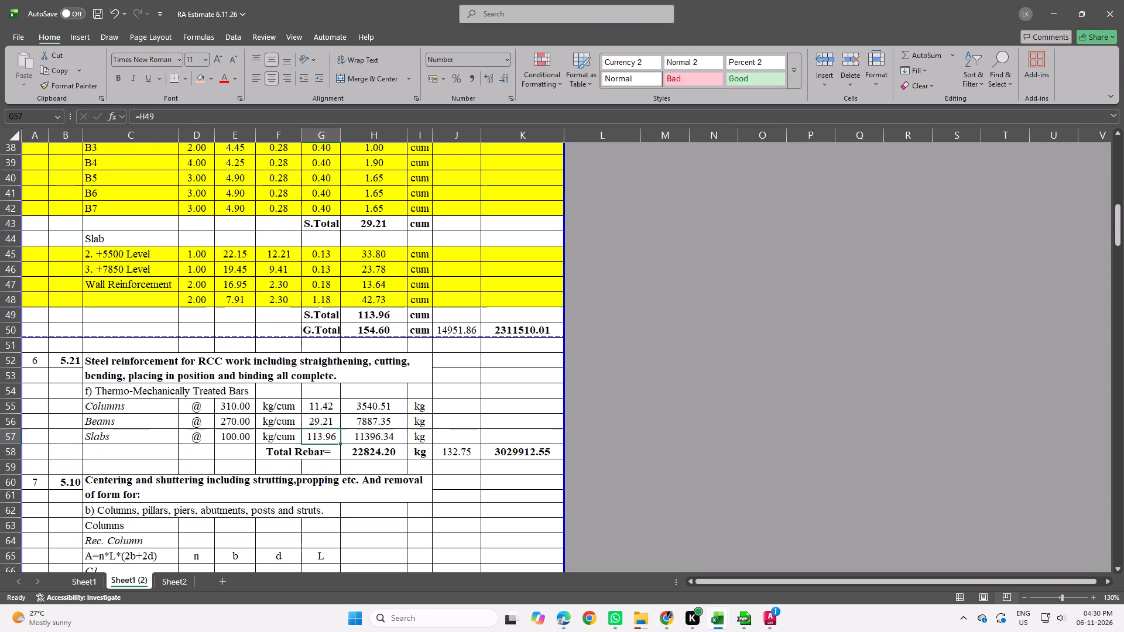
scroll(429, 349, up, 9)
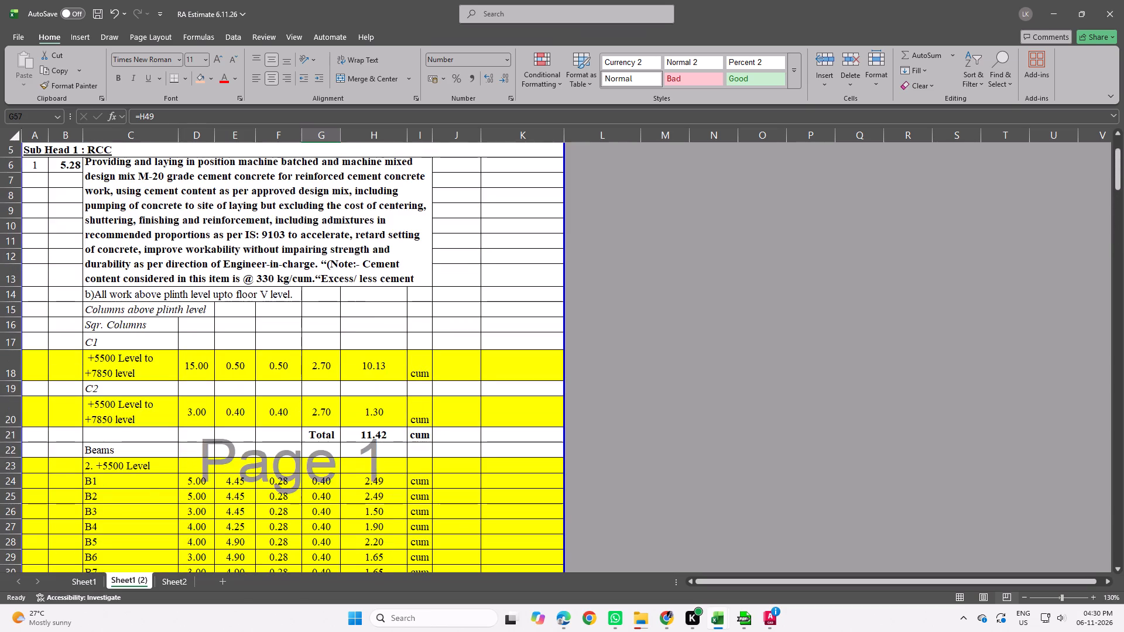
scroll(458, 358, up, 3)
scroll(296, 330, down, 8)
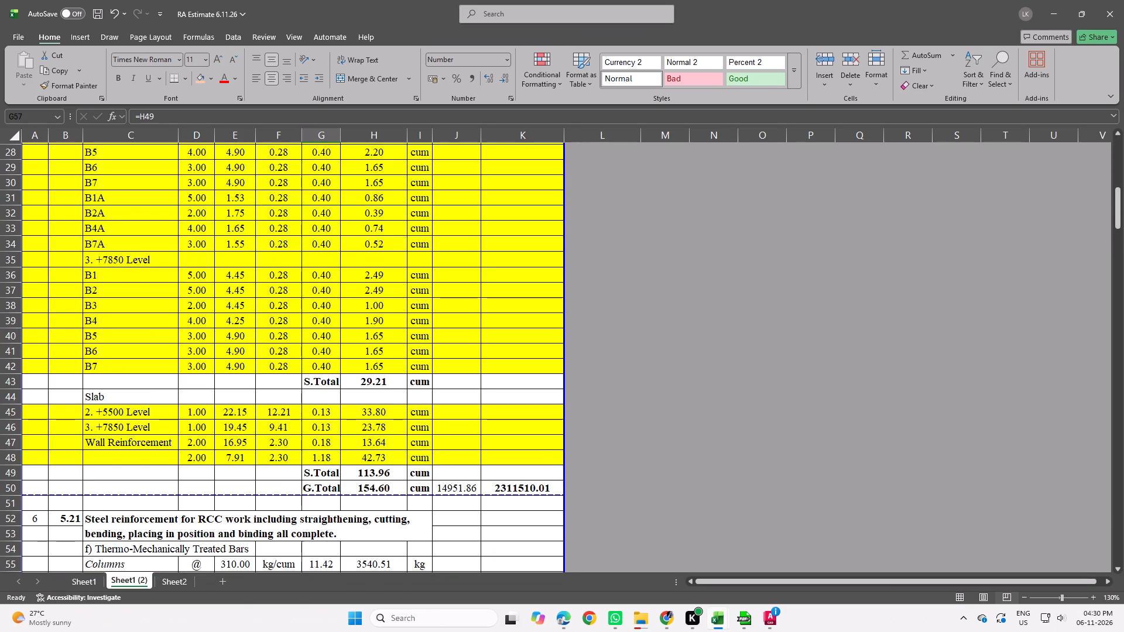
scroll(270, 336, down, 1)
scroll(465, 456, down, 13)
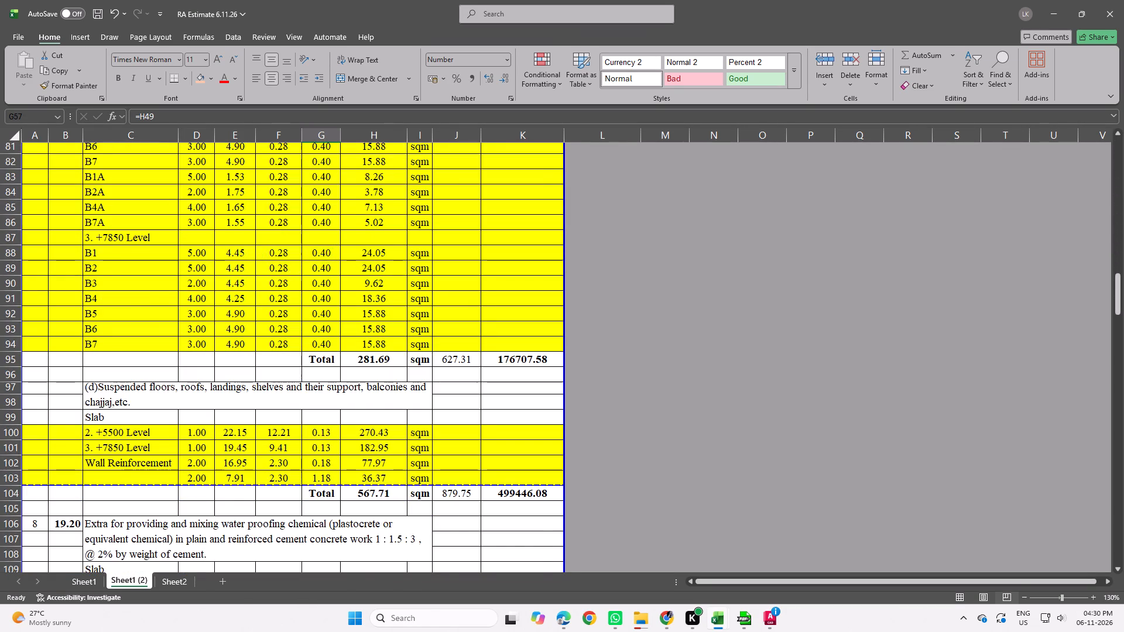
scroll(449, 433, down, 3)
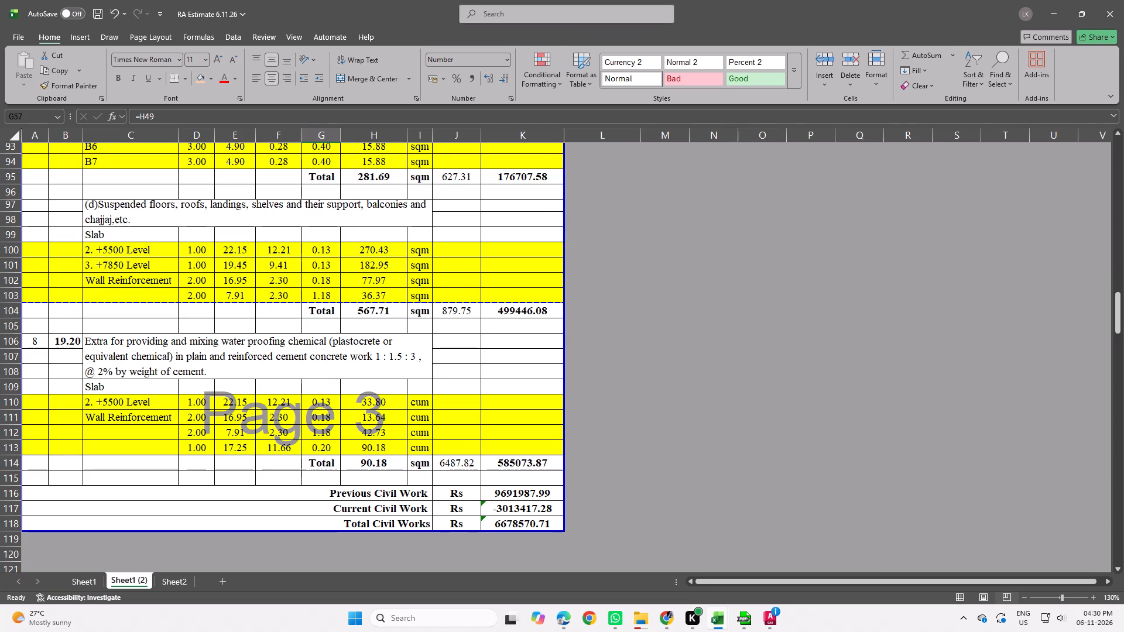
Remove the yellow fill from the trimmed estimate, from the title down to the blank row above the civil work totals.
drag(506, 480, 118, 0)
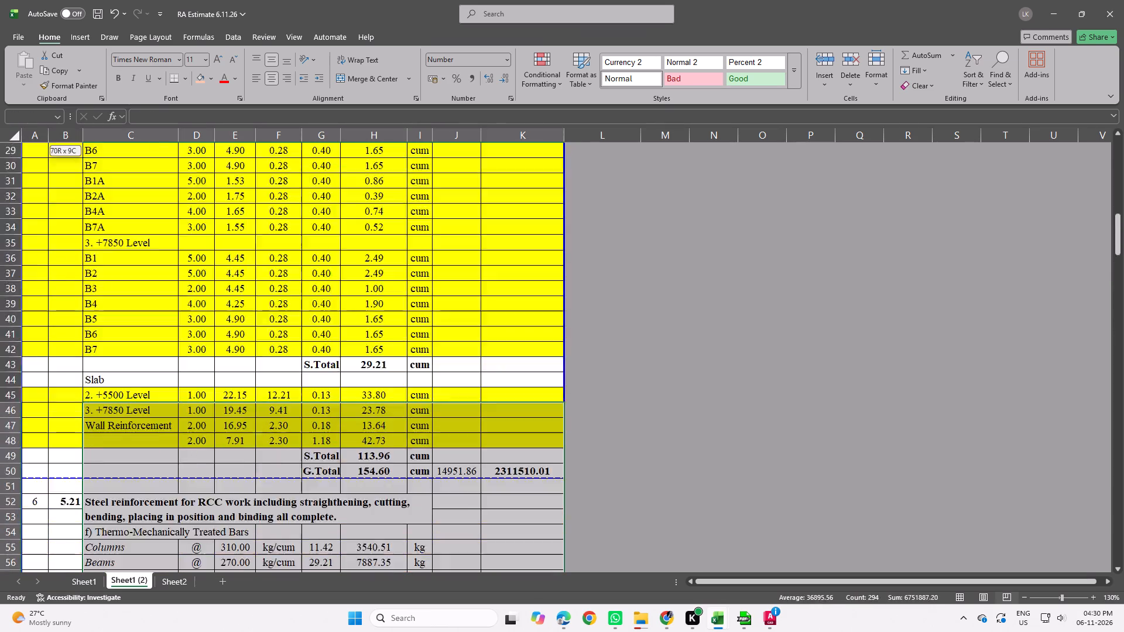
drag(118, 0, 124, 0)
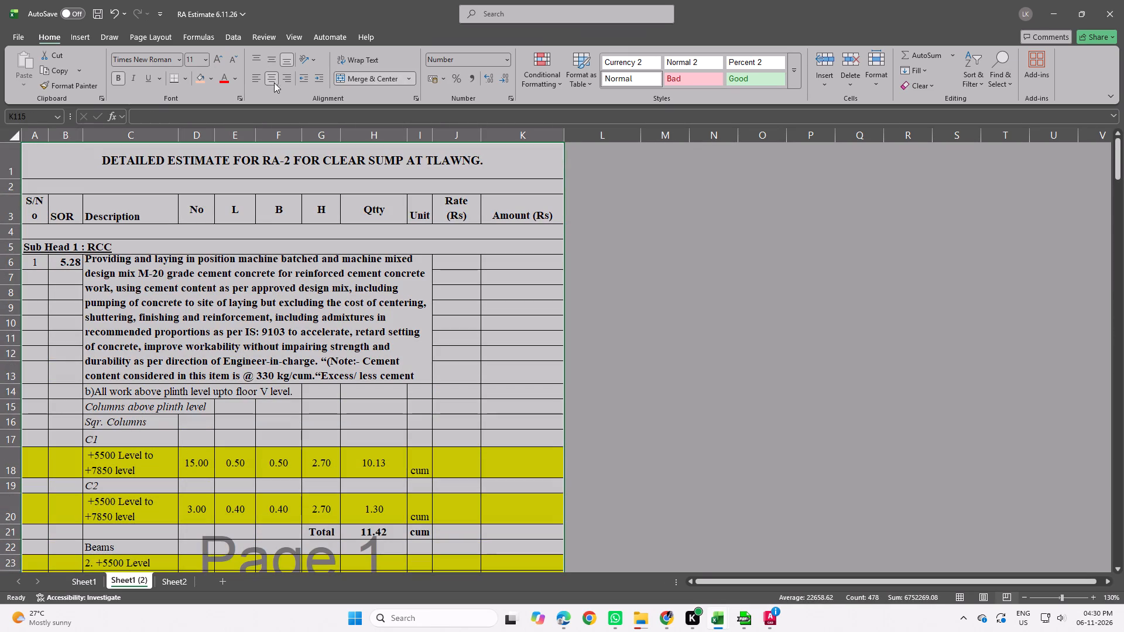
click(213, 76)
click(206, 282)
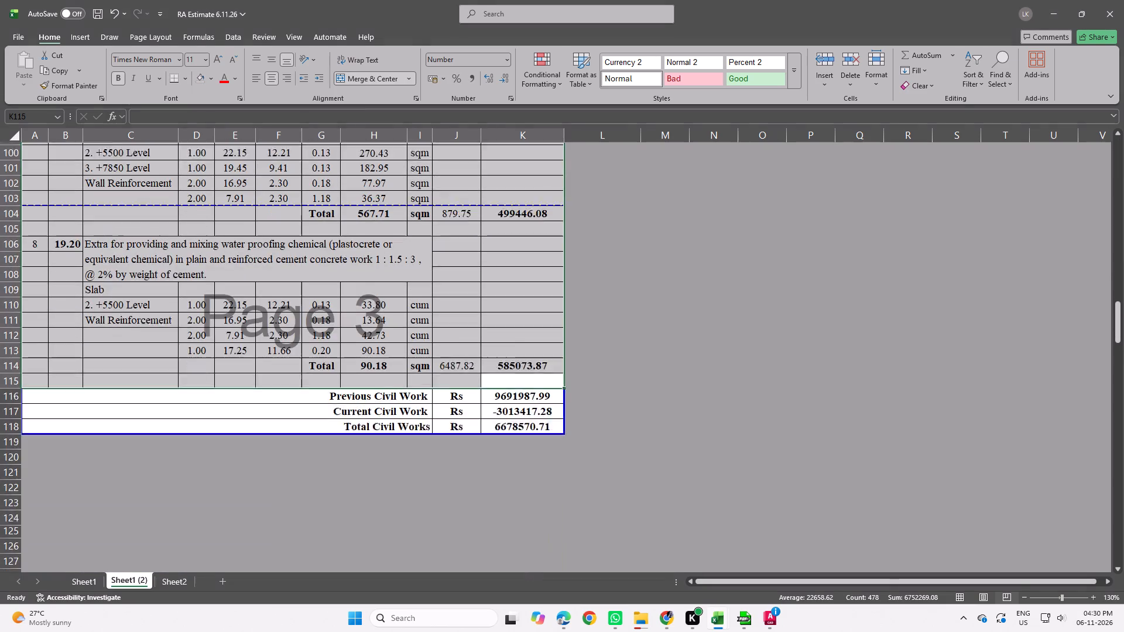
click(800, 407)
Review the original estimate on Sheet1 from the earthwork items down to the civil work totals.
click(97, 585)
scroll(342, 448, down, 2)
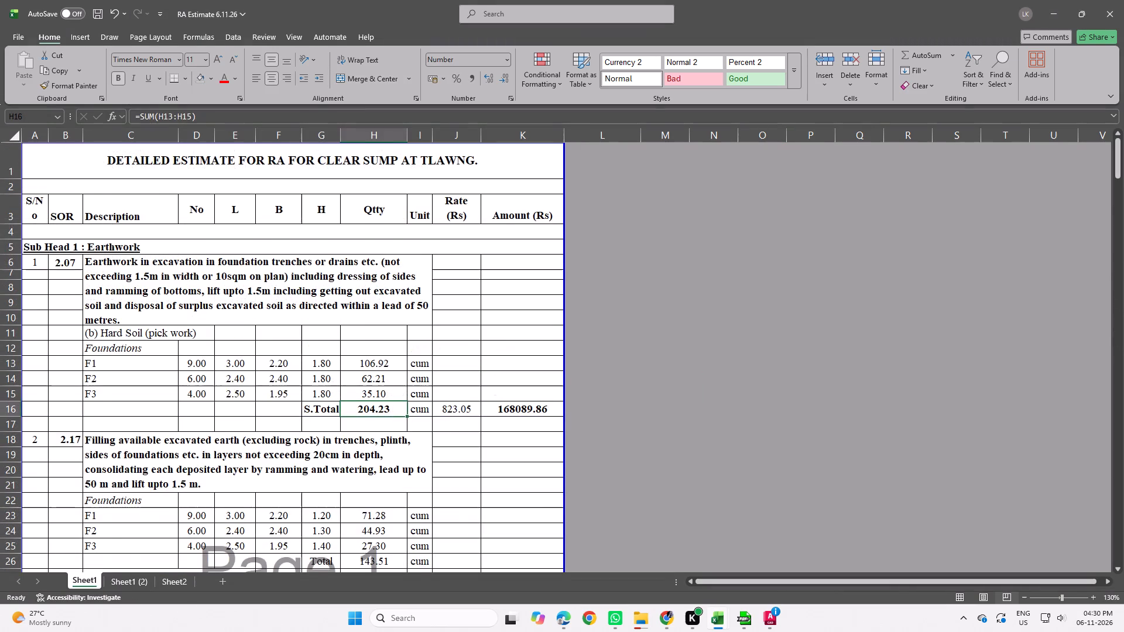
scroll(344, 448, down, 14)
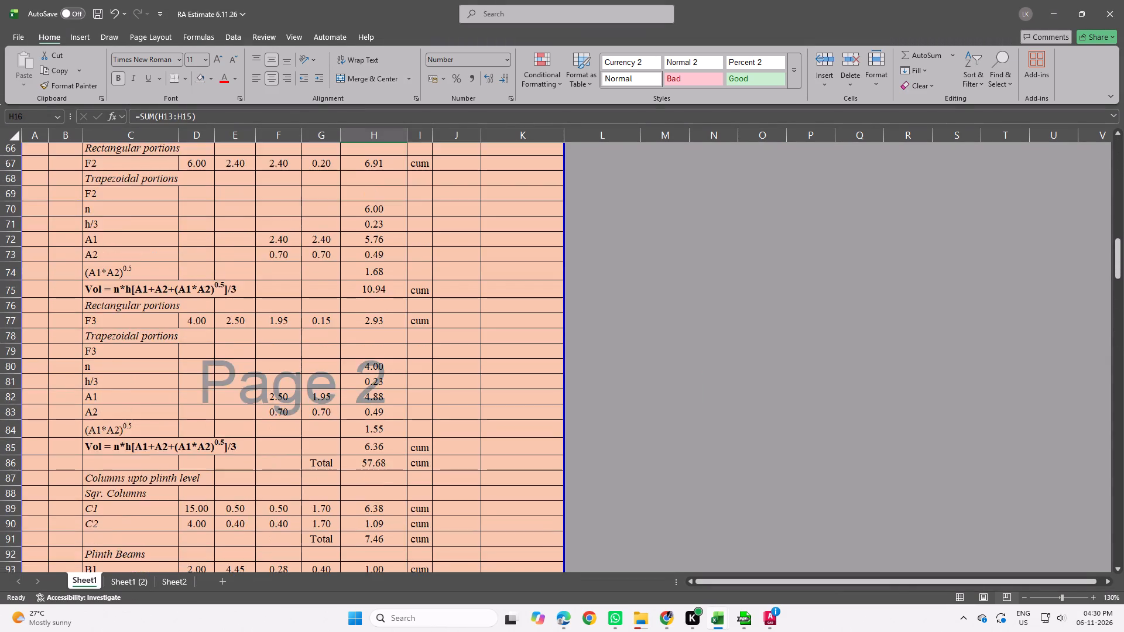
scroll(375, 436, down, 17)
scroll(376, 435, down, 4)
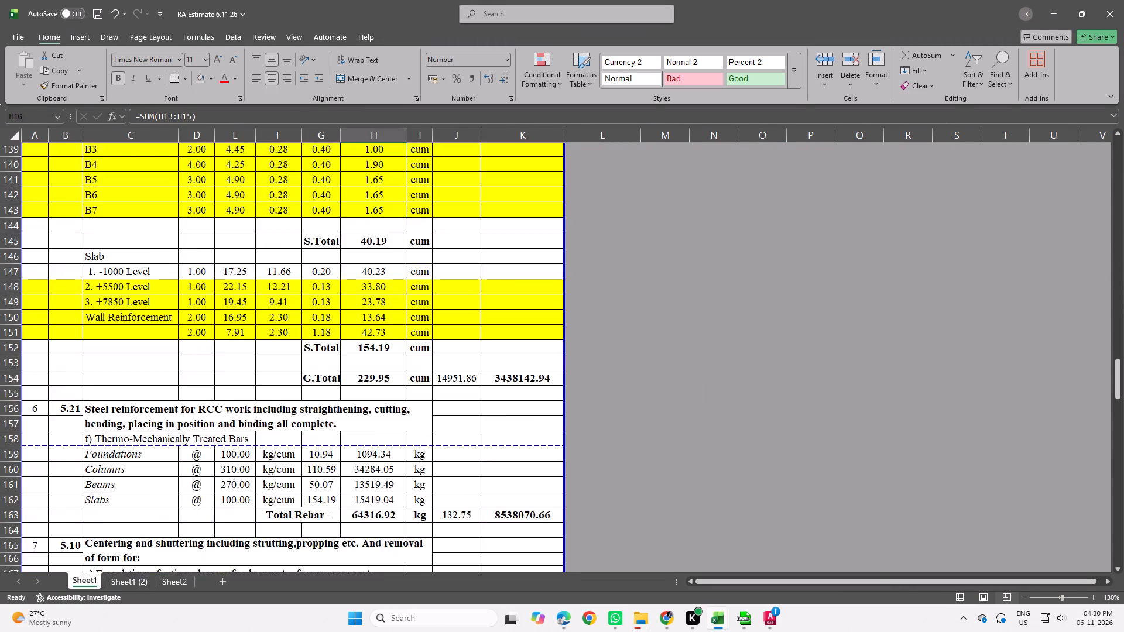
scroll(376, 435, down, 15)
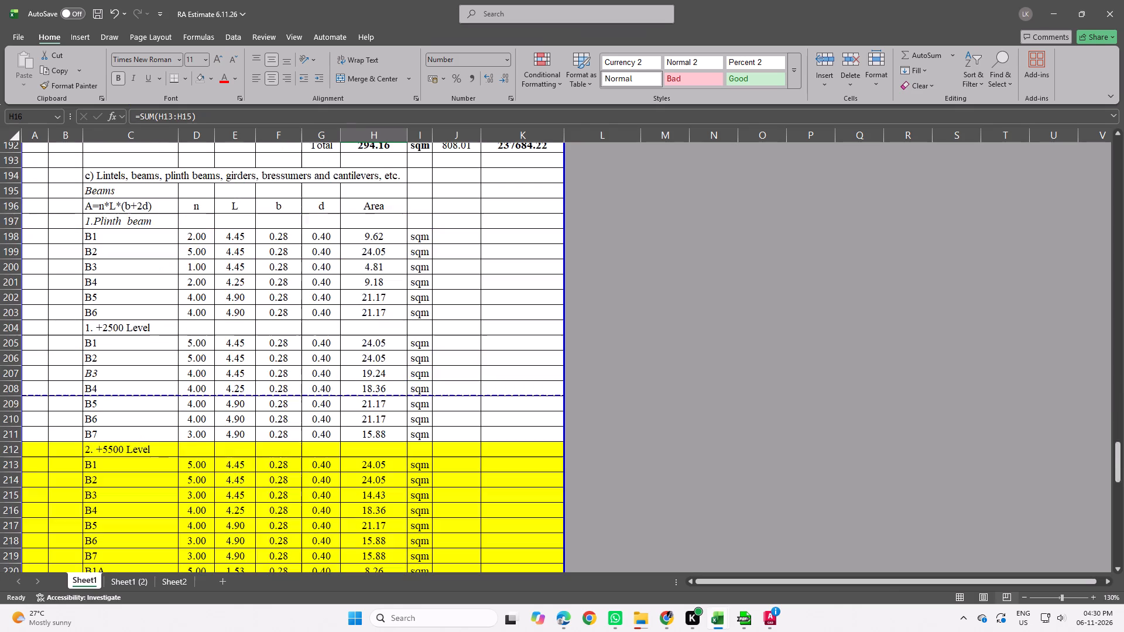
scroll(376, 434, down, 11)
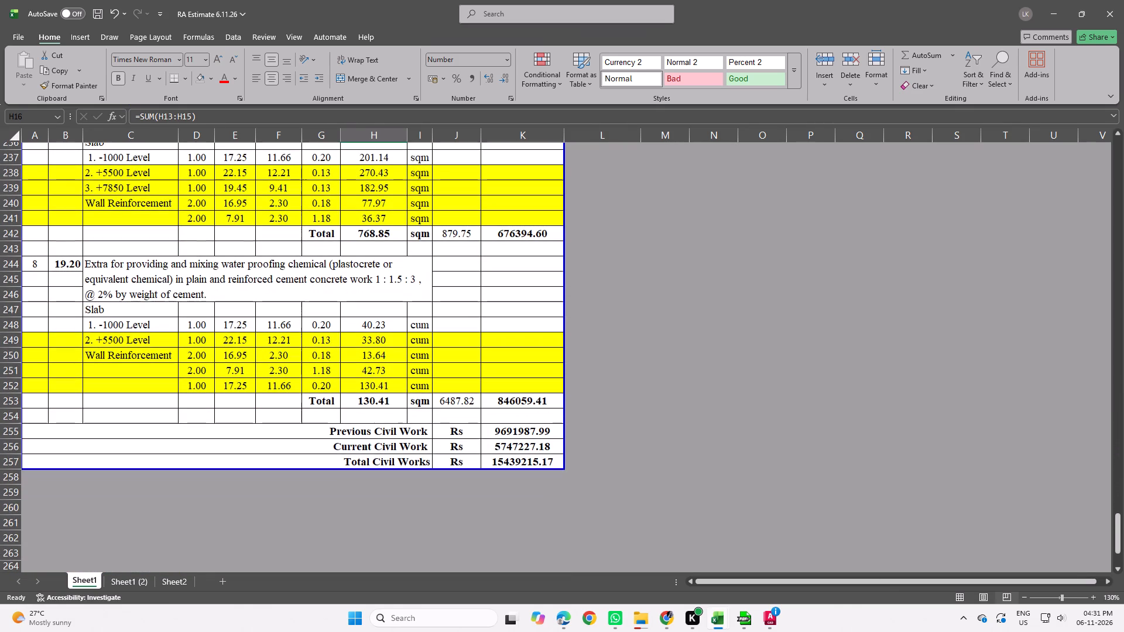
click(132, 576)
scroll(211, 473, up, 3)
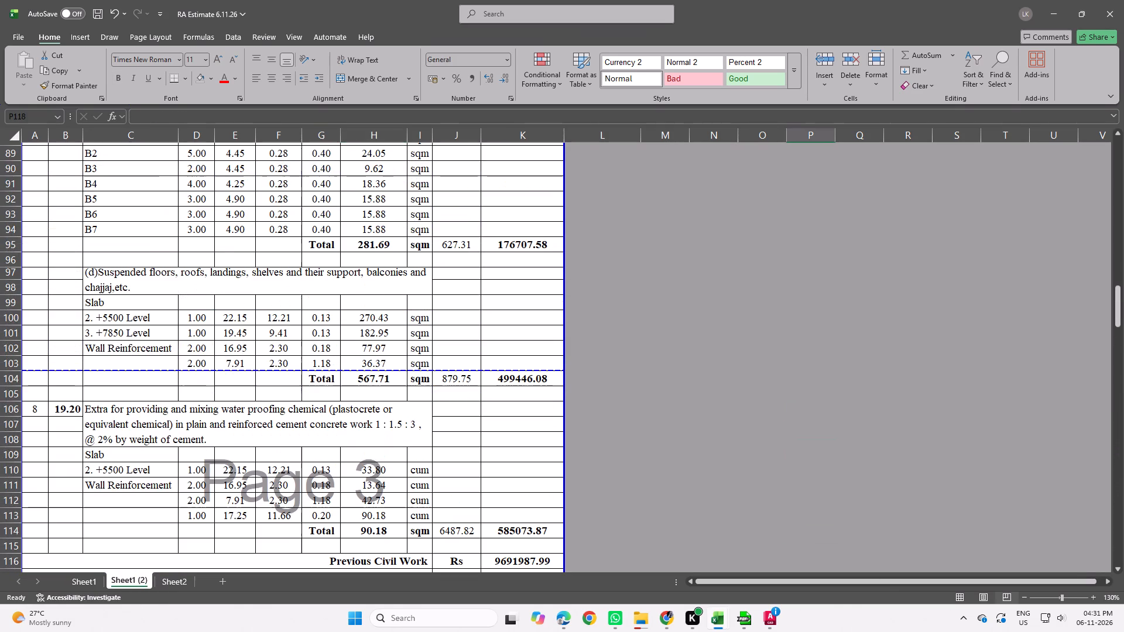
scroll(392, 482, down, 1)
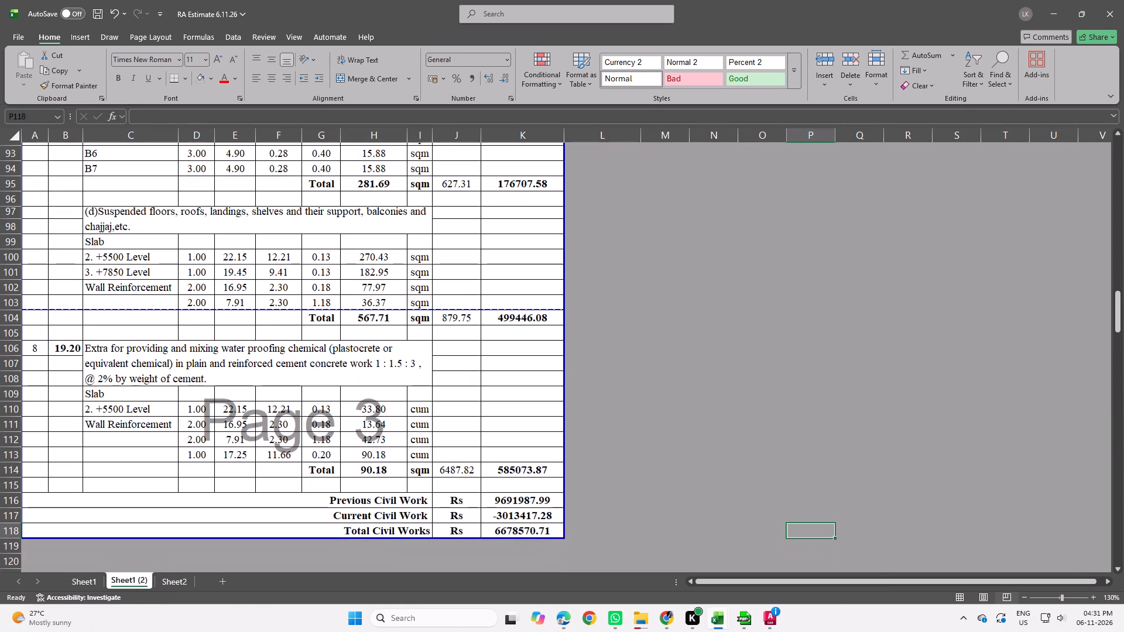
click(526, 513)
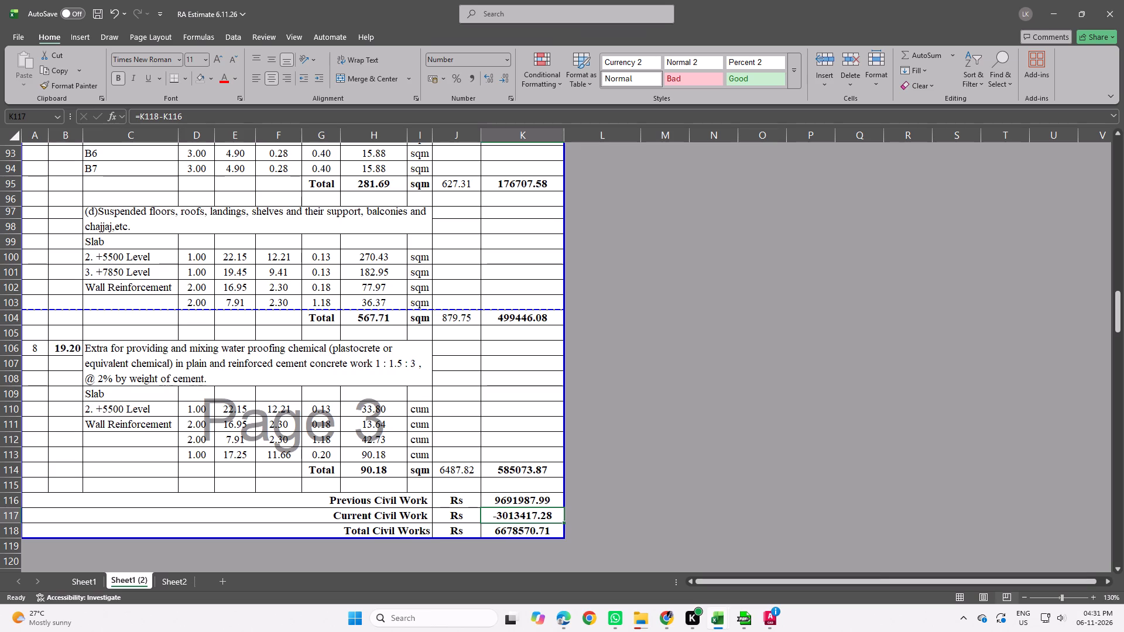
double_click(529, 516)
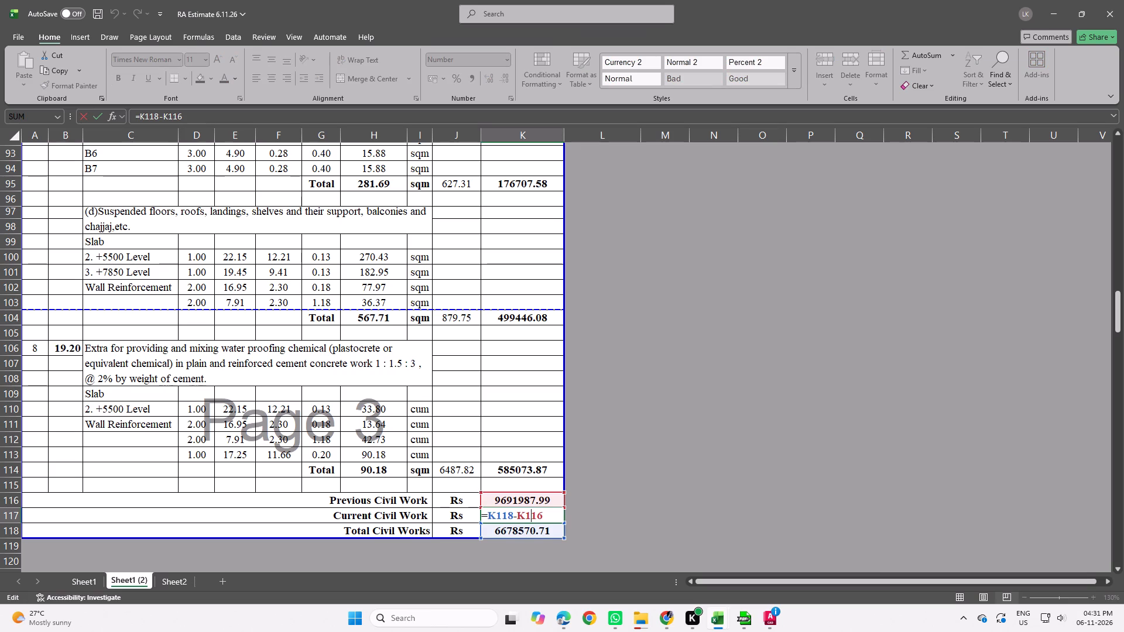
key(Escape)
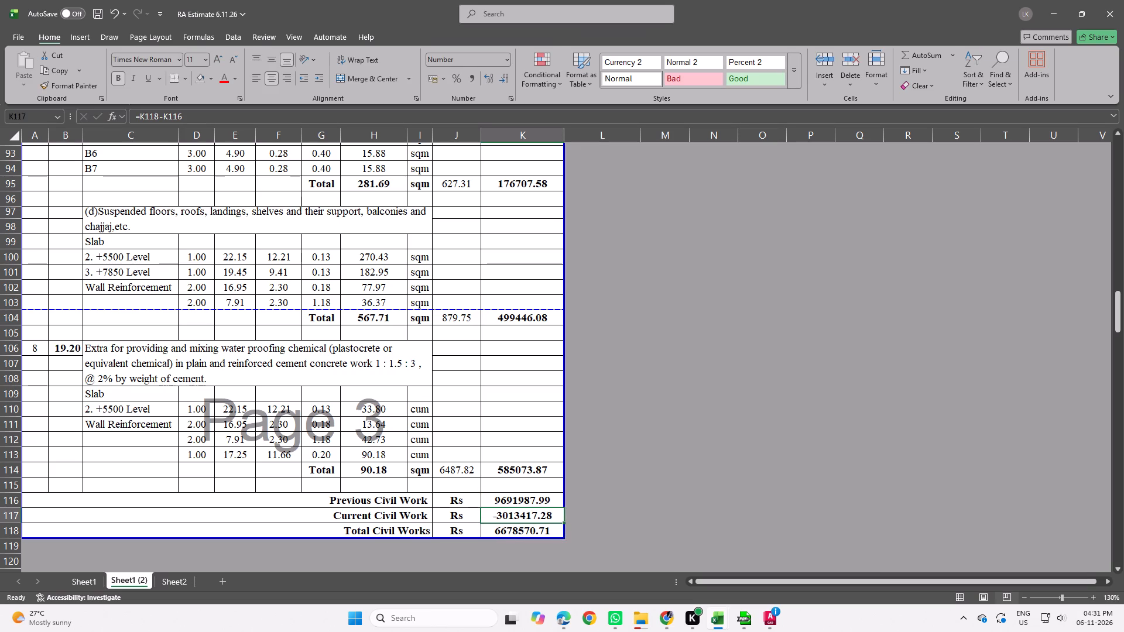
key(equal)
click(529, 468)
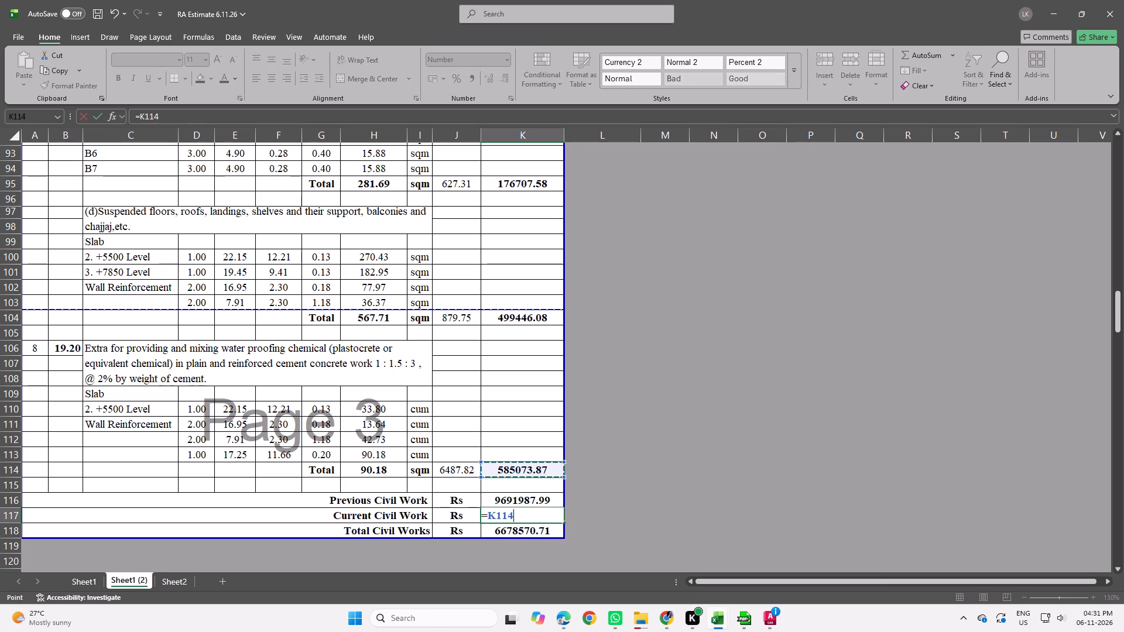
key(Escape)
Review the item amounts in the trimmed Sheet1 (2) estimate, from the last item up to the title and back down.
scroll(648, 467, up, 2)
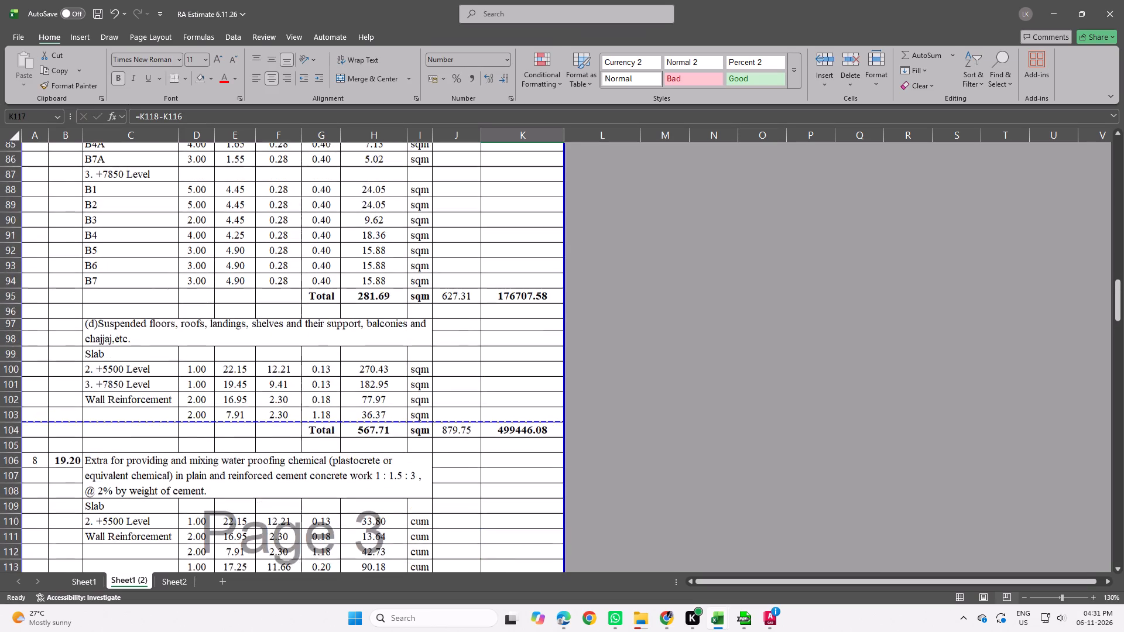
scroll(652, 467, up, 4)
scroll(539, 470, up, 6)
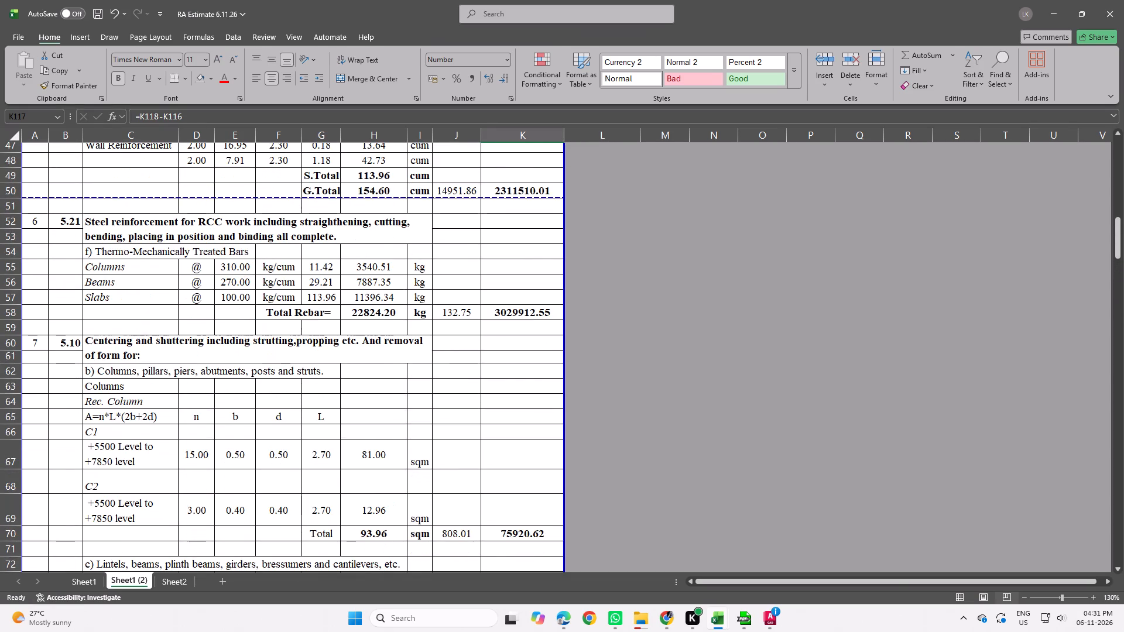
scroll(539, 470, up, 14)
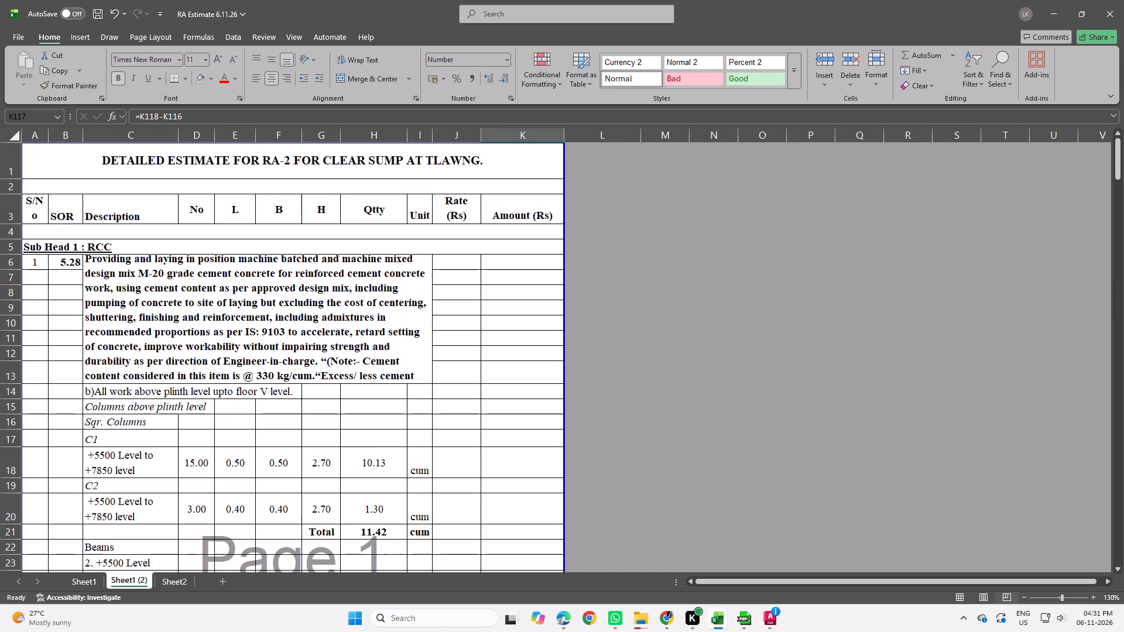
scroll(539, 470, down, 18)
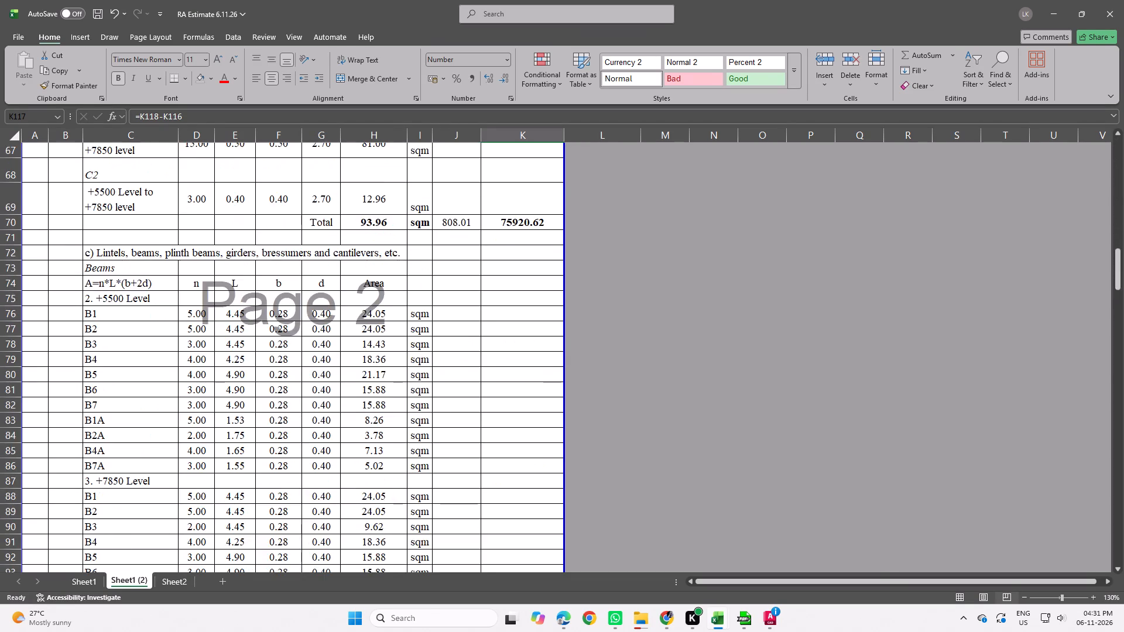
scroll(525, 465, down, 8)
Examine the original Sheet1 again, from its civil work totals up to the beam items above plinth level.
click(81, 585)
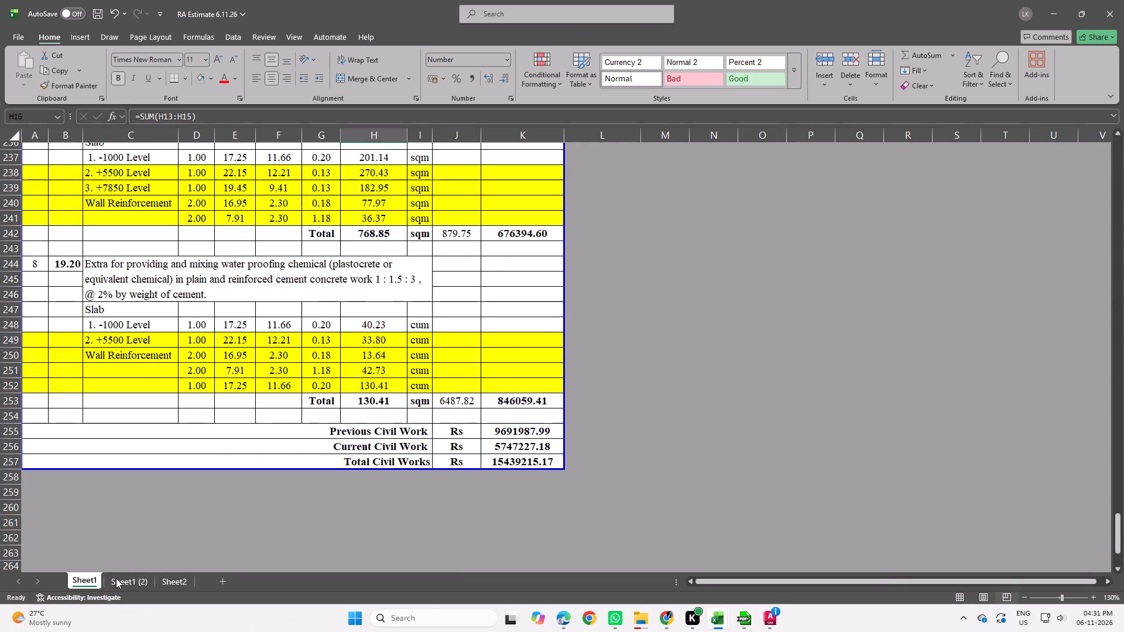
scroll(448, 469, up, 10)
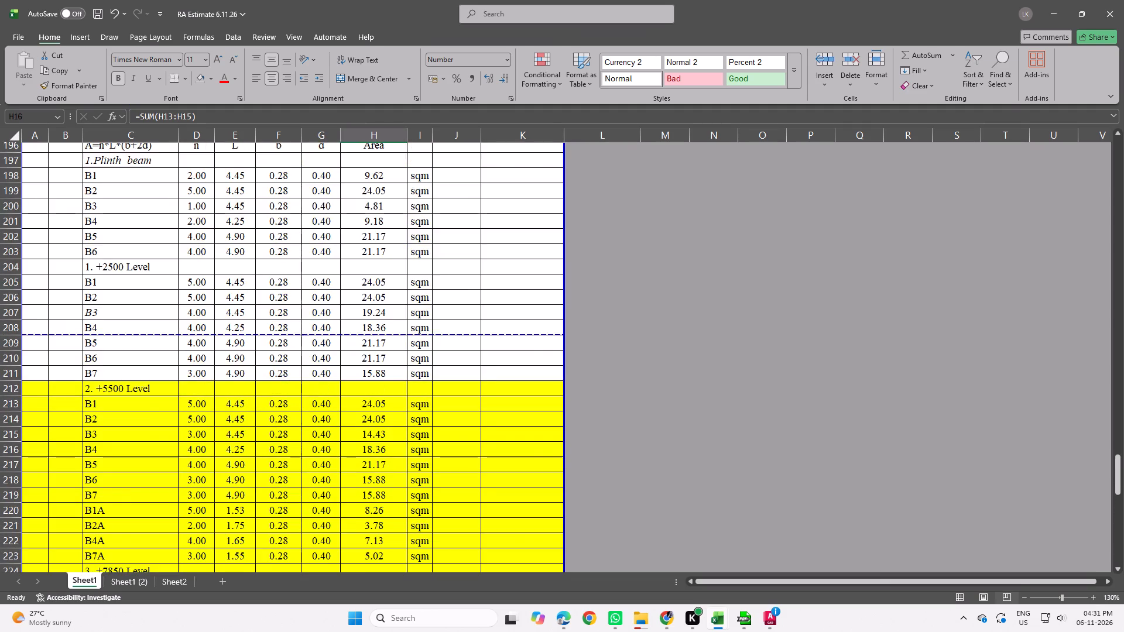
scroll(449, 469, up, 16)
scroll(453, 469, up, 6)
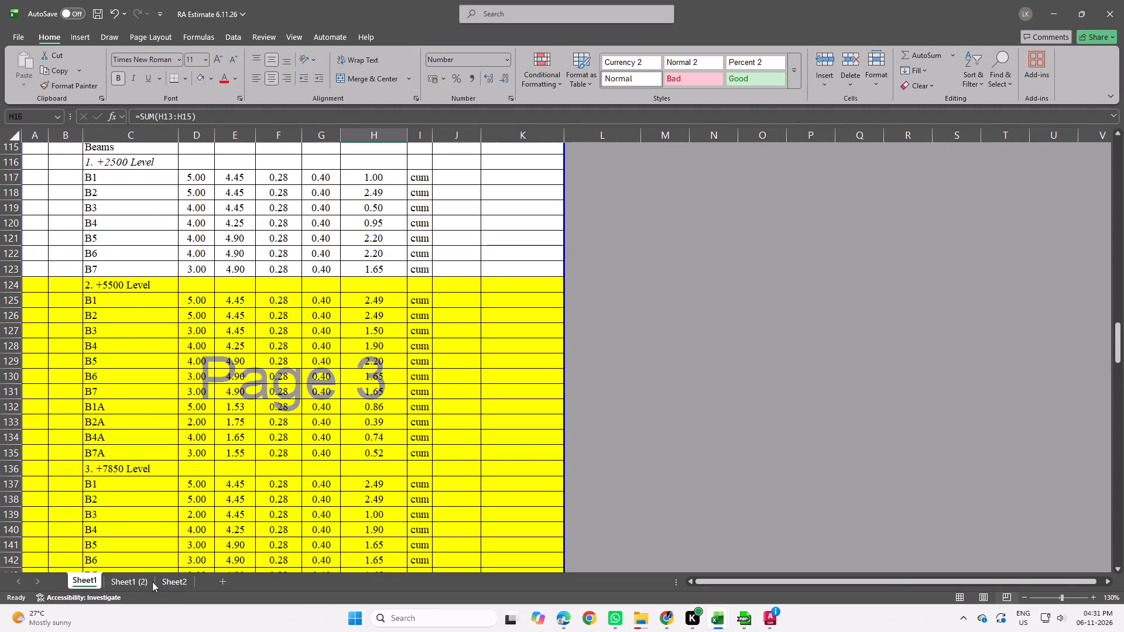
Insert a blank row above the Previous Civil Work row on Sheet1 (2).
click(146, 582)
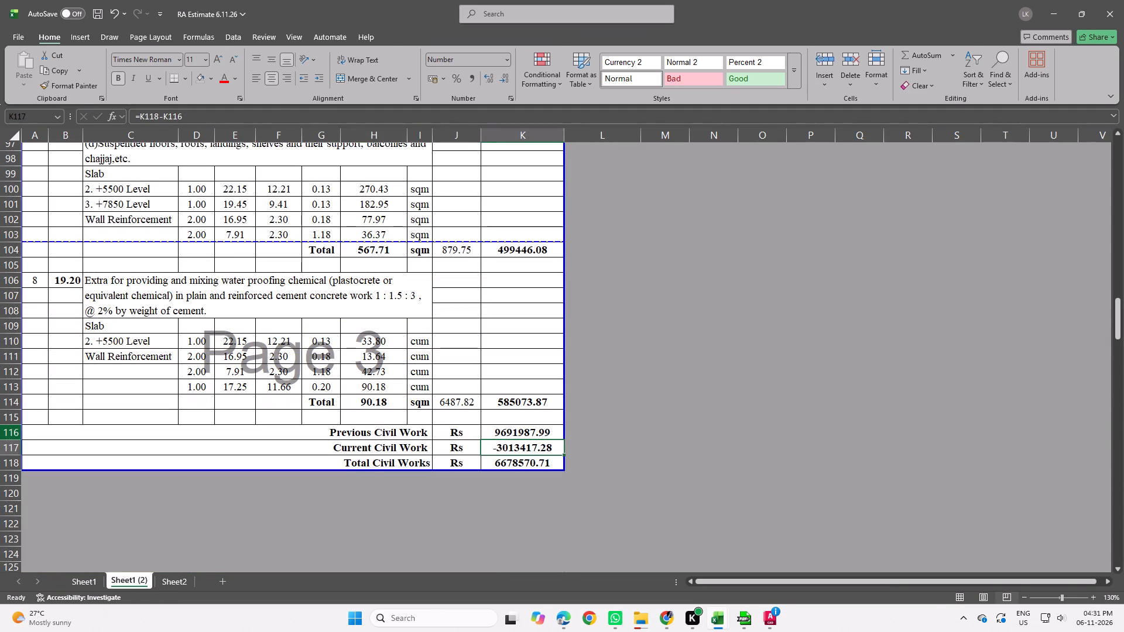
click(12, 437)
right_click(13, 435)
click(59, 232)
click(56, 238)
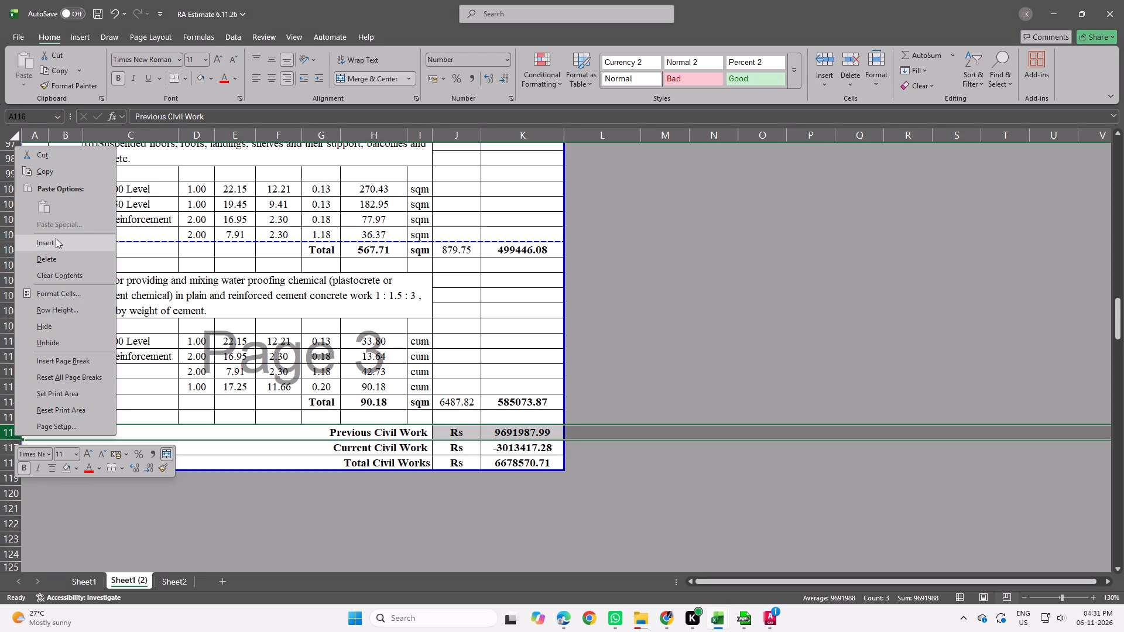
Enter the label SUB HEAD 1 TOTAL in cell J115, below the water proofing item's total.
click(457, 419)
drag(462, 414, 374, 415)
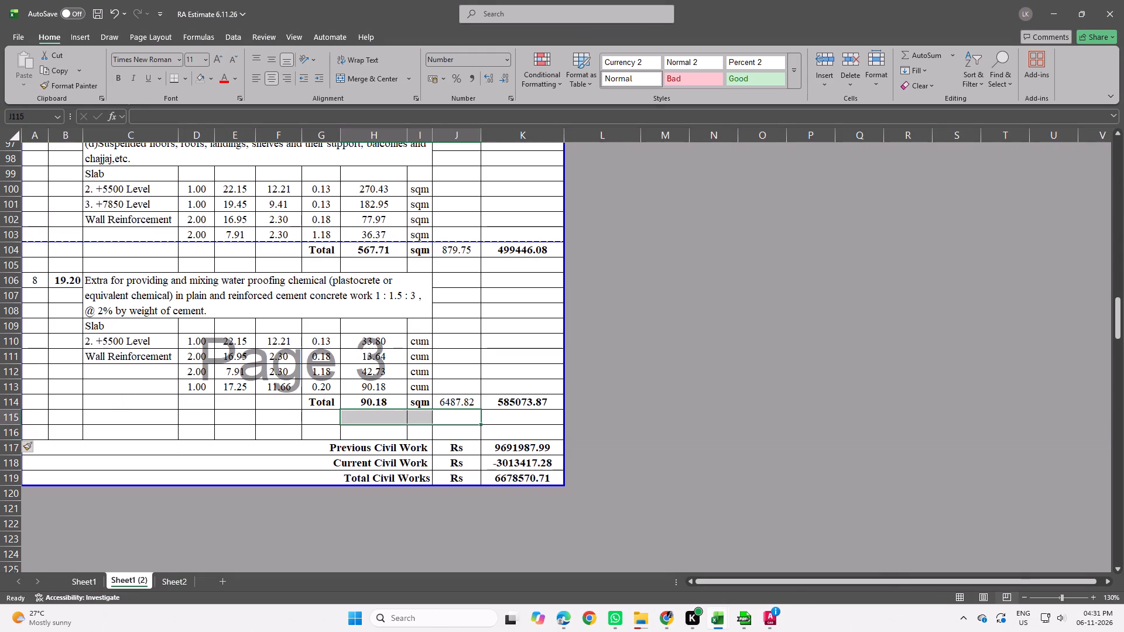
key(shift+s)
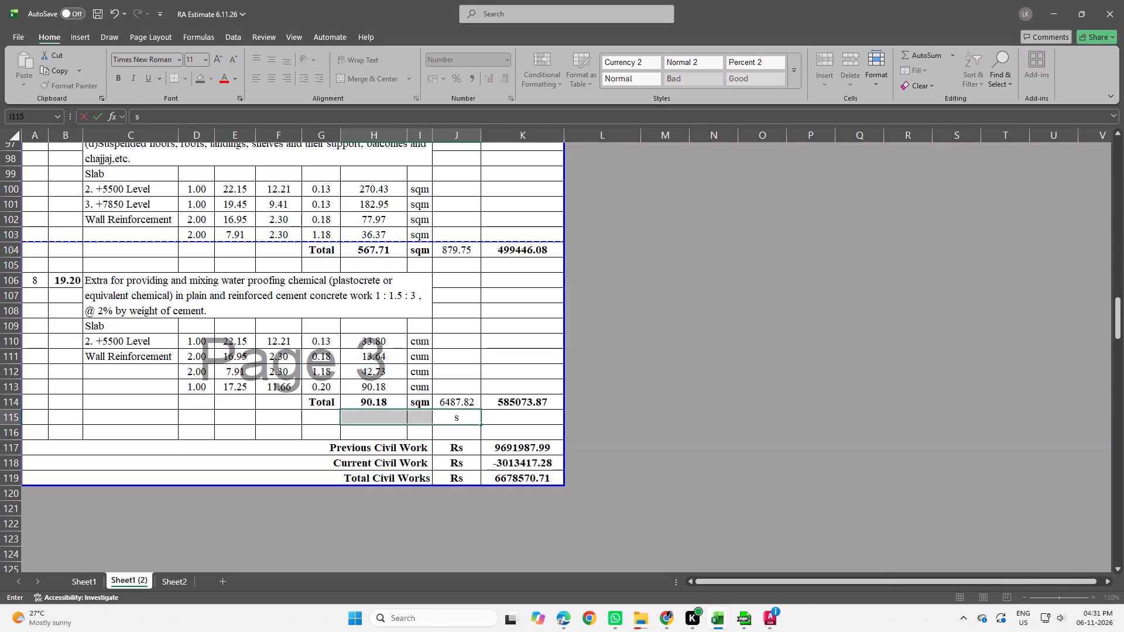
key(BackSpace)
key(s)
text(UB HEAD 1)
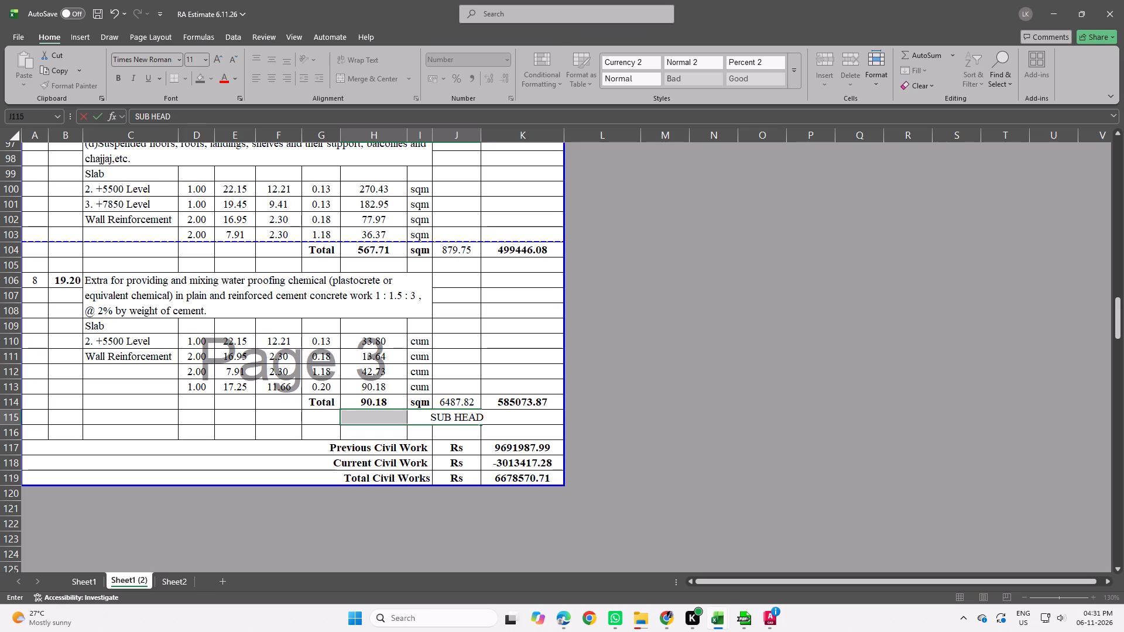
key(space)
text(TOTAL)
key(Return)
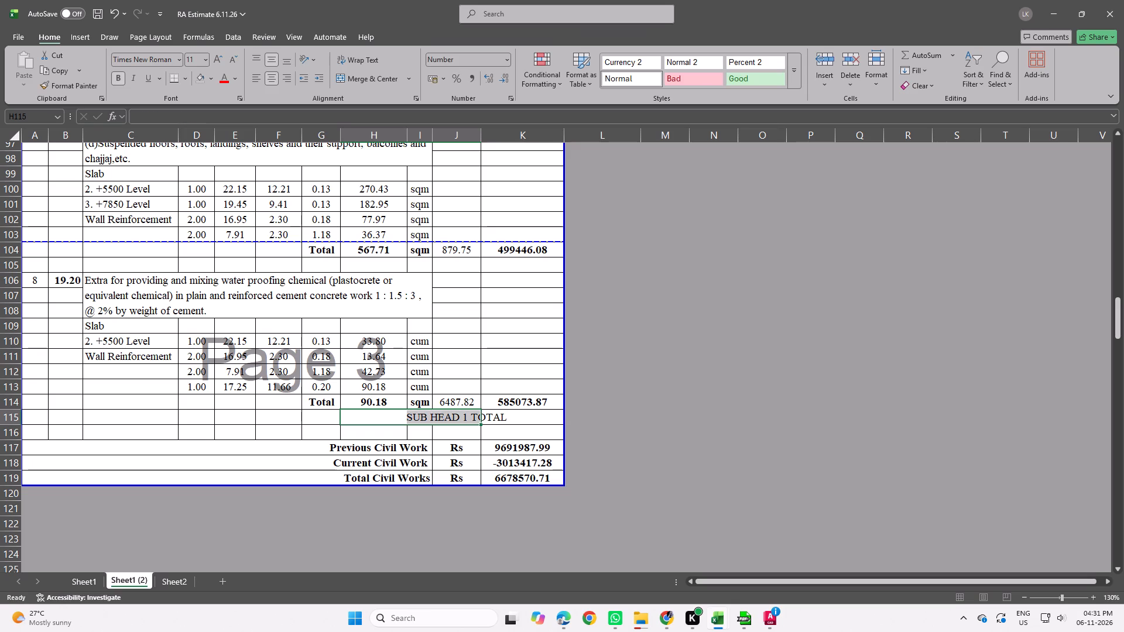
Merge and centre cells H115 to J115 holding the SUB HEAD 1 TOTAL label and make it bold.
drag(388, 419, 454, 416)
click(362, 75)
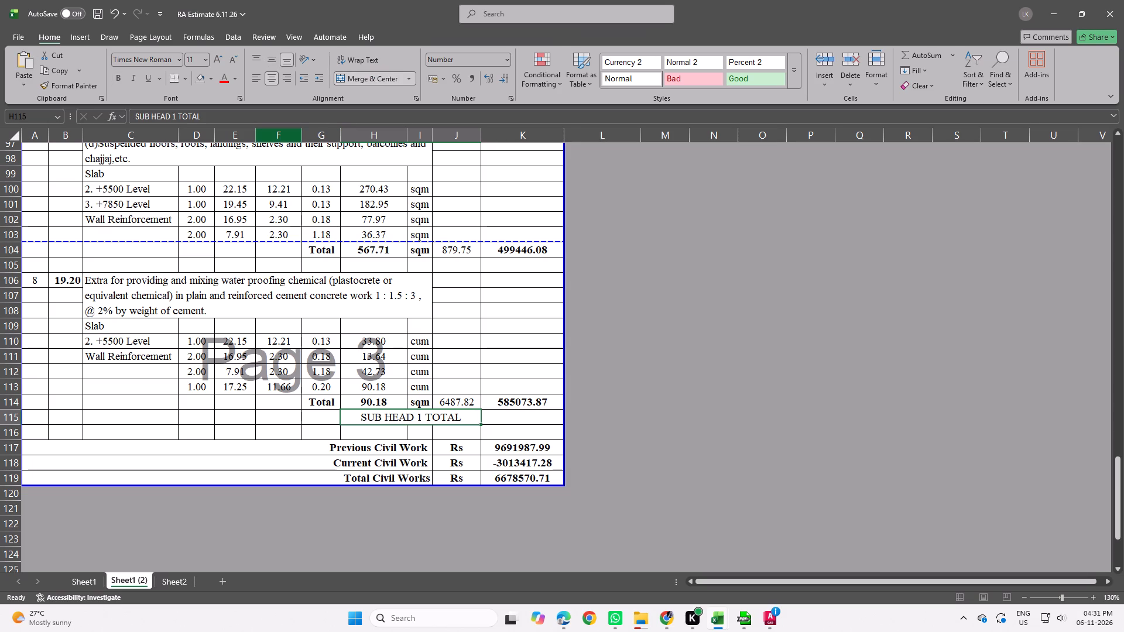
key(ctrl+b)
Enter a SUM of K50:K114 in cell K115 as the amount for SUB HEAD 1 TOTAL.
click(519, 414)
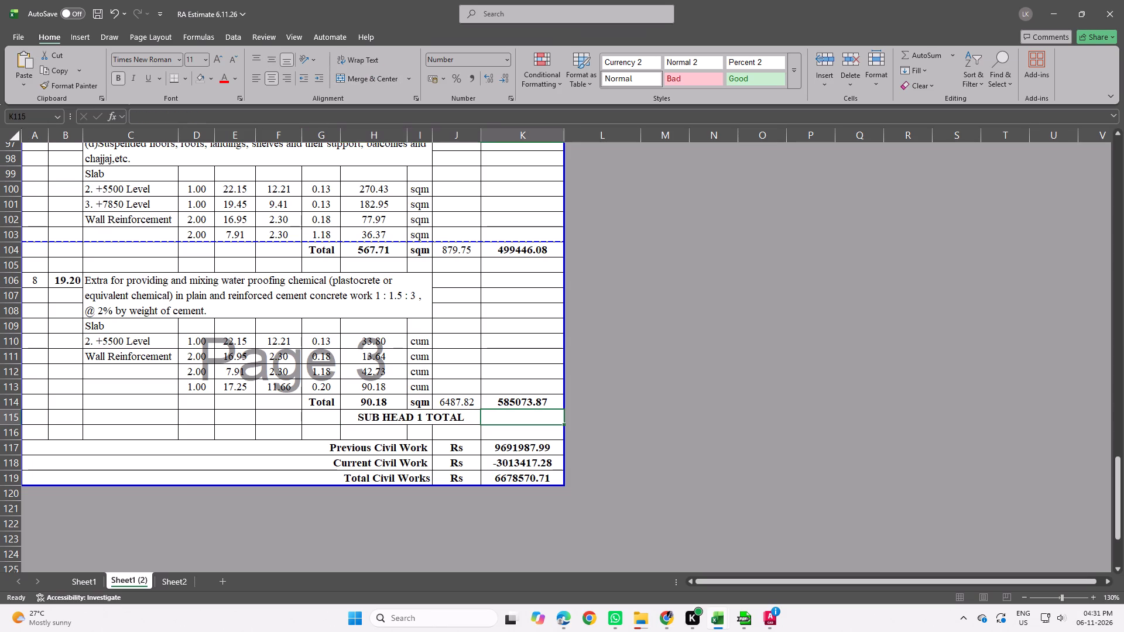
key(equal)
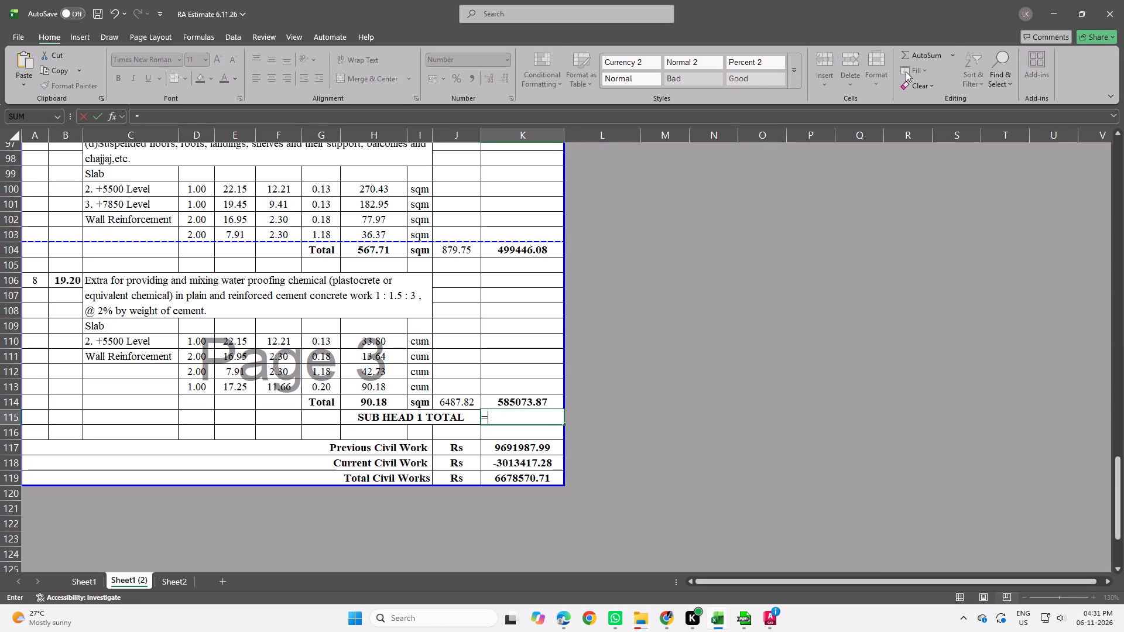
click(927, 50)
click(927, 49)
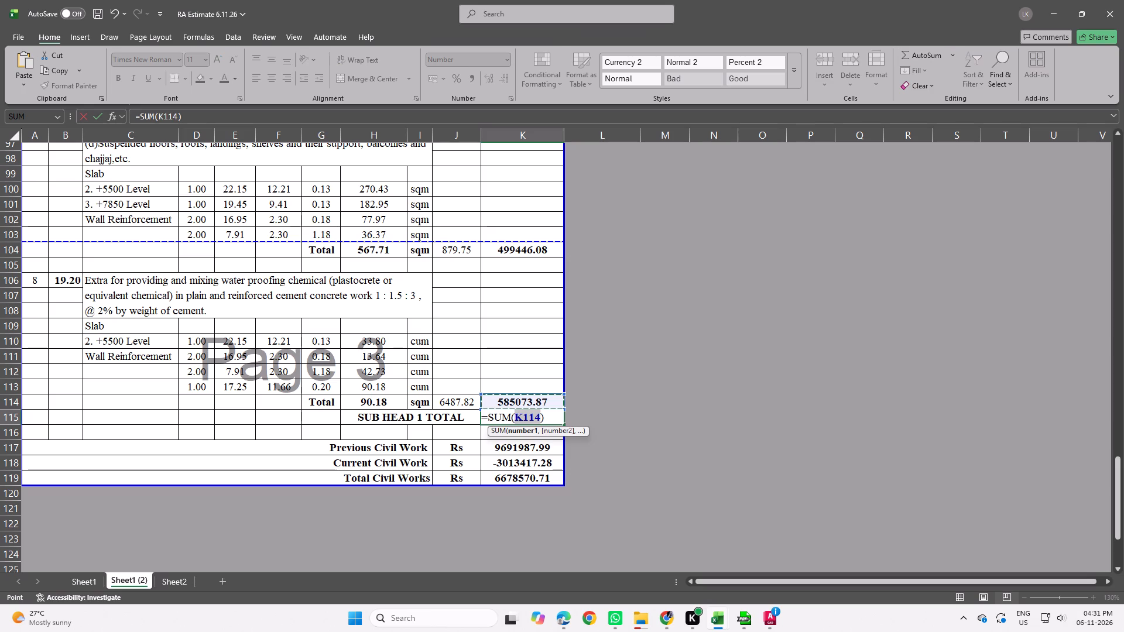
drag(565, 396, 558, 52)
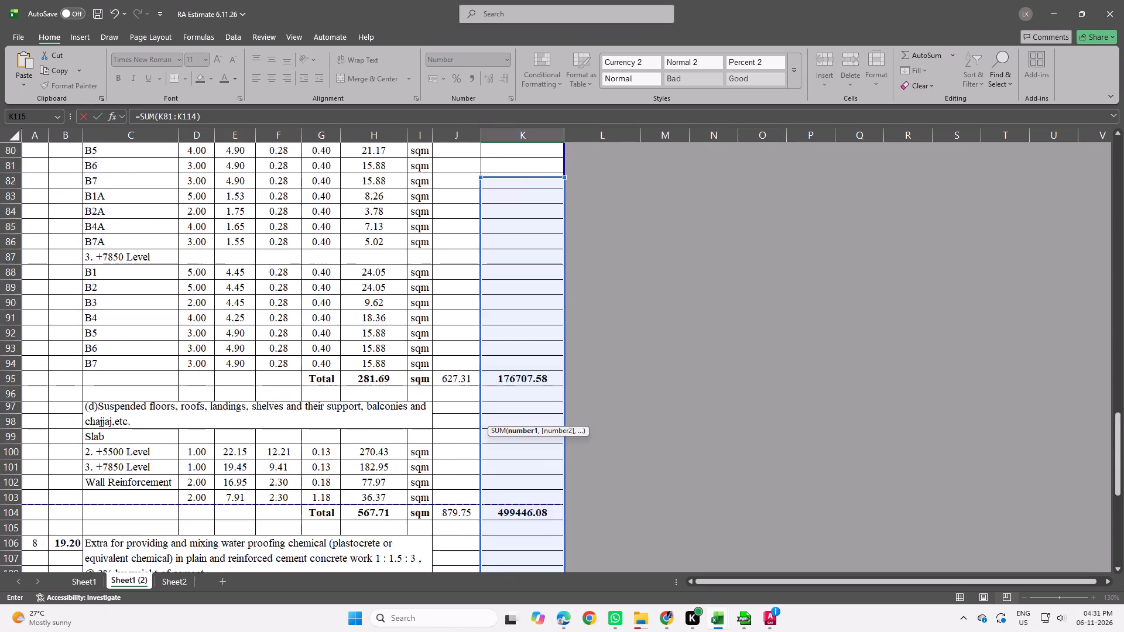
drag(558, 52, 520, 608)
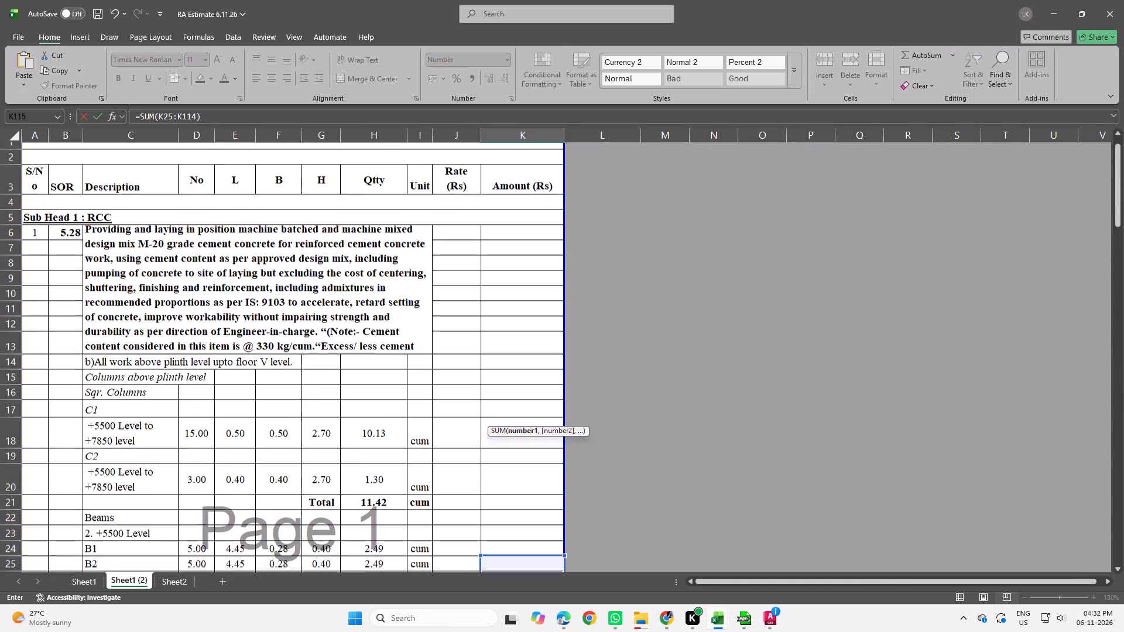
drag(520, 608, 543, 620)
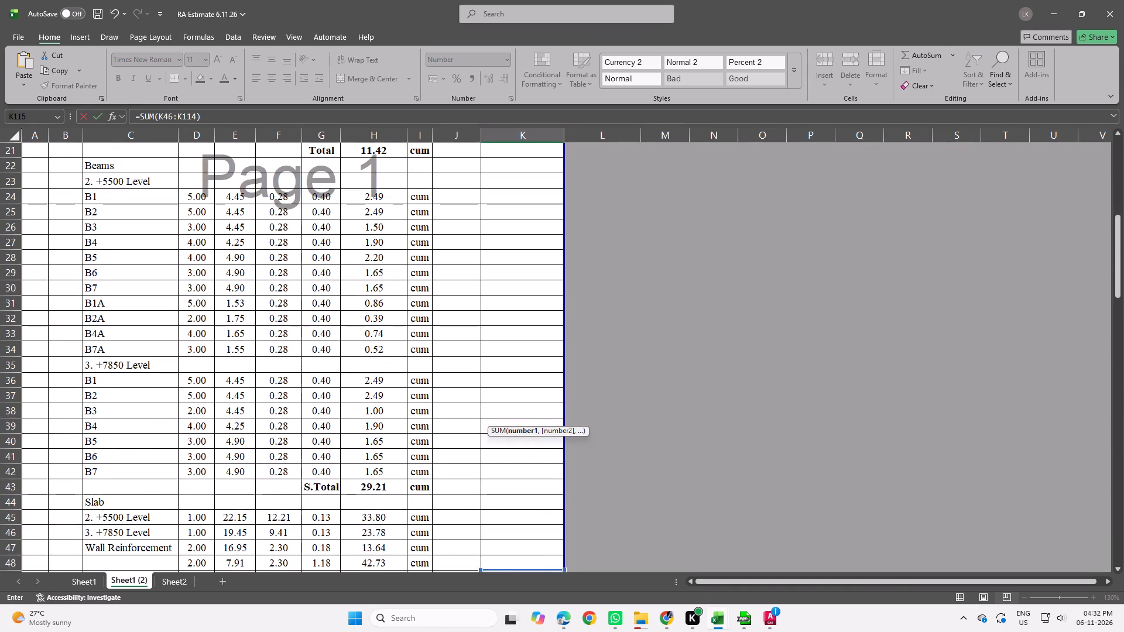
drag(543, 620, 550, 419)
key(Return)
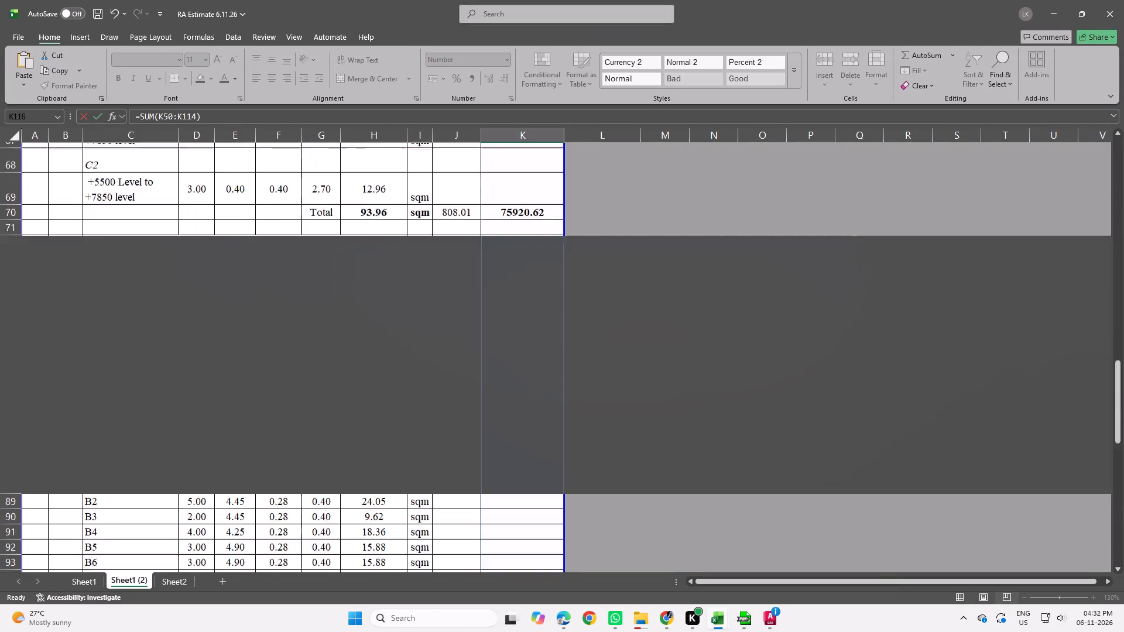
Insert a blank row above the SUB HEAD 1 TOTAL row, separating it from the water proofing item's total.
scroll(594, 466, down, 2)
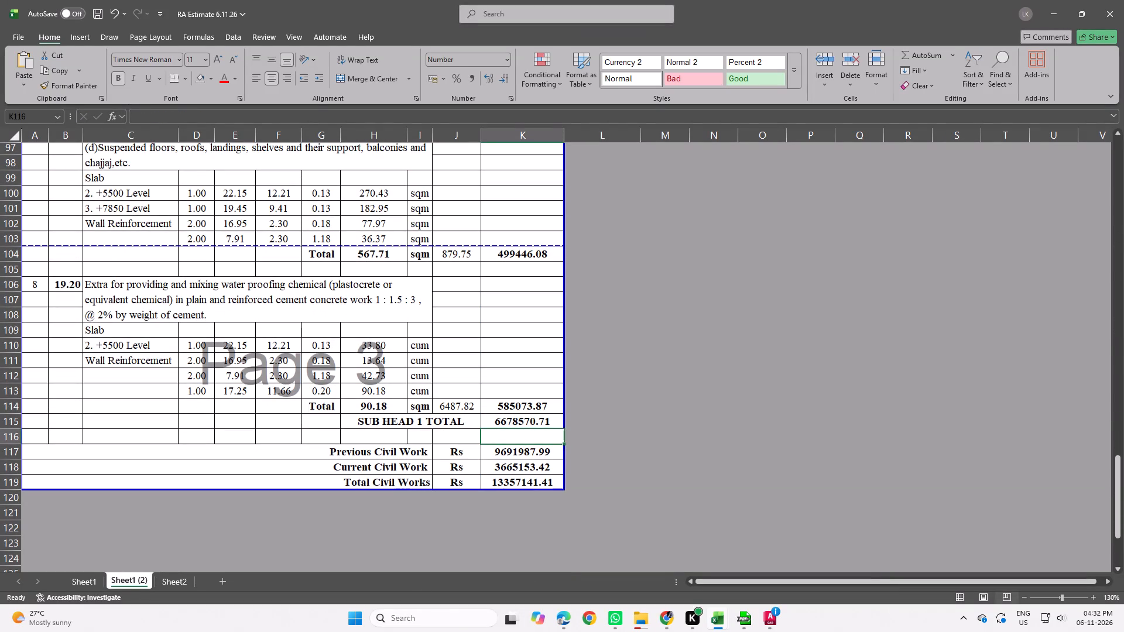
click(9, 420)
right_click(9, 420)
click(55, 232)
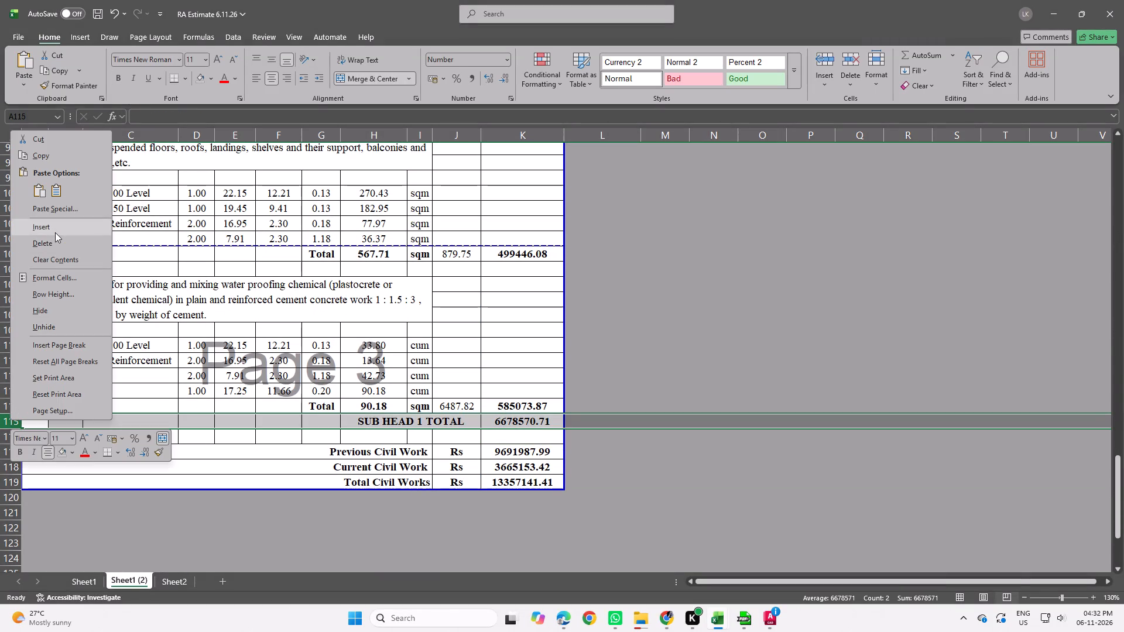
click(522, 414)
drag(681, 464, 686, 472)
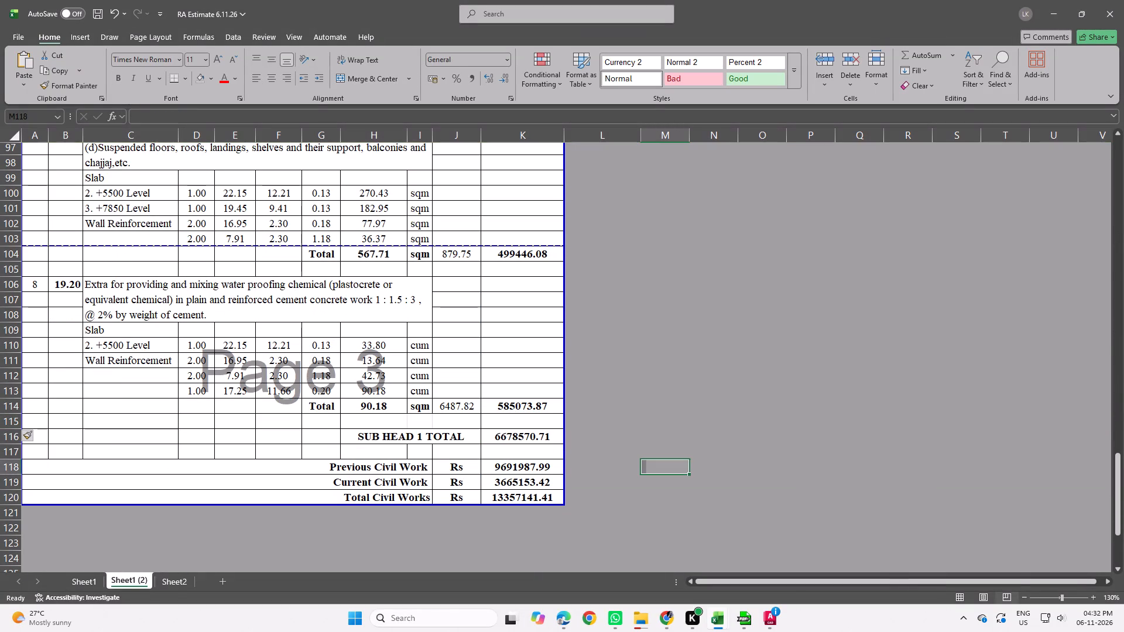
double_click(95, 344)
drag(545, 446, 550, 451)
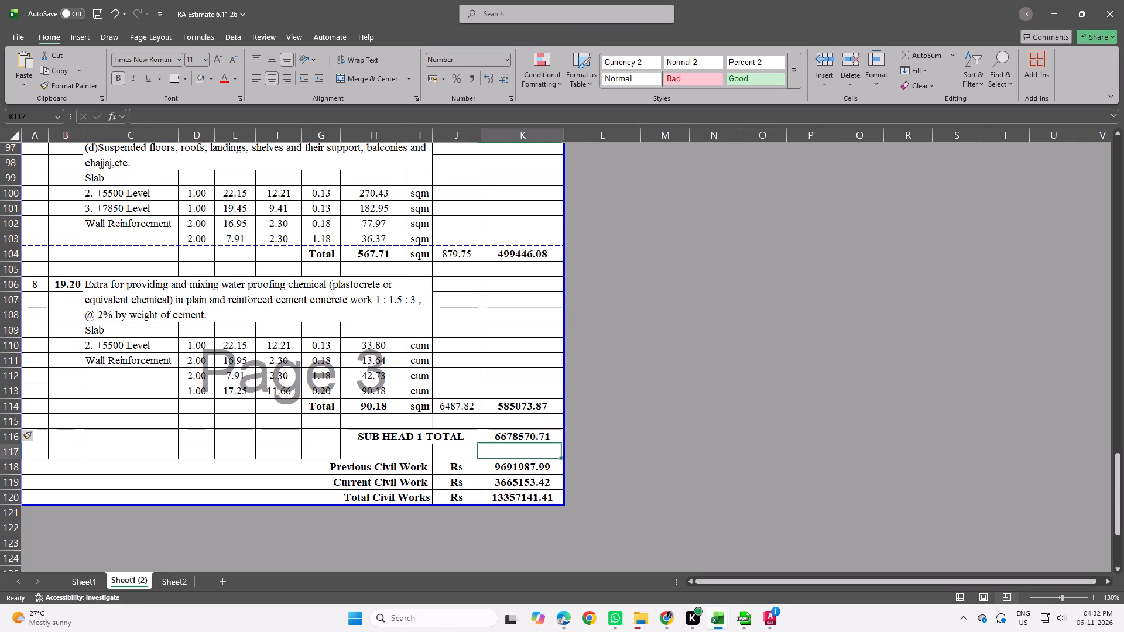
click(537, 437)
Set the Current Civil Work amount in K119 equal to the SUB HEAD 1 TOTAL amount, =K116.
click(509, 483)
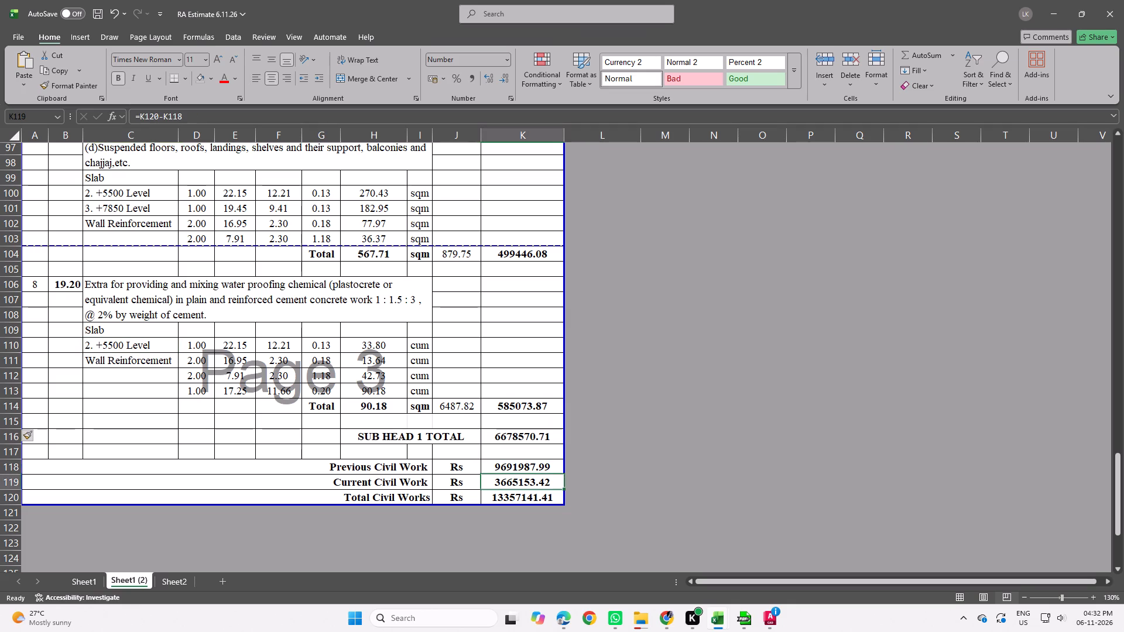
key(equal)
click(529, 437)
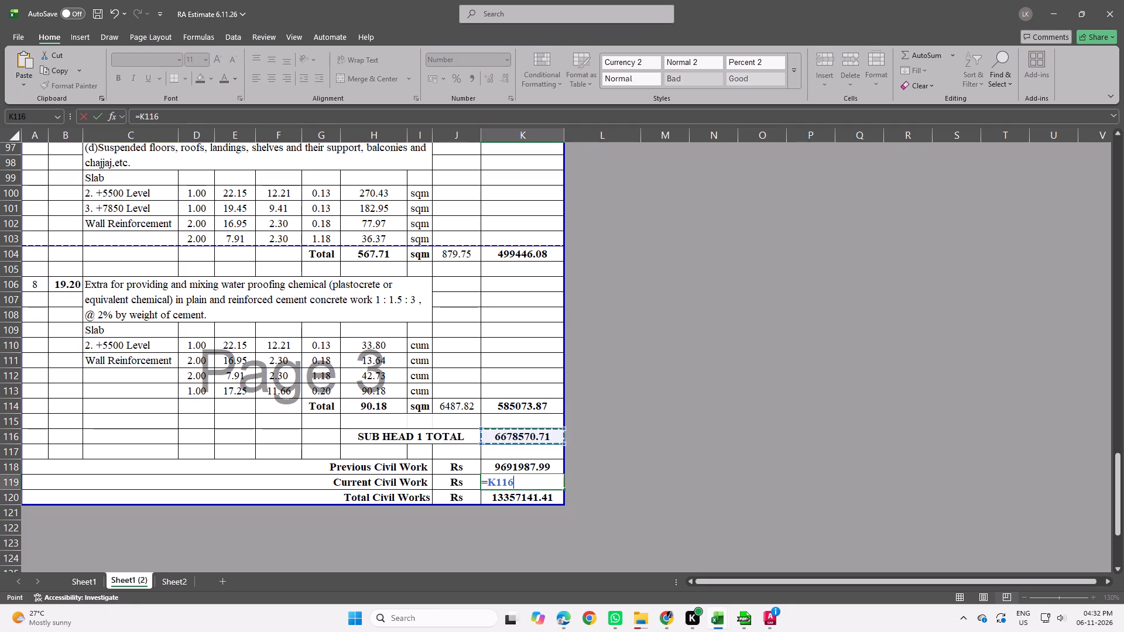
key(Return)
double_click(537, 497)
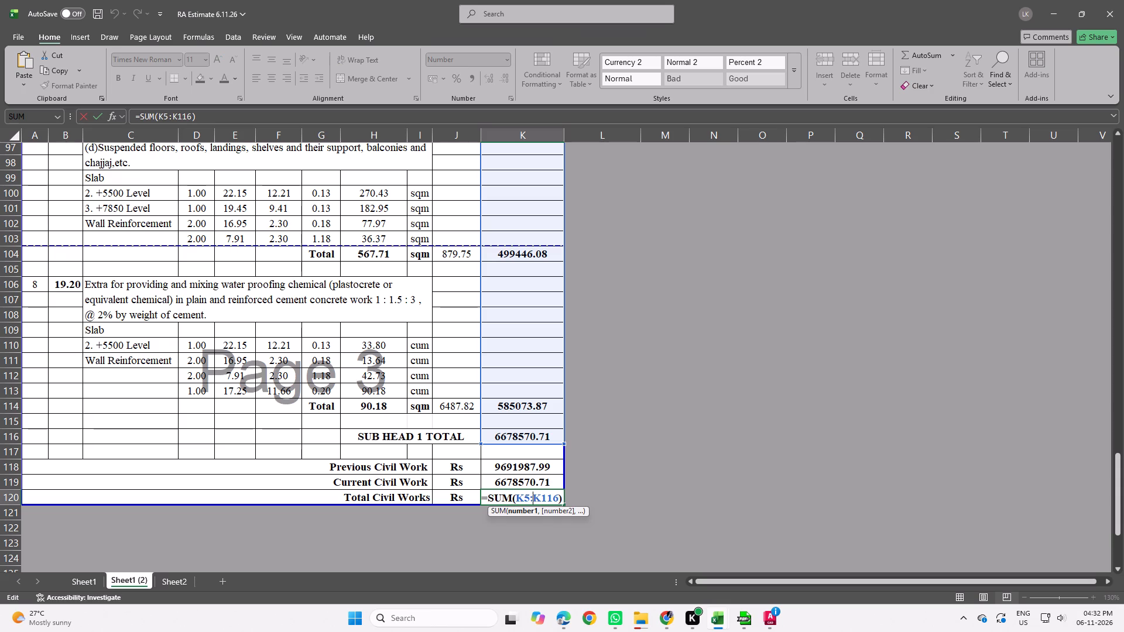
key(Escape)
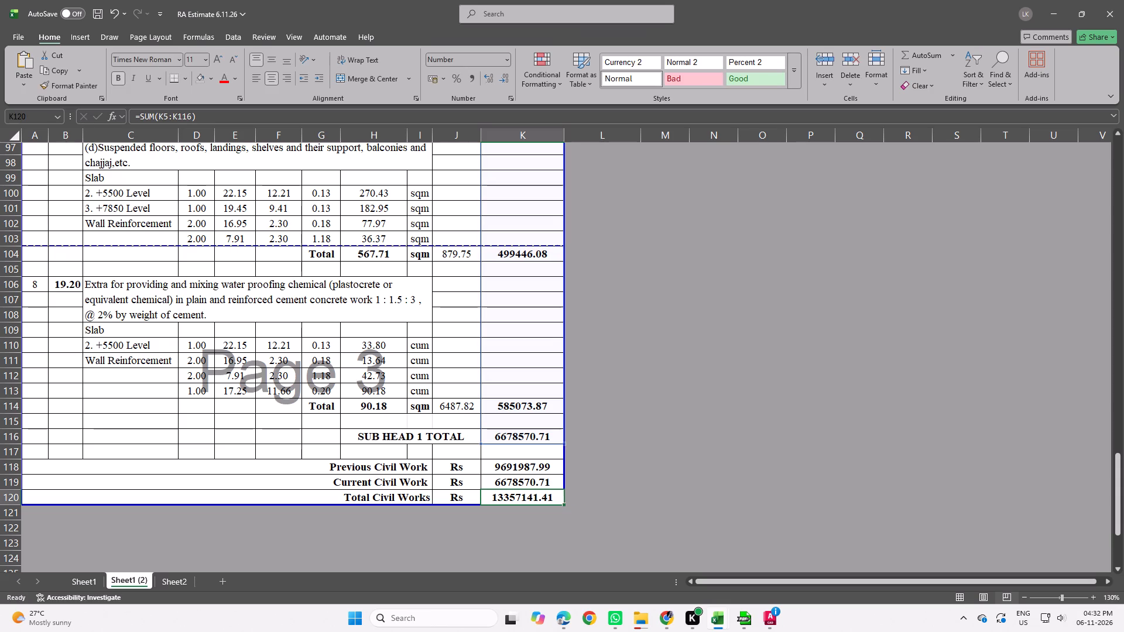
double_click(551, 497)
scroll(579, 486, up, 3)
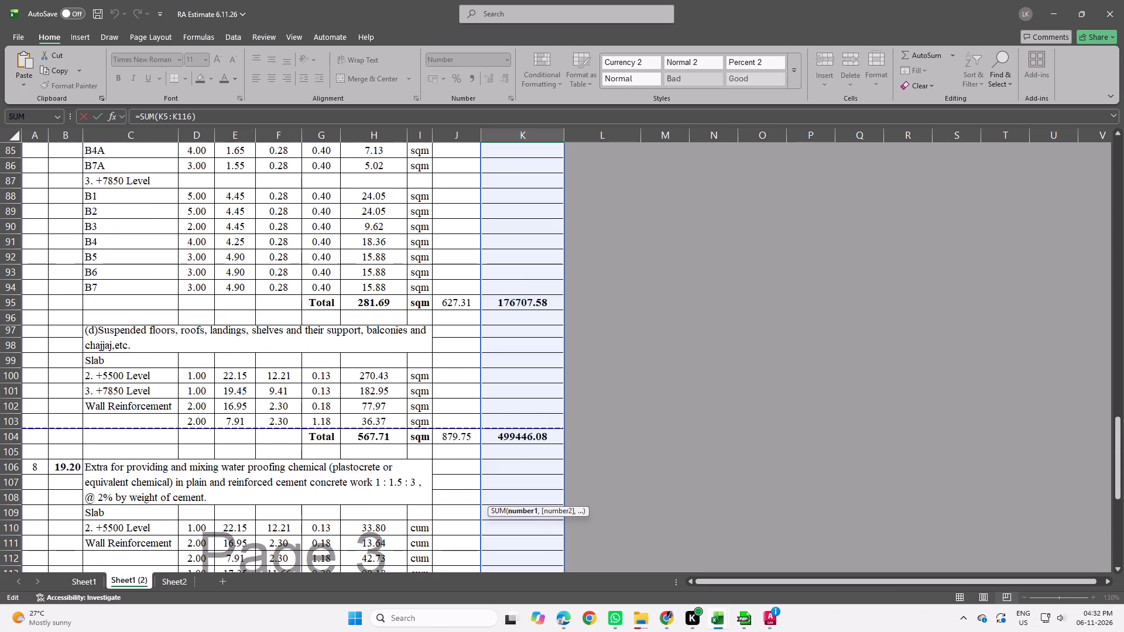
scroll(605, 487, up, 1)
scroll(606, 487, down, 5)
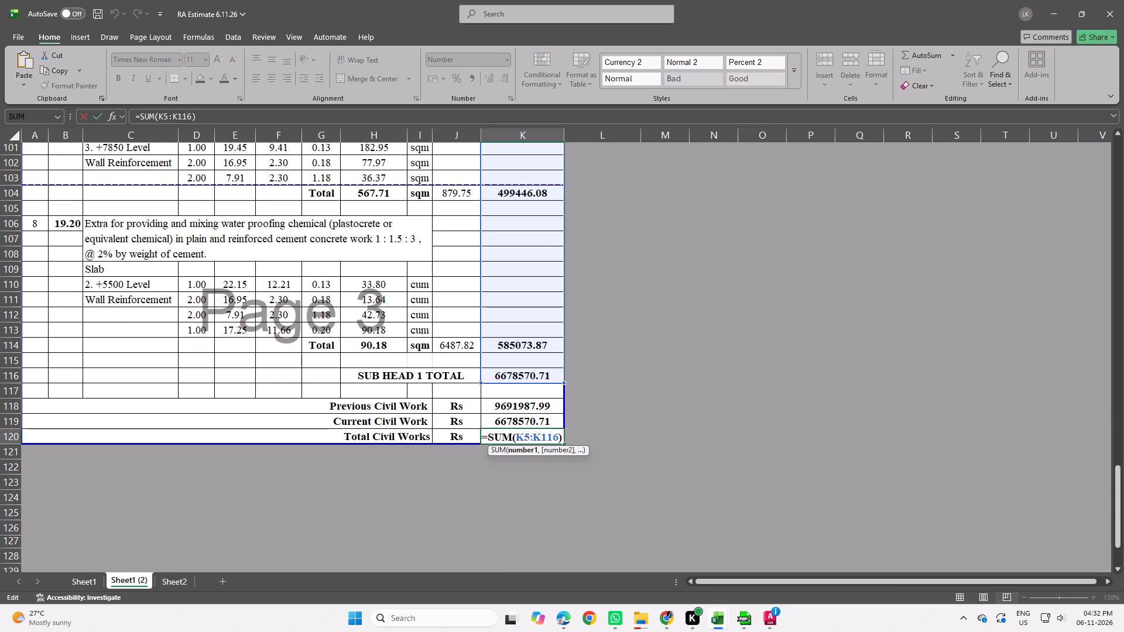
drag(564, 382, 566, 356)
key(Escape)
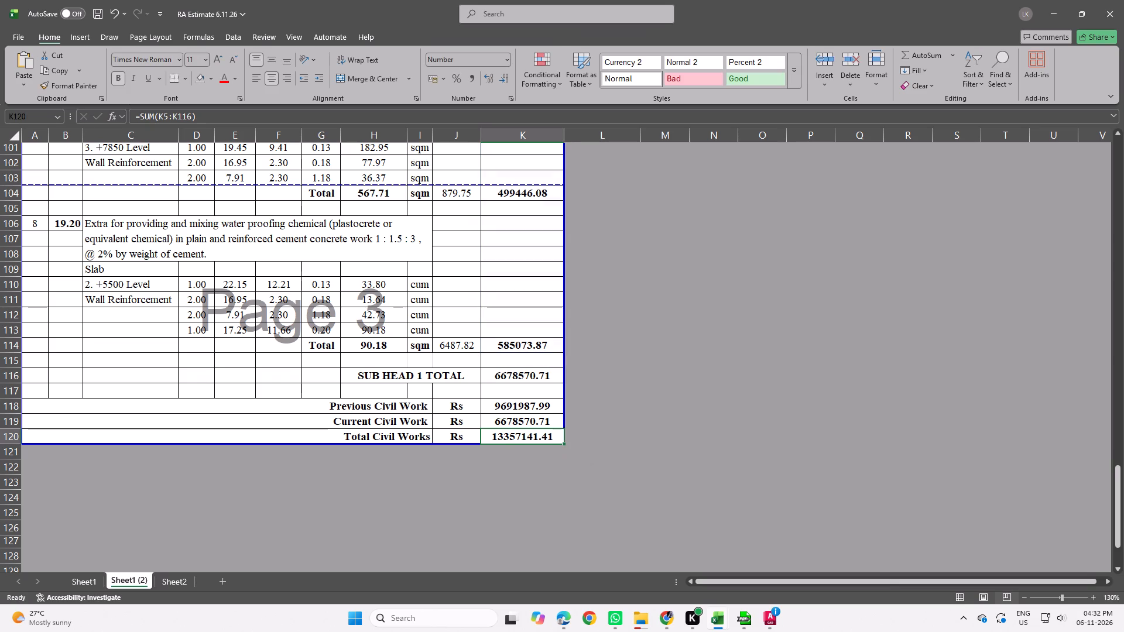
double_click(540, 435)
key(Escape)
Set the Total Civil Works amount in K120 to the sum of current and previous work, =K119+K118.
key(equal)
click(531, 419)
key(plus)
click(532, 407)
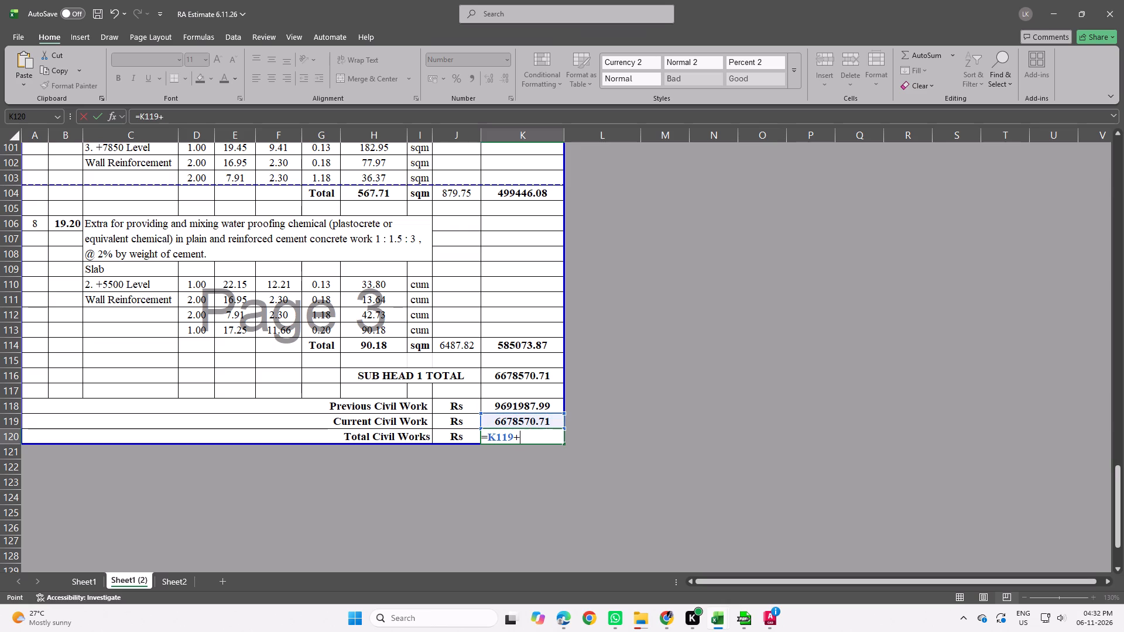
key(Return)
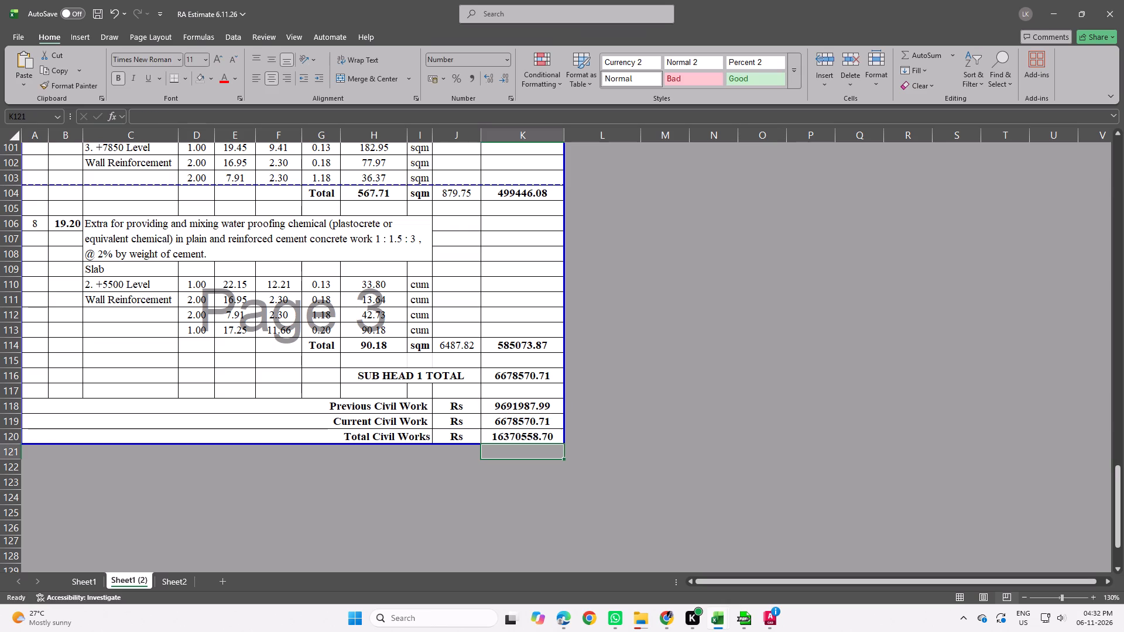
Examine how the Current Civil Work amount is calculated at the end of the original Sheet1.
click(81, 573)
scroll(317, 508, down, 2)
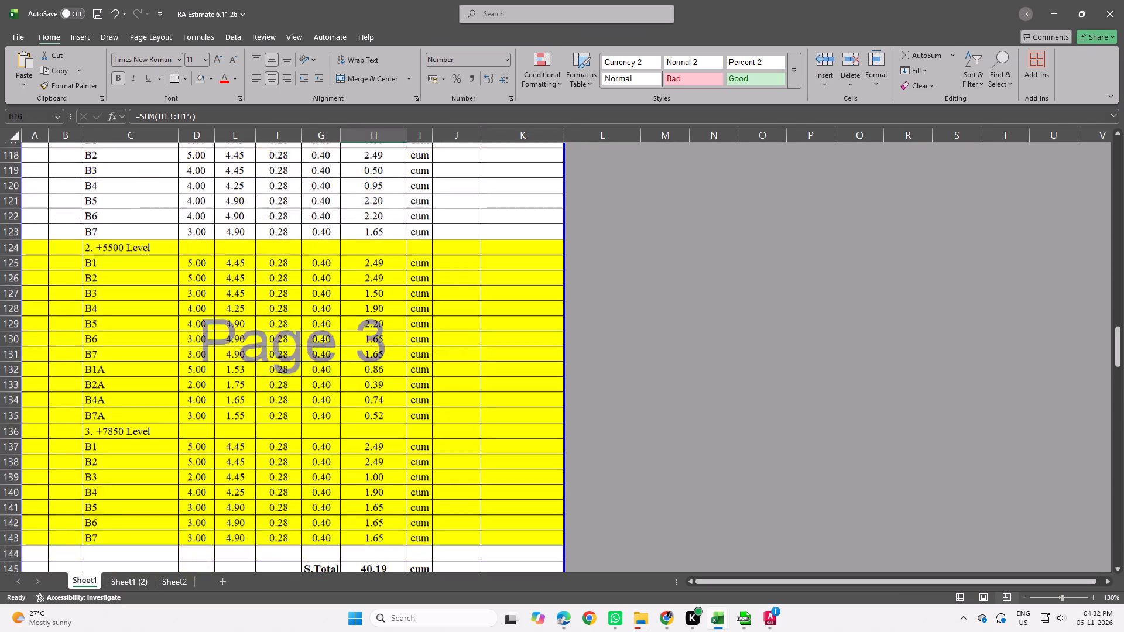
scroll(322, 506, down, 20)
scroll(322, 506, down, 13)
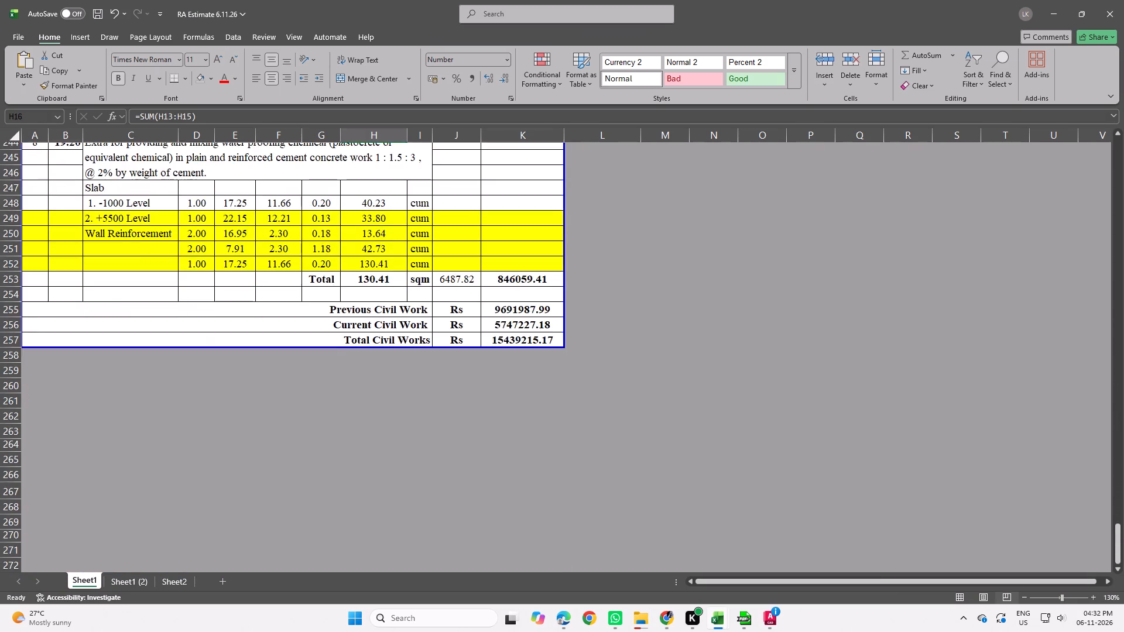
scroll(375, 459, down, 3)
scroll(380, 454, up, 4)
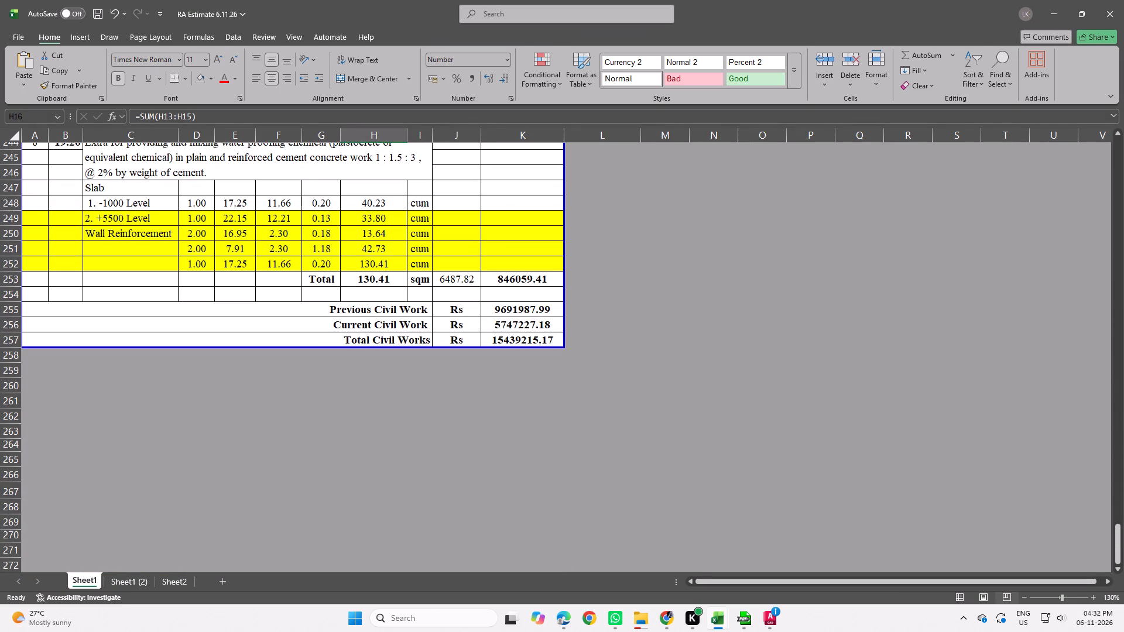
double_click(523, 322)
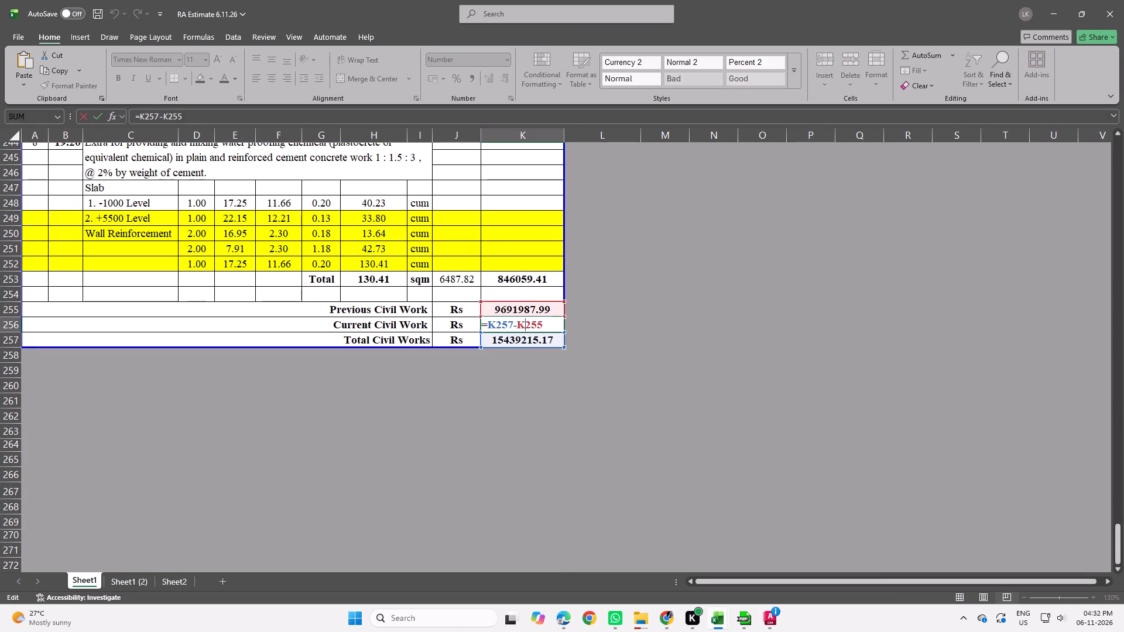
key(Escape)
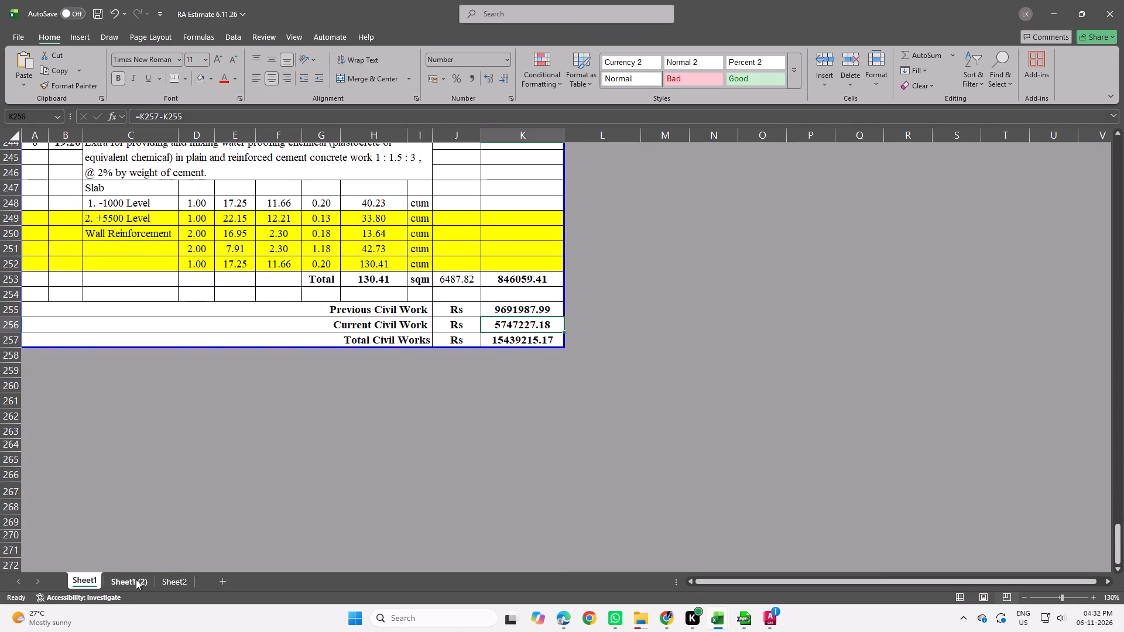
On Sheet1 (2), set the Total Civil Works amount in K120 equal to the SUB HEAD 1 TOTAL amount, =K116.
click(135, 583)
click(526, 427)
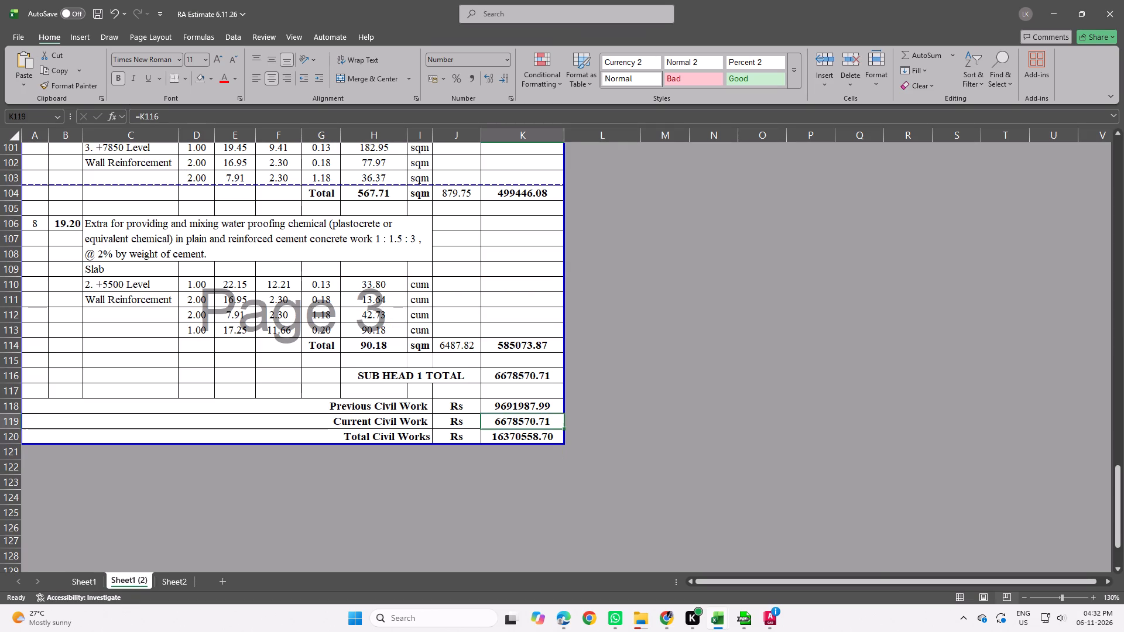
click(523, 433)
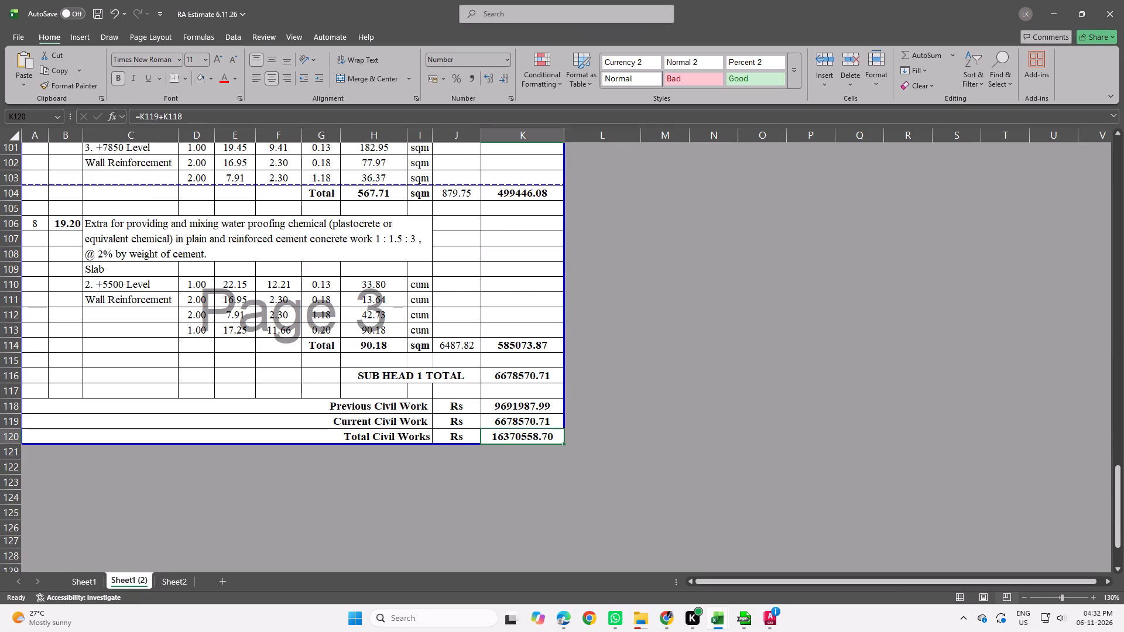
key(equal)
click(528, 370)
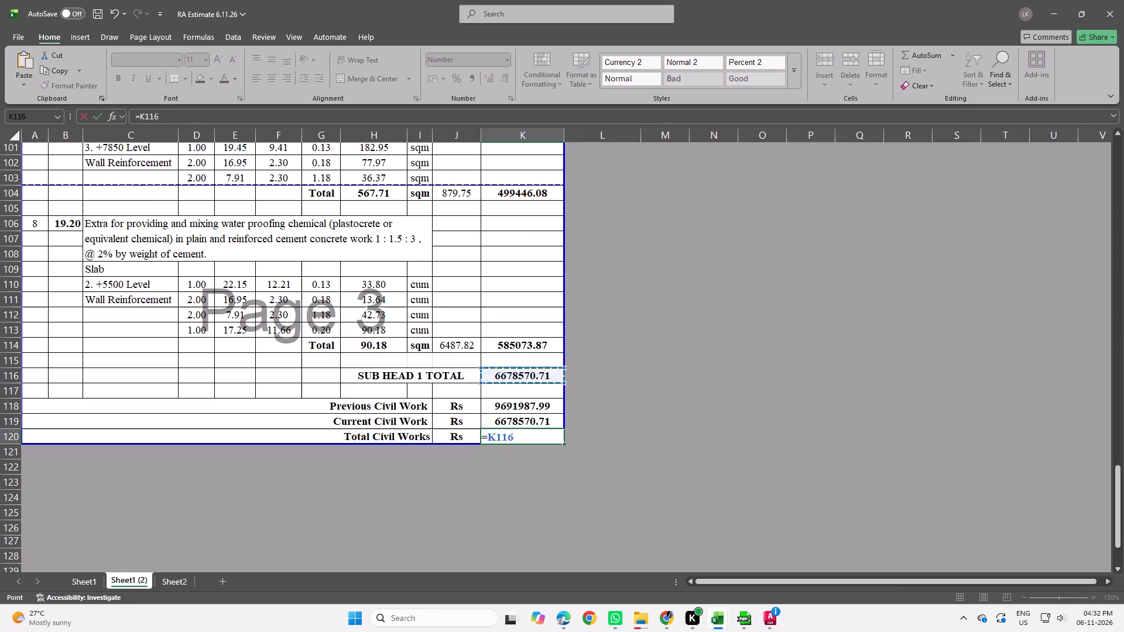
key(Return)
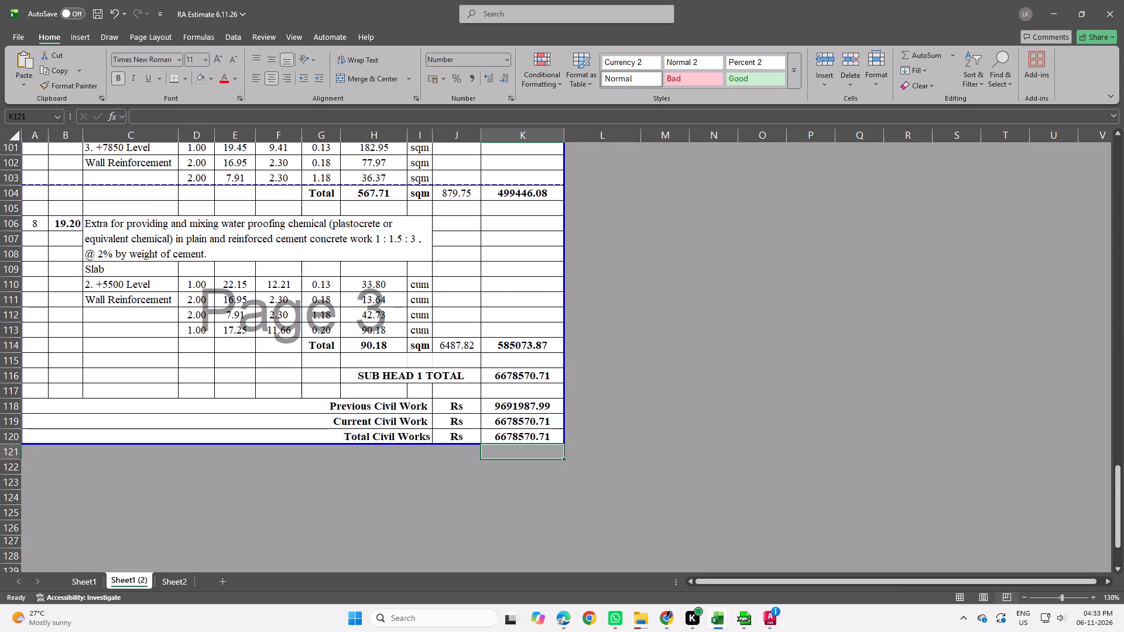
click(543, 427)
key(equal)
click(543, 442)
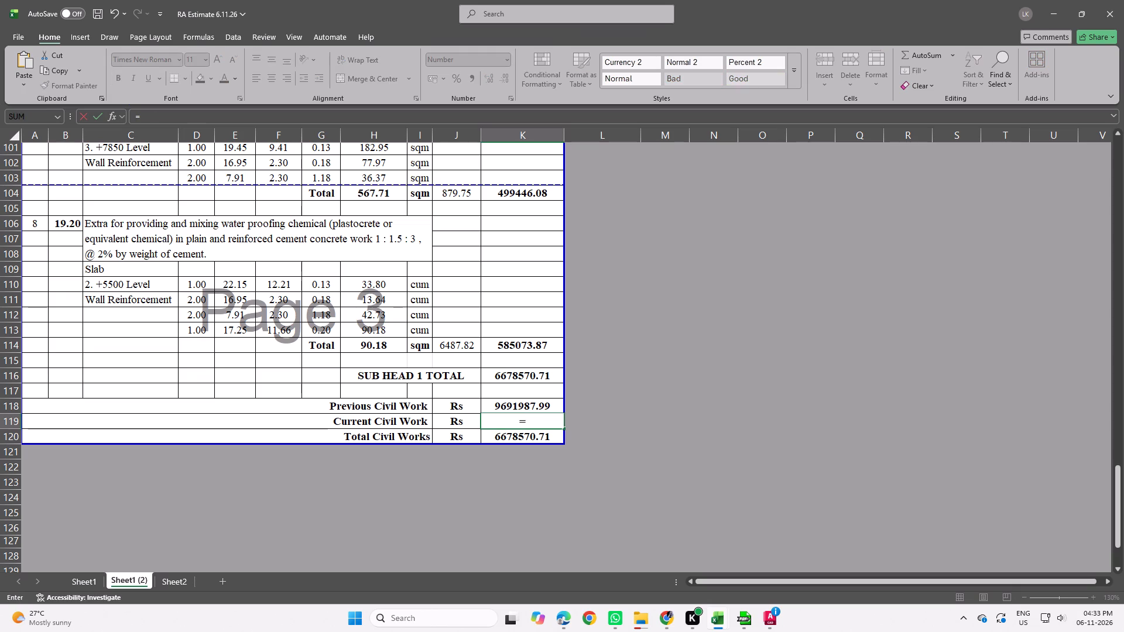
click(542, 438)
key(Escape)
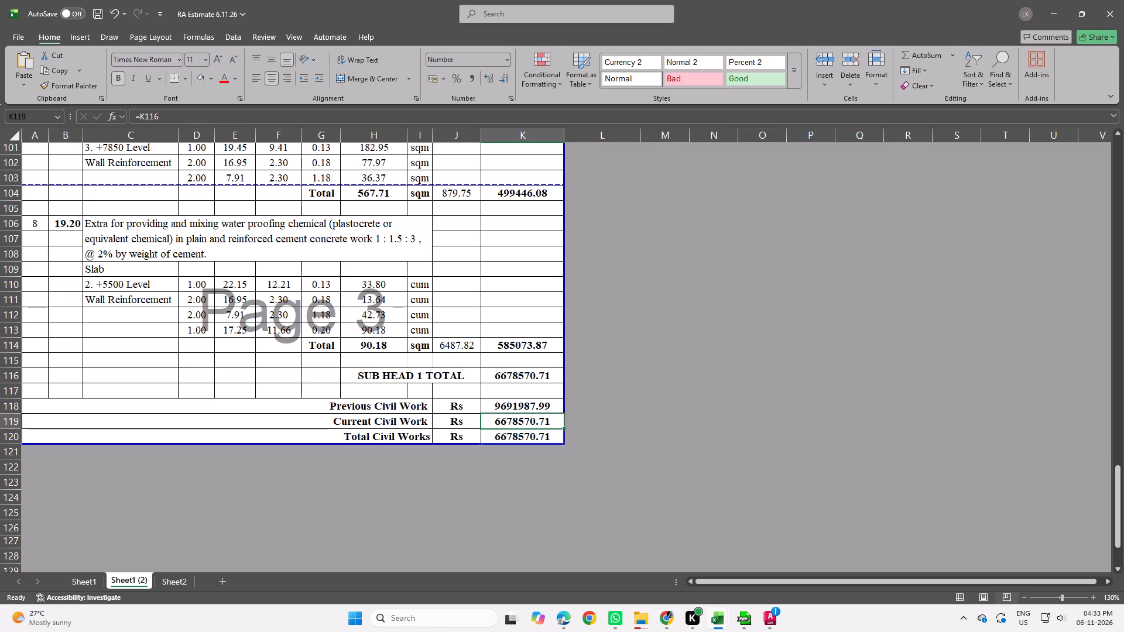
Compare the Current Civil Work formula and civil work totals between Sheet1 (2) and the original Sheet1.
click(537, 420)
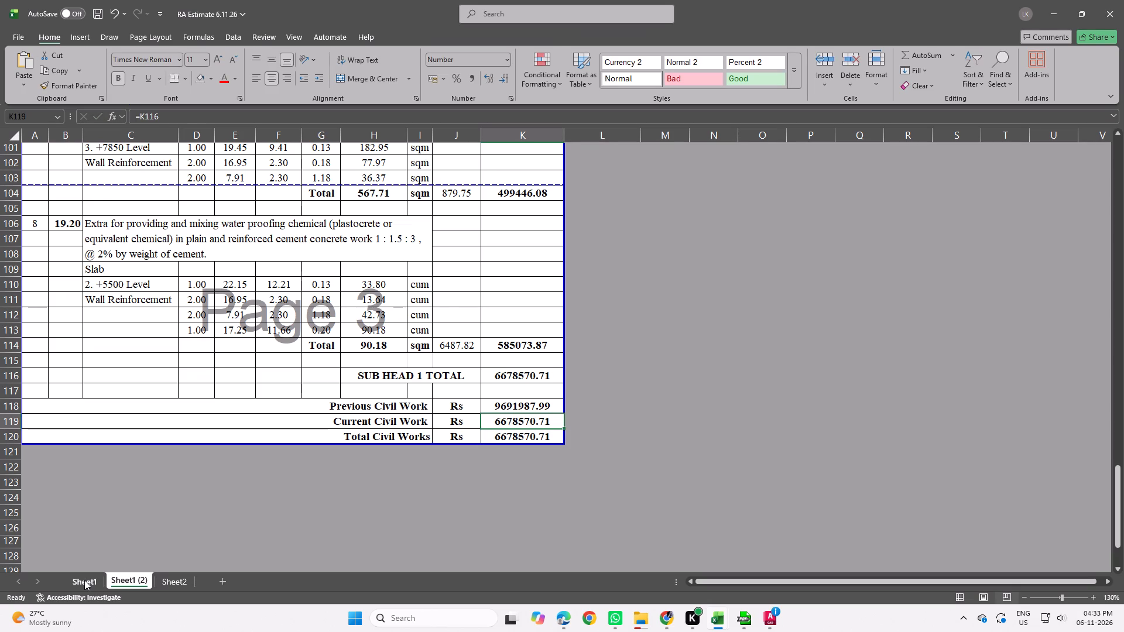
click(84, 580)
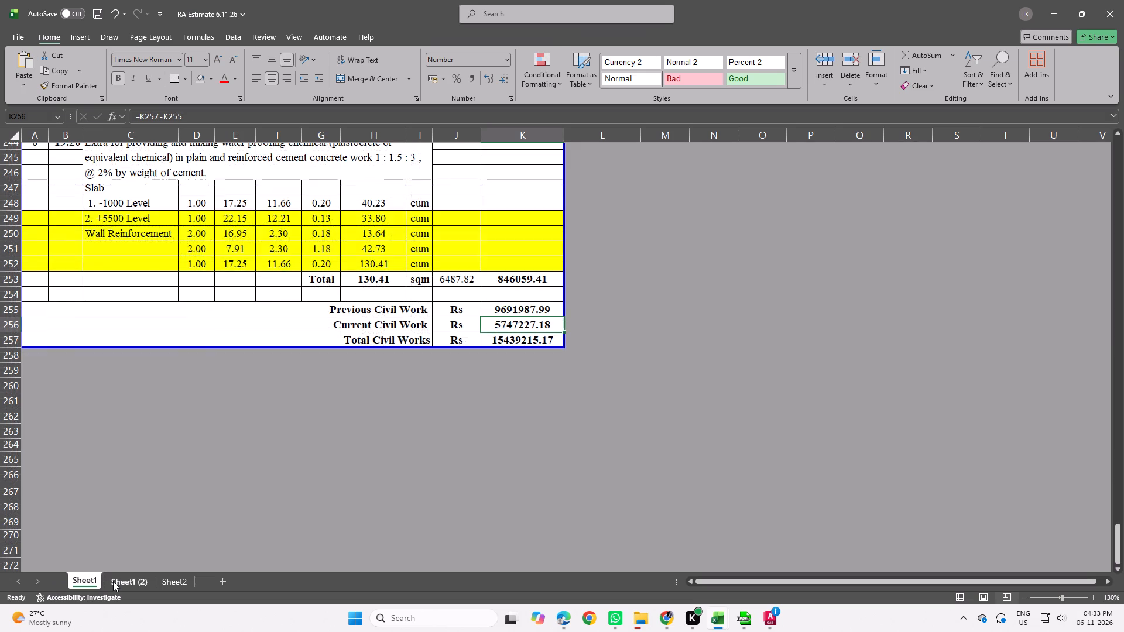
click(113, 581)
click(83, 583)
click(123, 583)
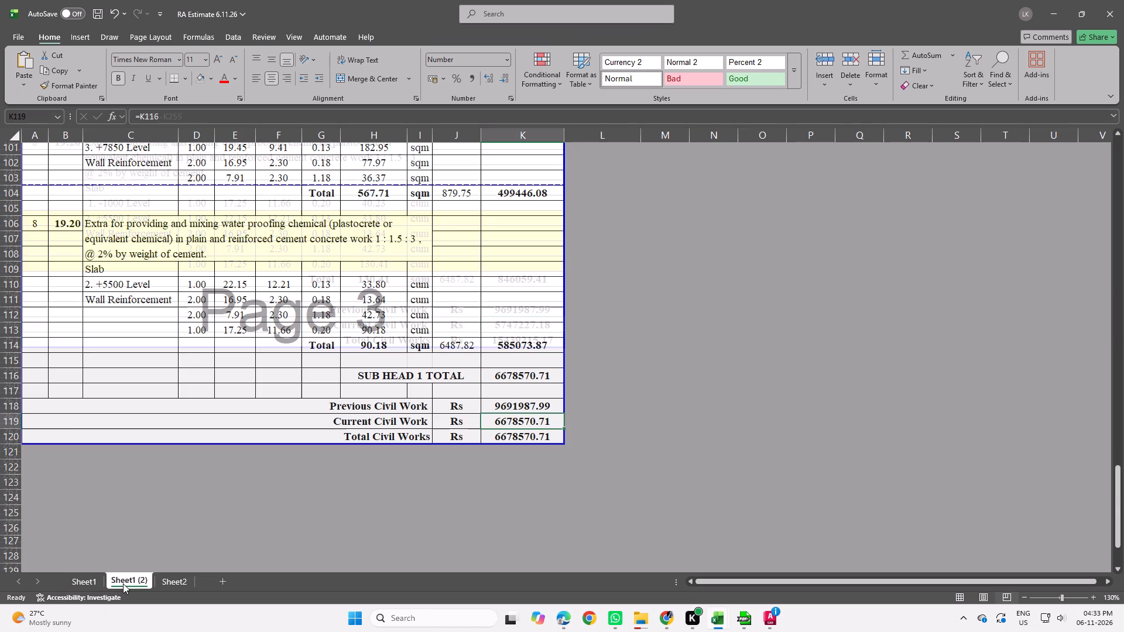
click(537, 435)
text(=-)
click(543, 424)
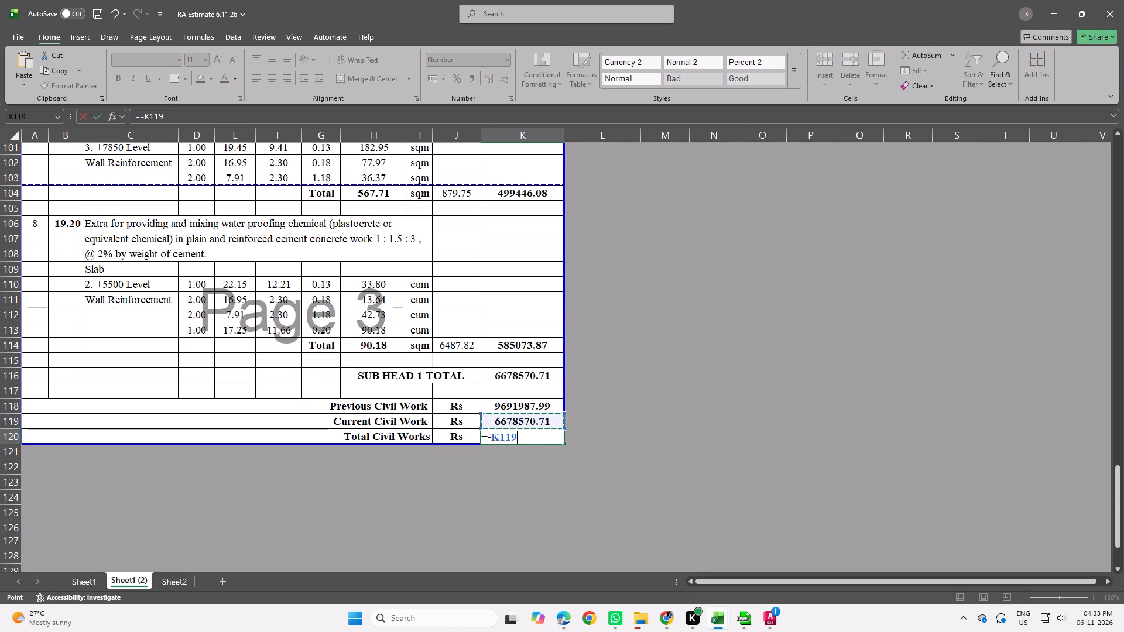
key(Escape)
Set the Total Civil Works amount in K120 to the sum of current and previous civil work, =K119+K118.
click(535, 442)
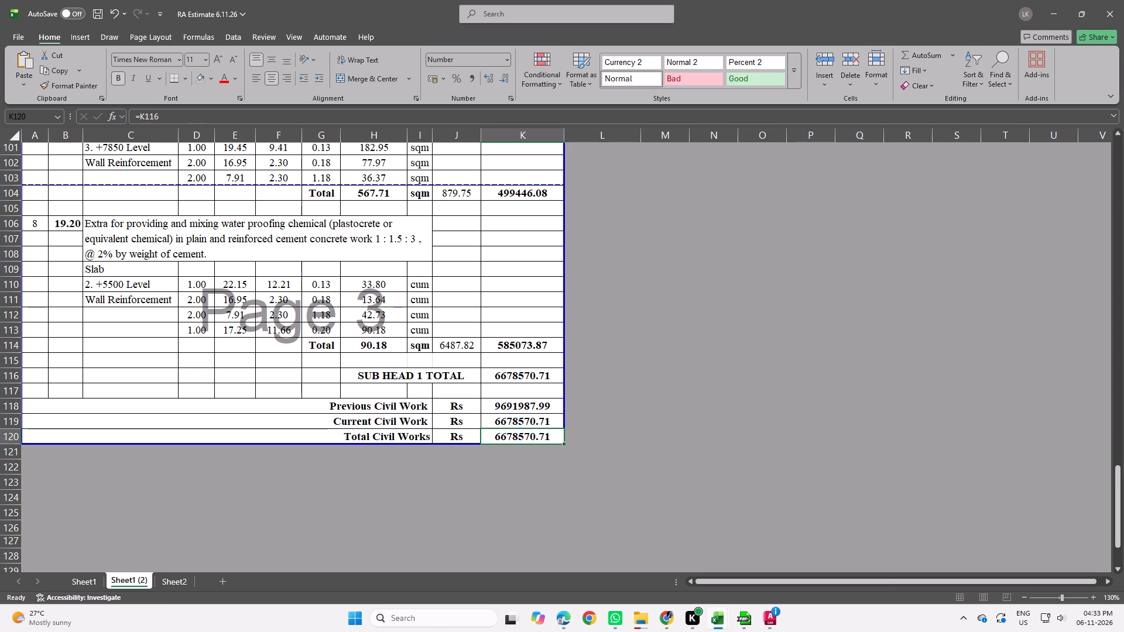
key(equal)
click(540, 420)
key(plus)
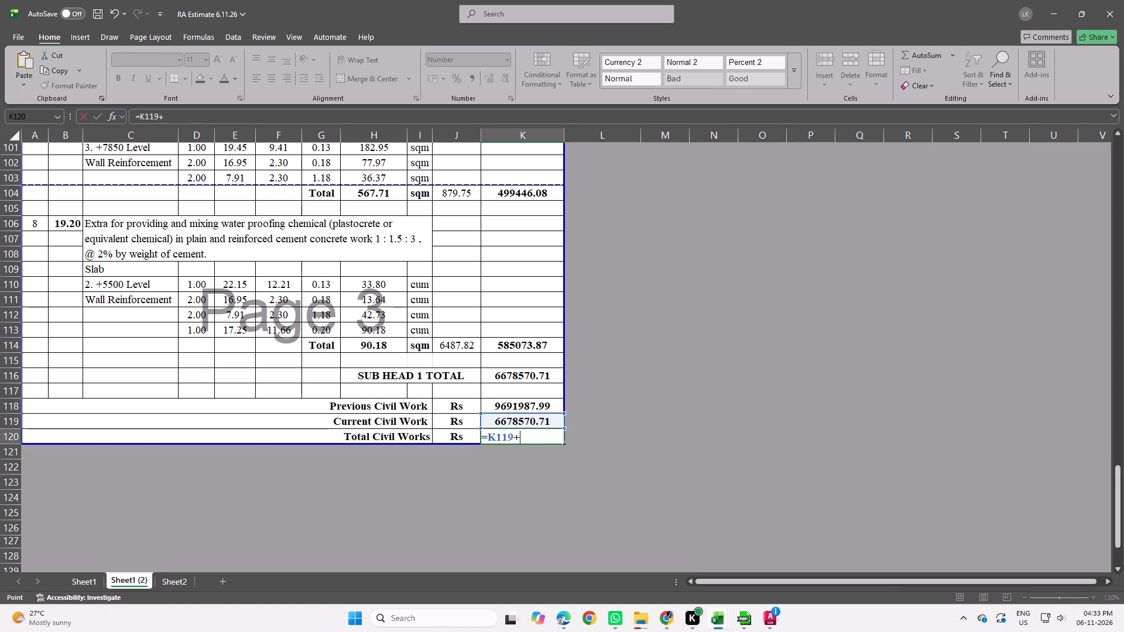
click(537, 406)
key(Return)
Append (A) to the Previous Civil Work label and (B) to the Current Civil Work label.
double_click(427, 406)
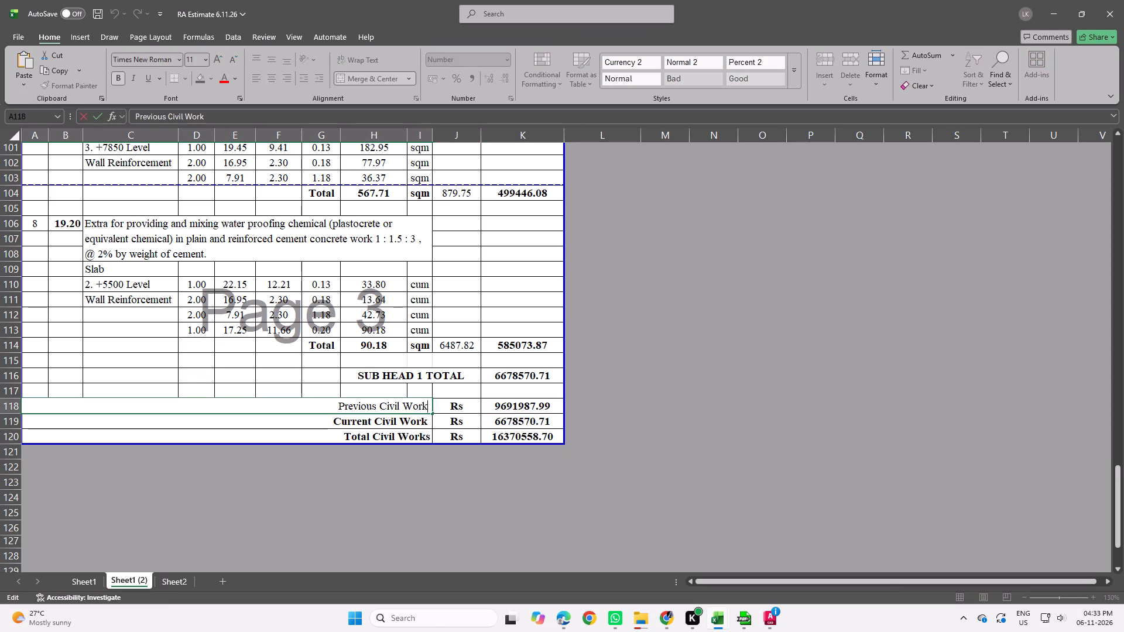
text((A)
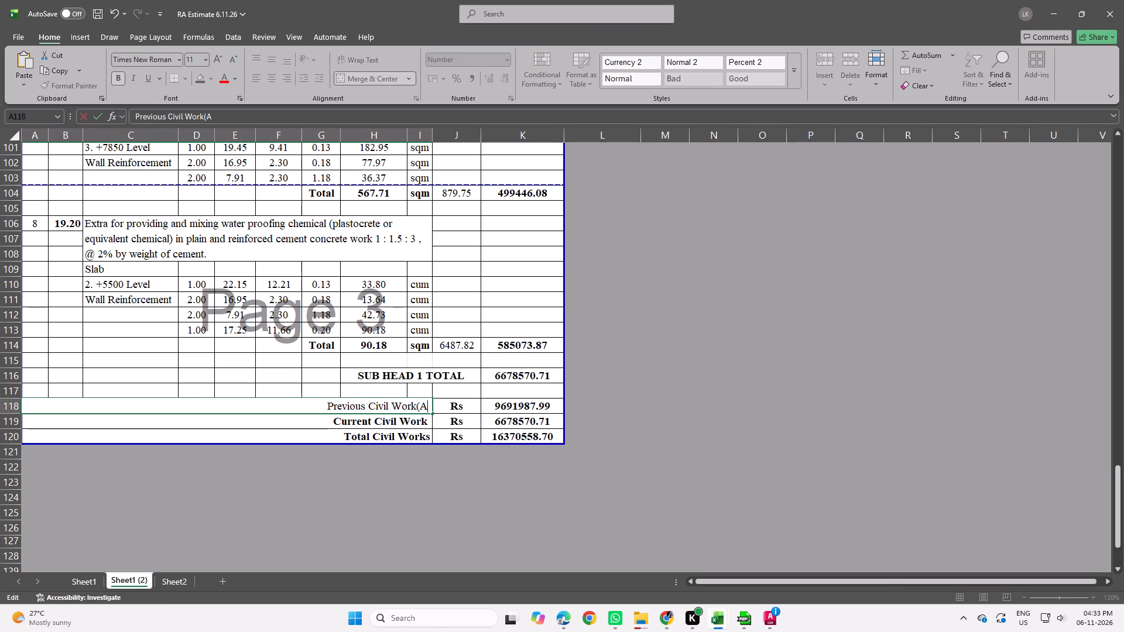
key(shift+parenright)
key(Return)
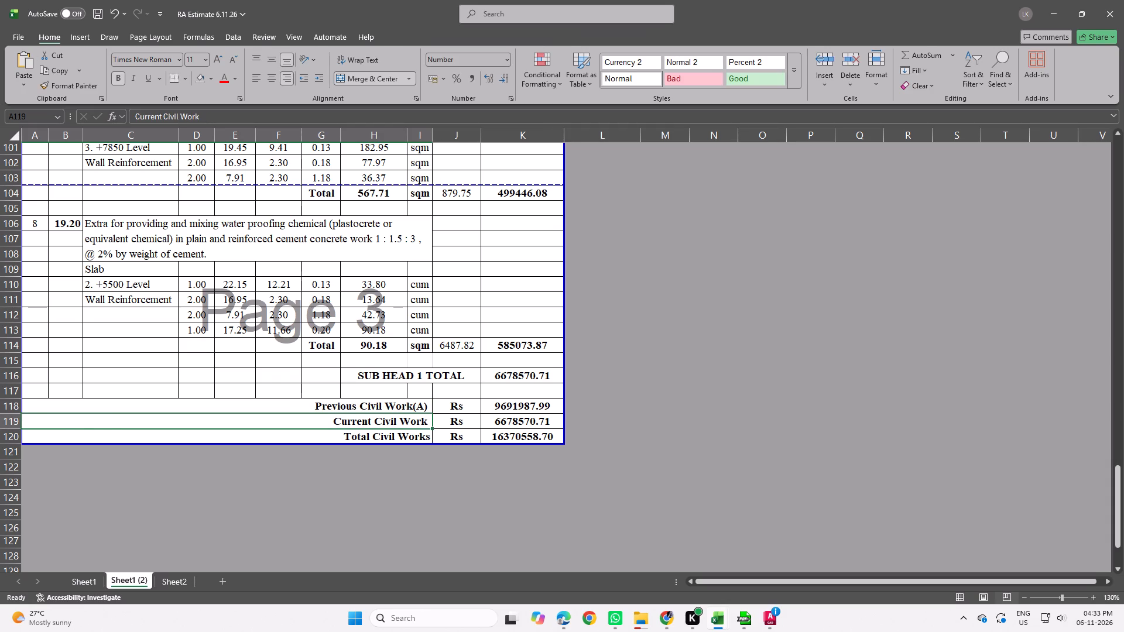
double_click(416, 421)
text((B)
key(shift+parenright)
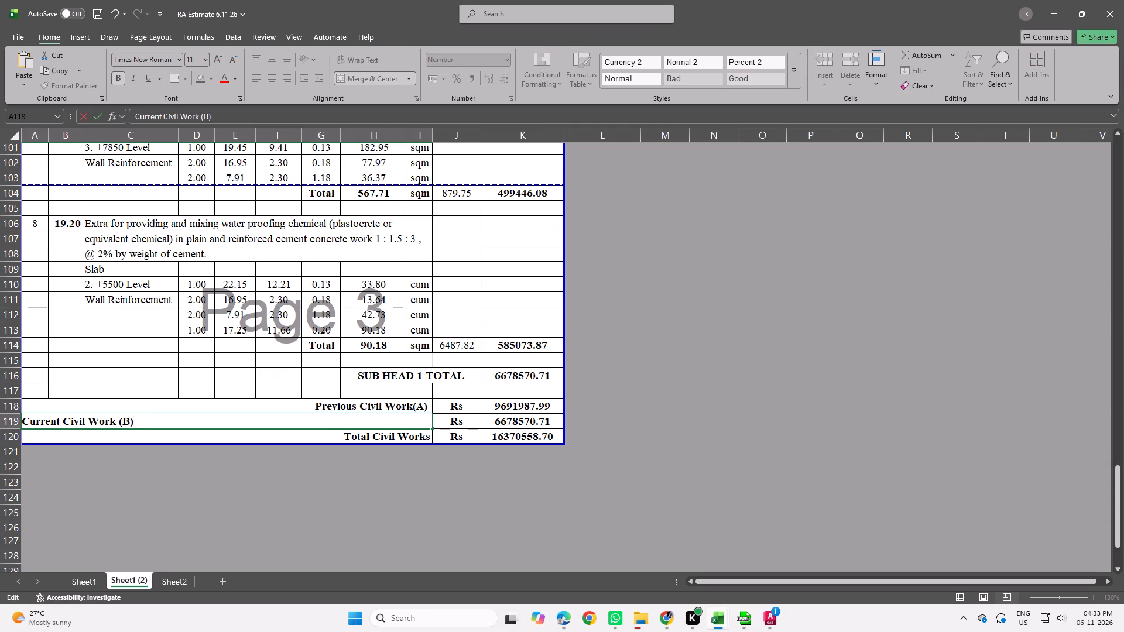
key(Return)
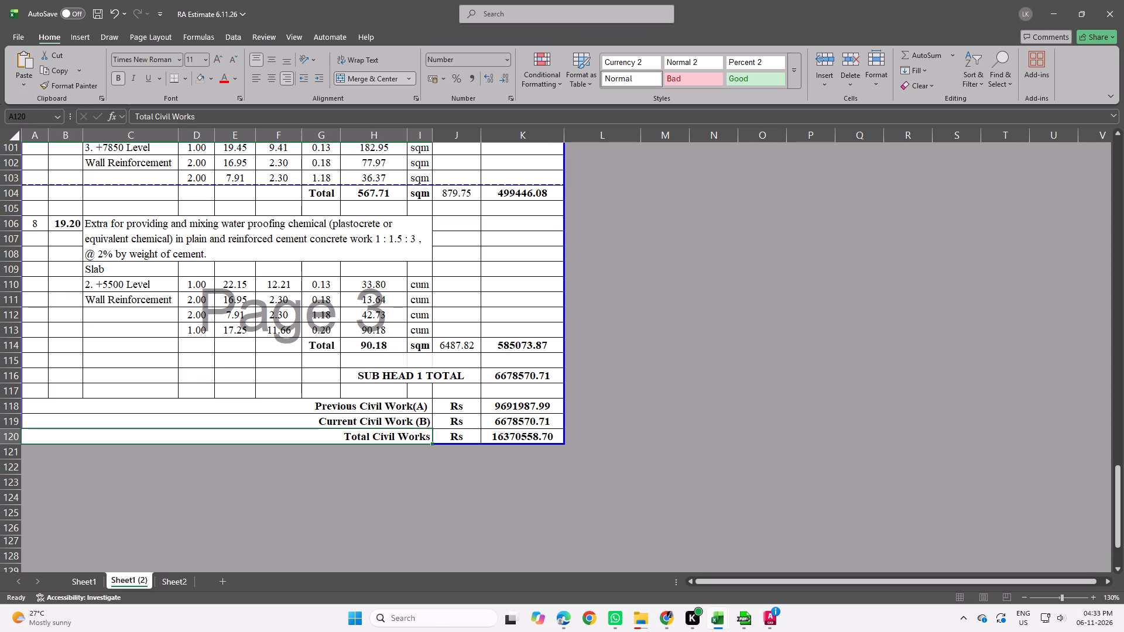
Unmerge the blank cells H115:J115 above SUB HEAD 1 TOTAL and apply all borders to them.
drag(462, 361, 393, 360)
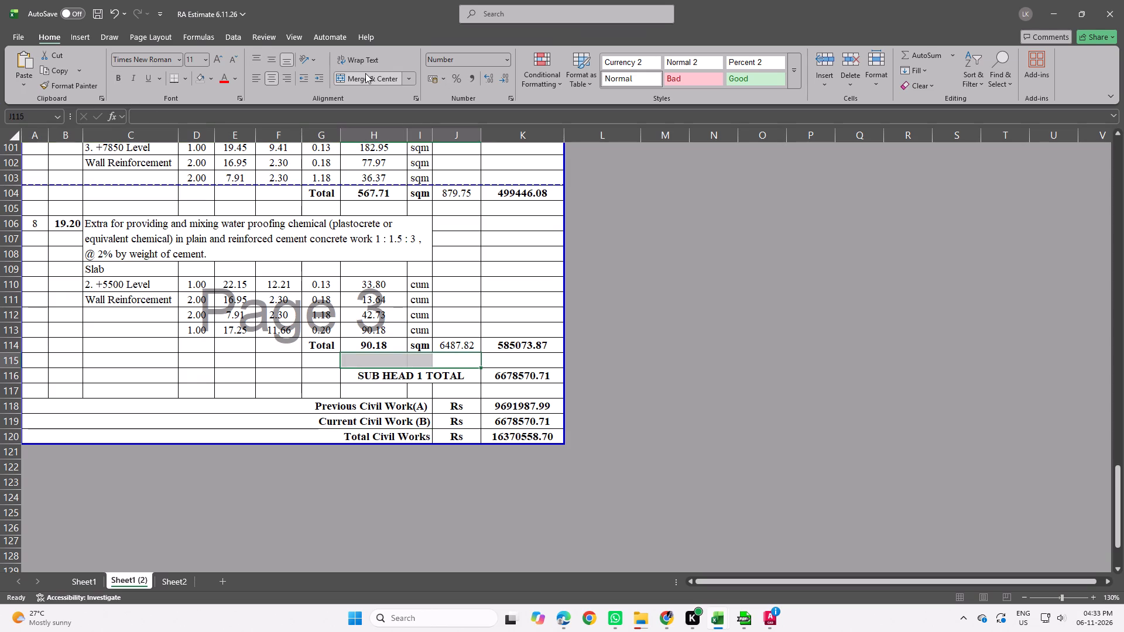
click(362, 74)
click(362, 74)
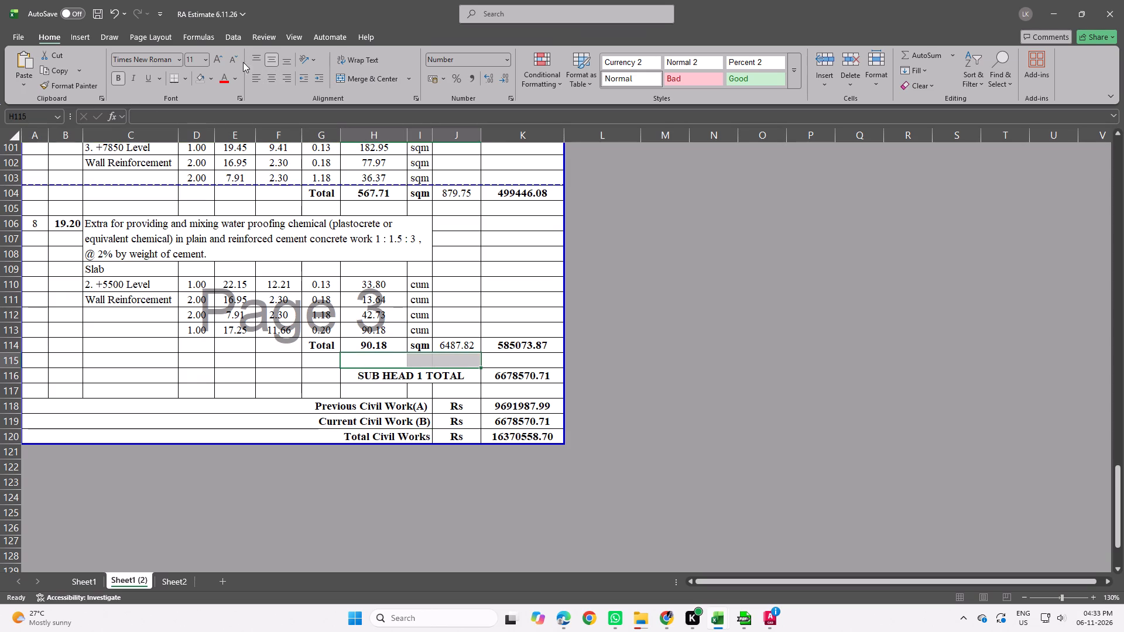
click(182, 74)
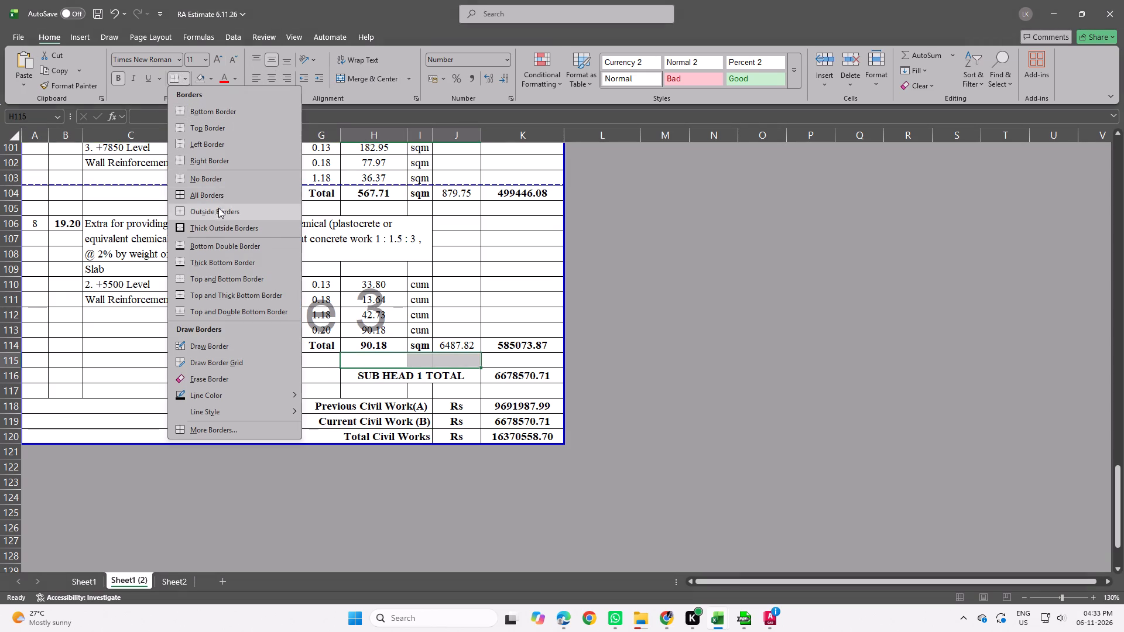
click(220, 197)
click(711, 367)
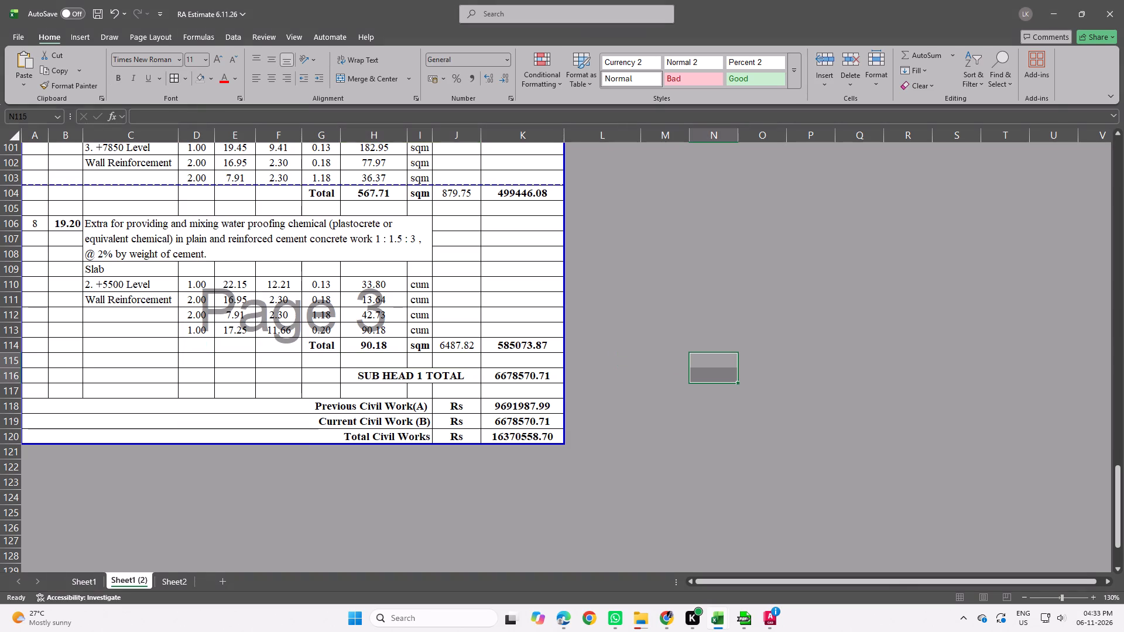
Delete the blank row 115 above the SUB HEAD 1 TOTAL row.
click(16, 360)
right_click(13, 359)
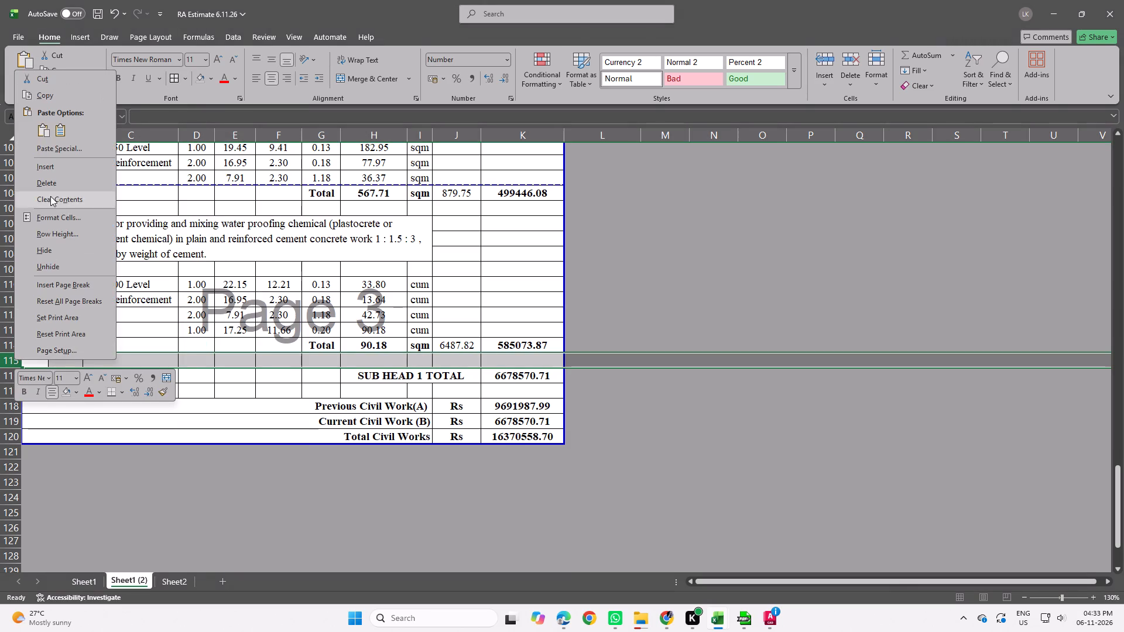
click(53, 184)
click(718, 417)
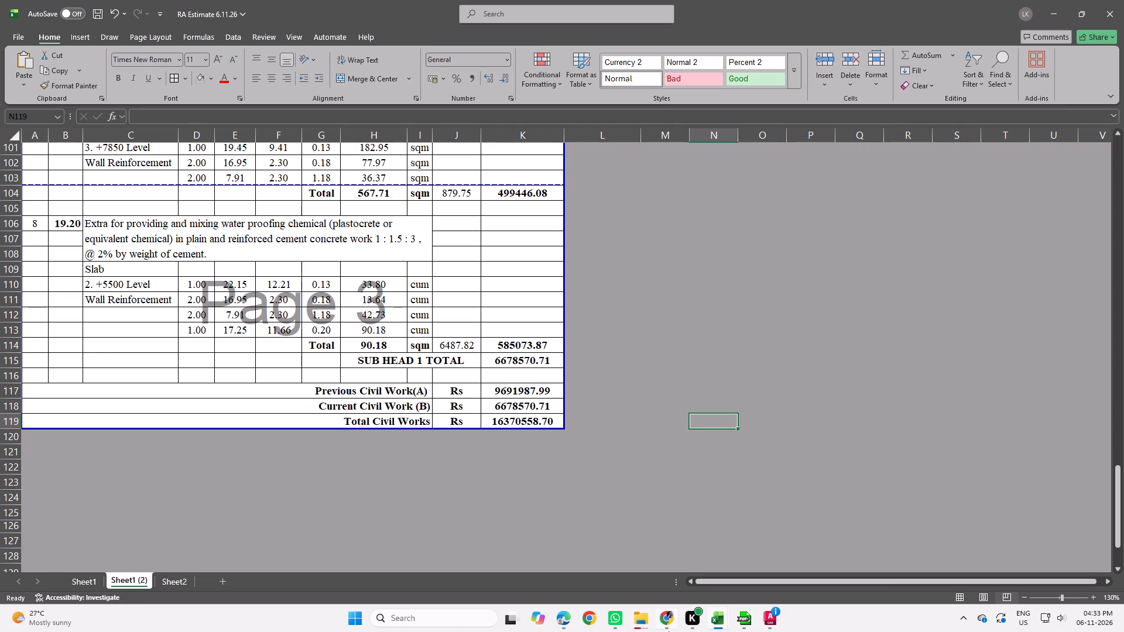
Switch to File Explorer and open the RRK DPR & BOQ 5.11.26.. workbook from the Ramrikawn folder in Documents.
click(632, 620)
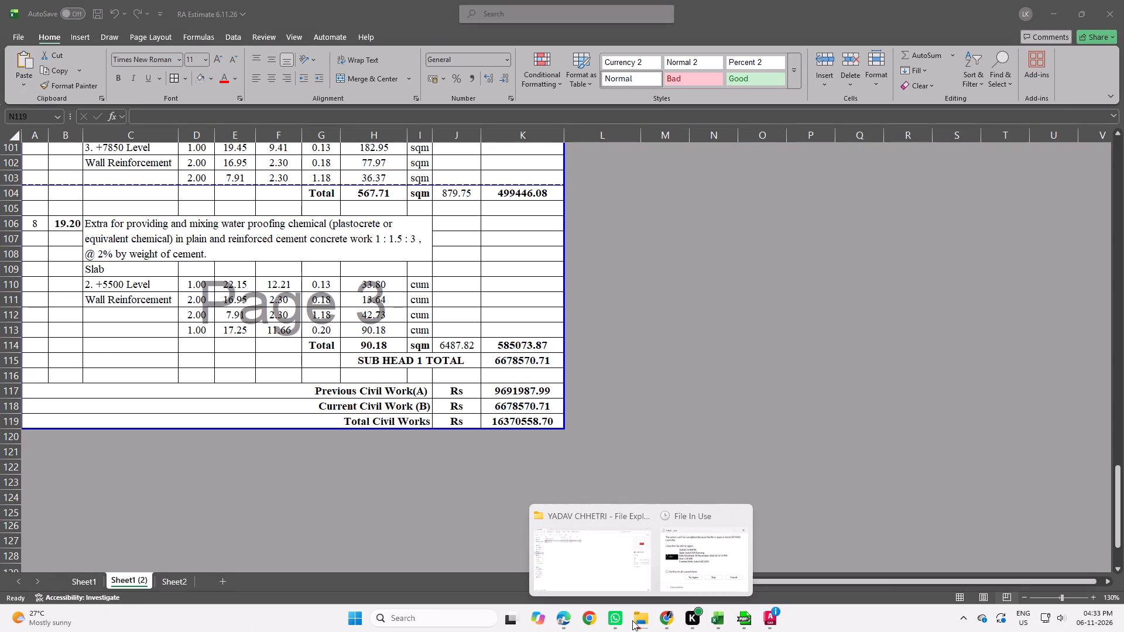
click(632, 620)
click(846, 508)
click(636, 626)
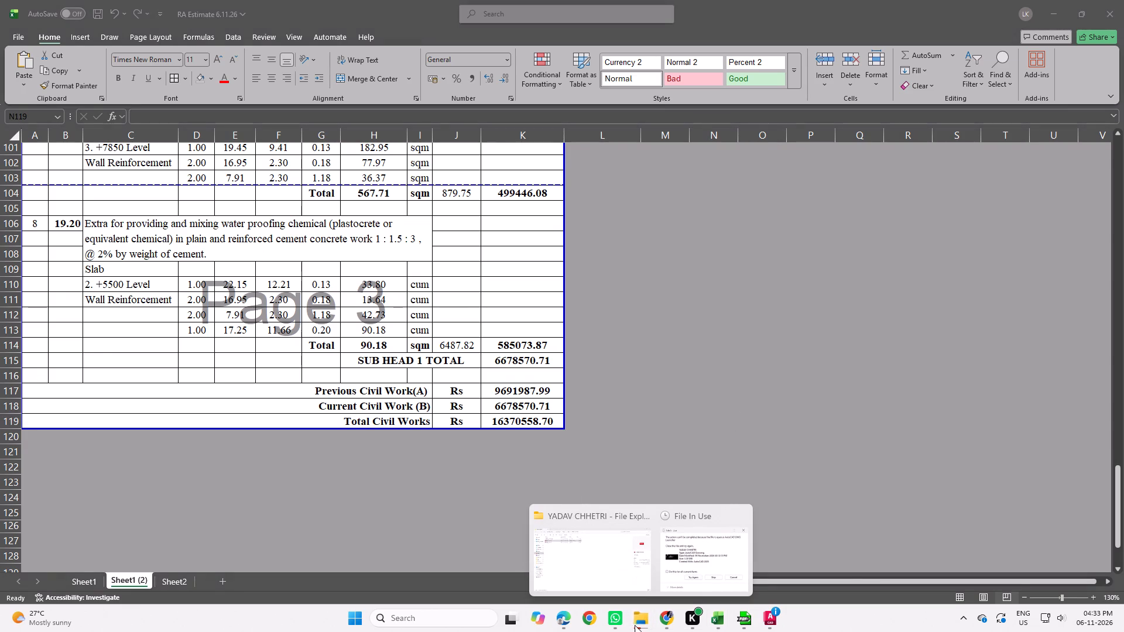
click(630, 619)
click(593, 557)
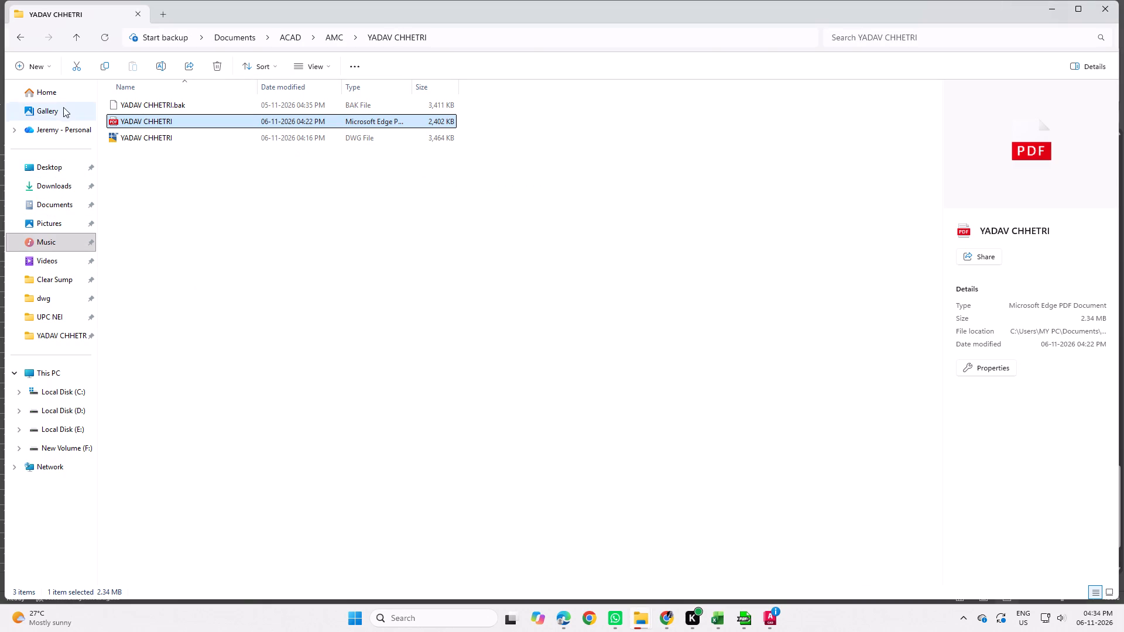
click(63, 102)
click(62, 92)
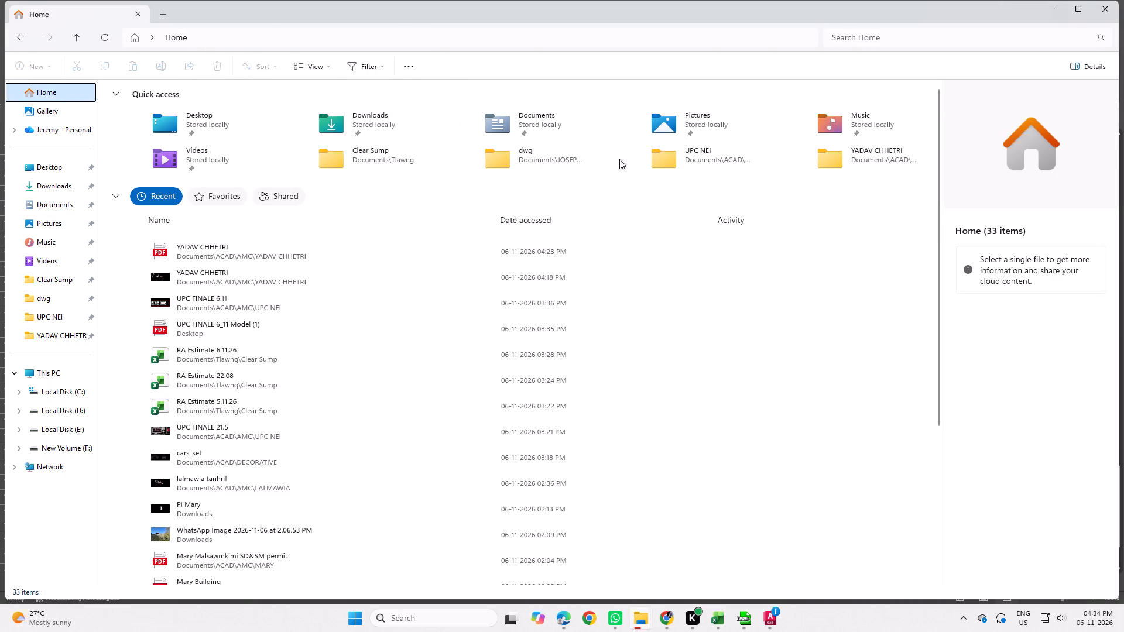
click(66, 198)
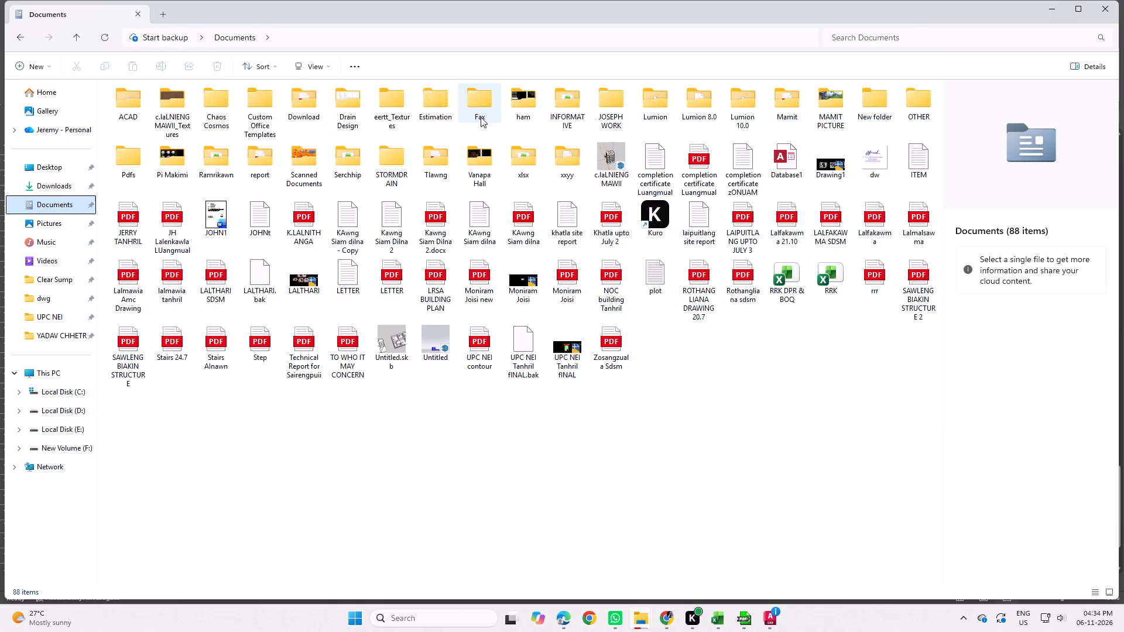
double_click(419, 160)
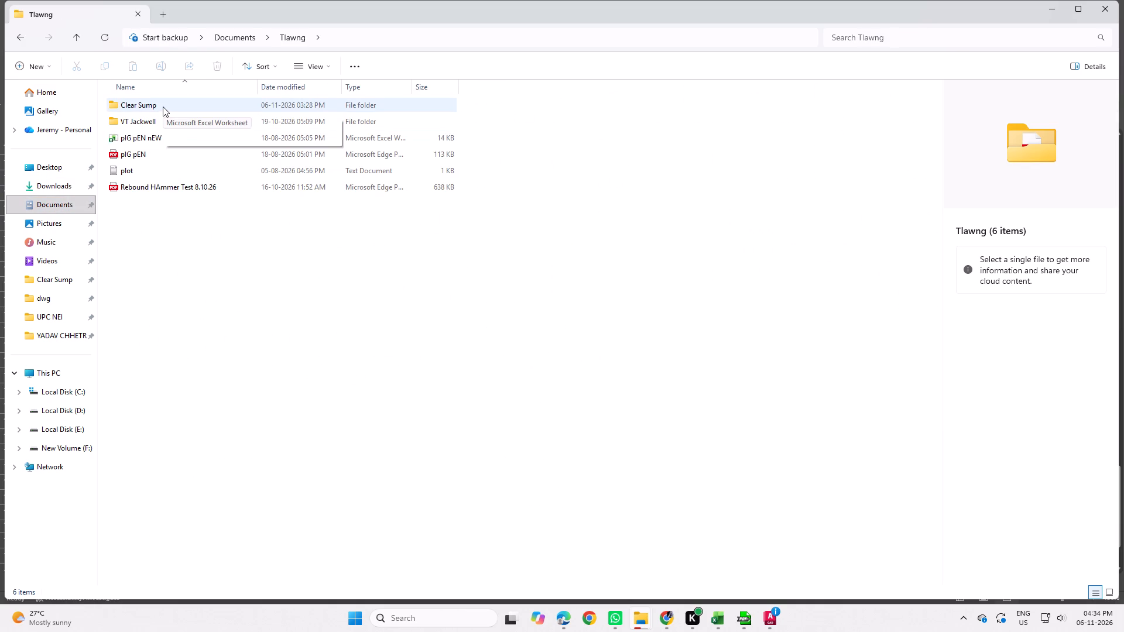
click(23, 42)
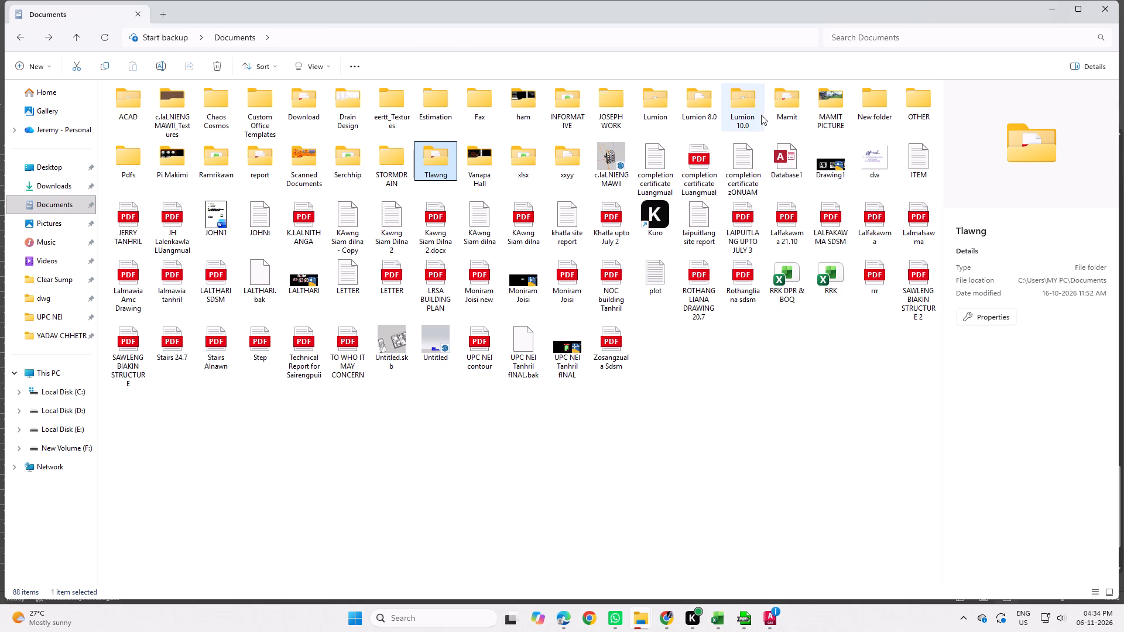
click(238, 156)
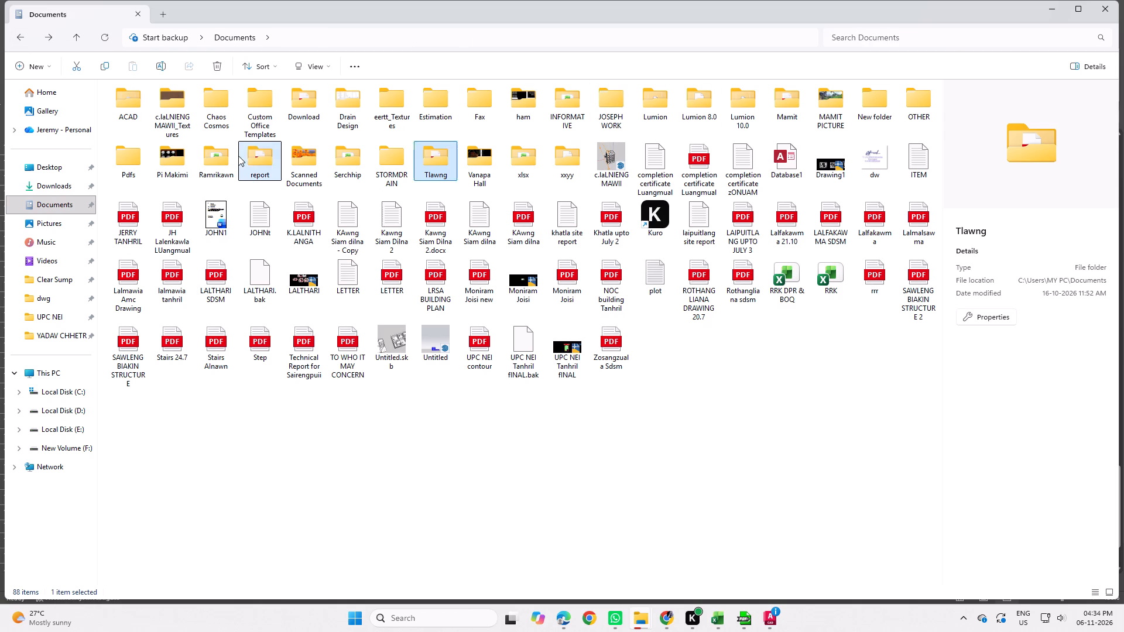
double_click(217, 159)
double_click(180, 104)
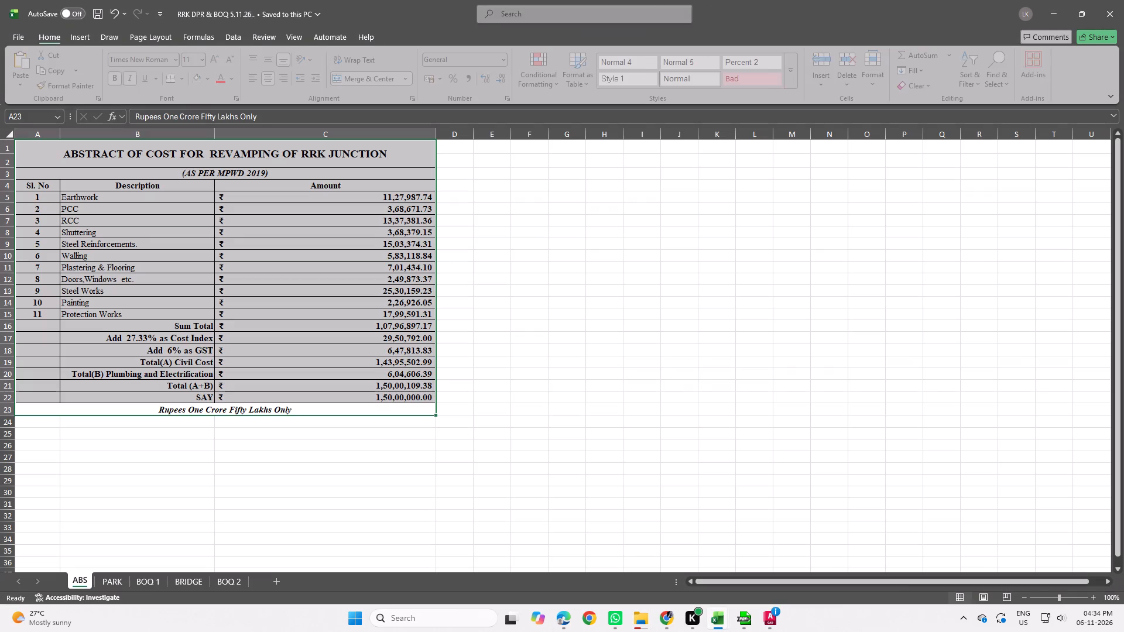
Examine how the closing totals are laid out on the PARK, BOQ 1 and ABS sheets.
click(105, 581)
scroll(396, 473, up, 1)
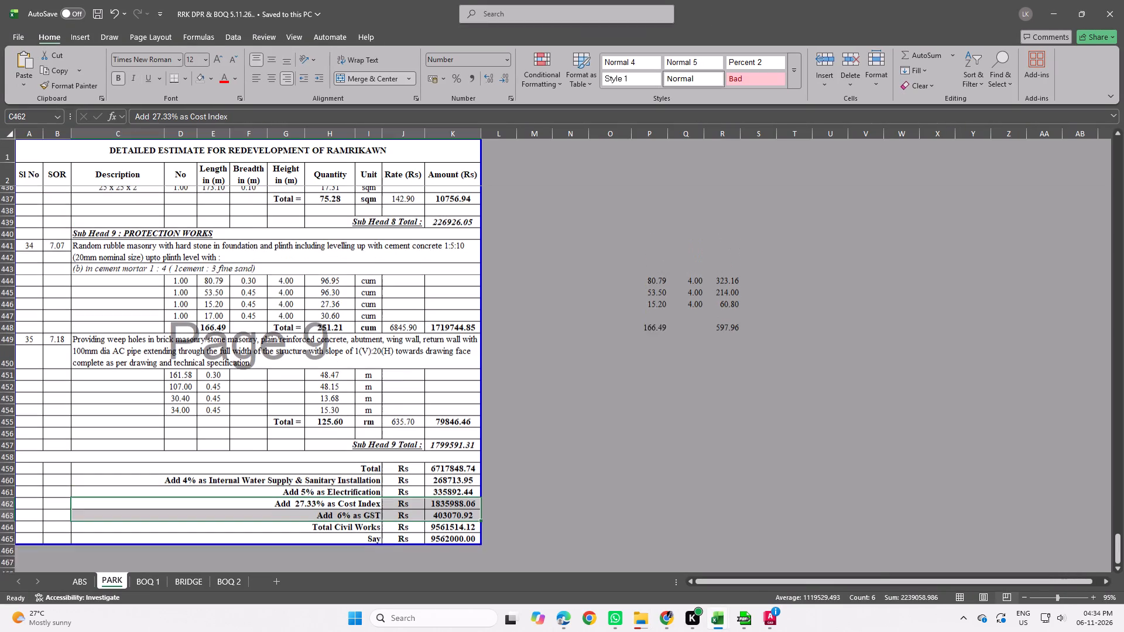
click(143, 579)
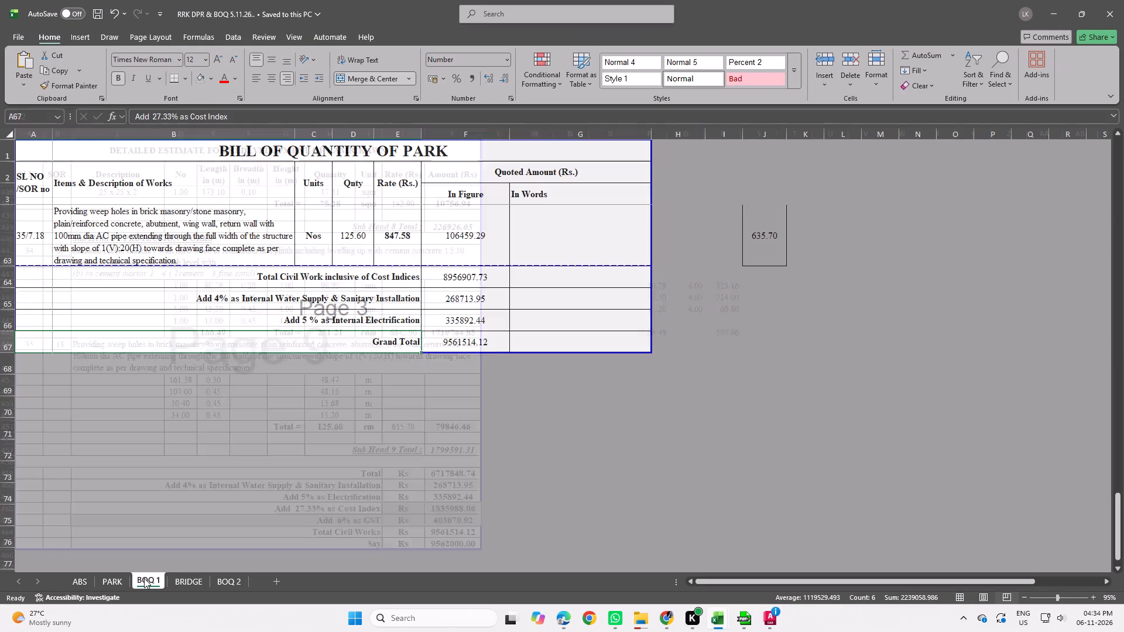
click(82, 582)
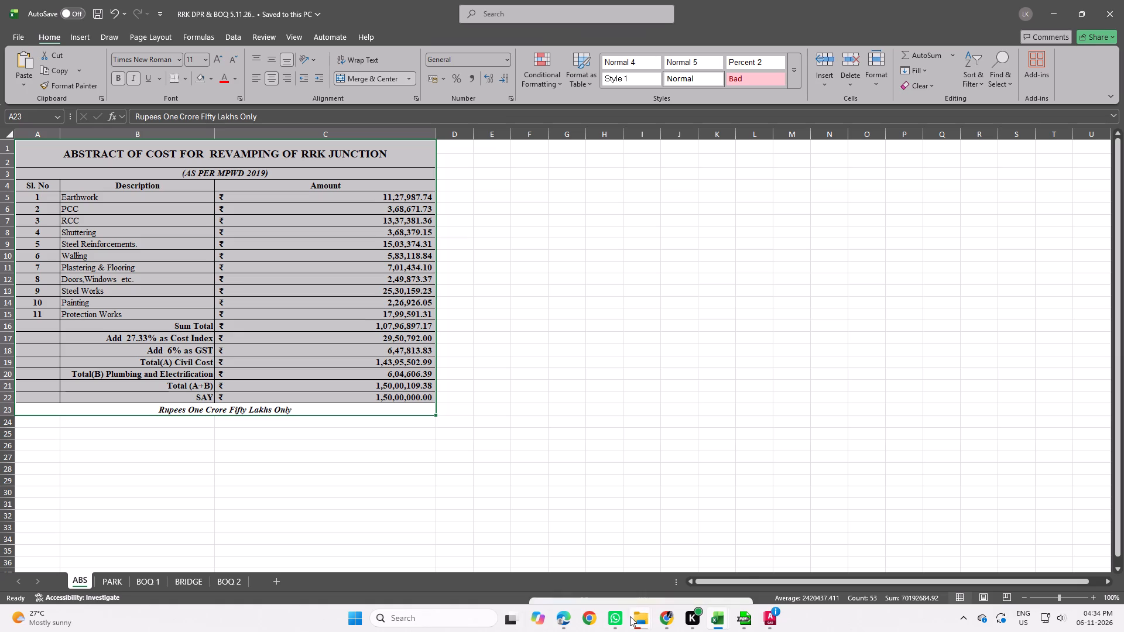
Return to File Explorer and look through the recent files on Home for another workbook.
click(645, 619)
click(578, 566)
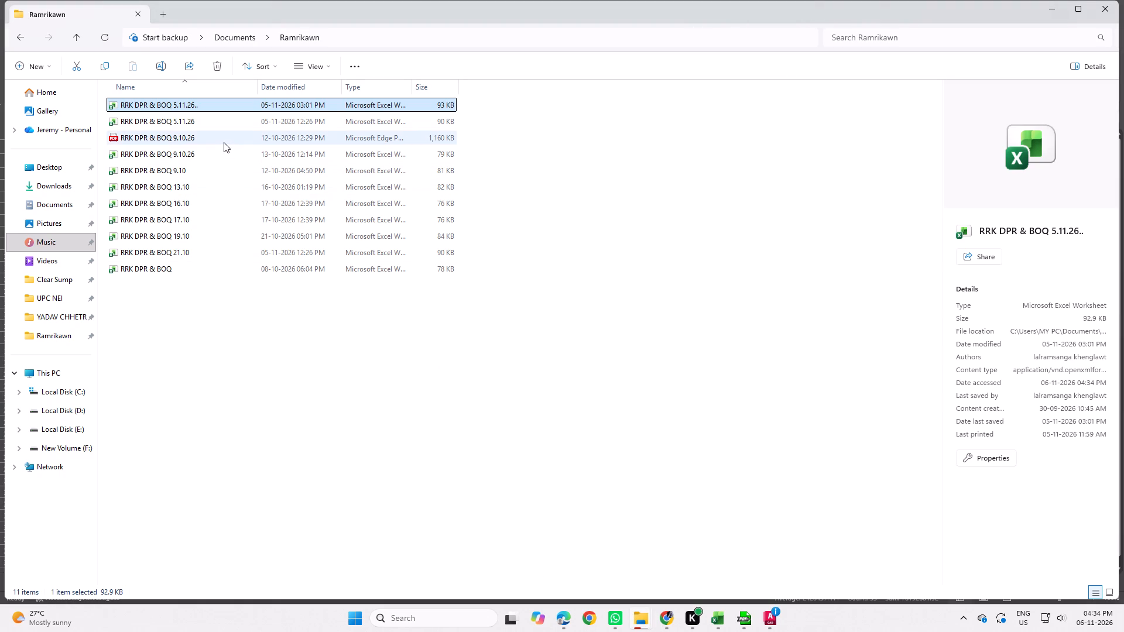
click(63, 98)
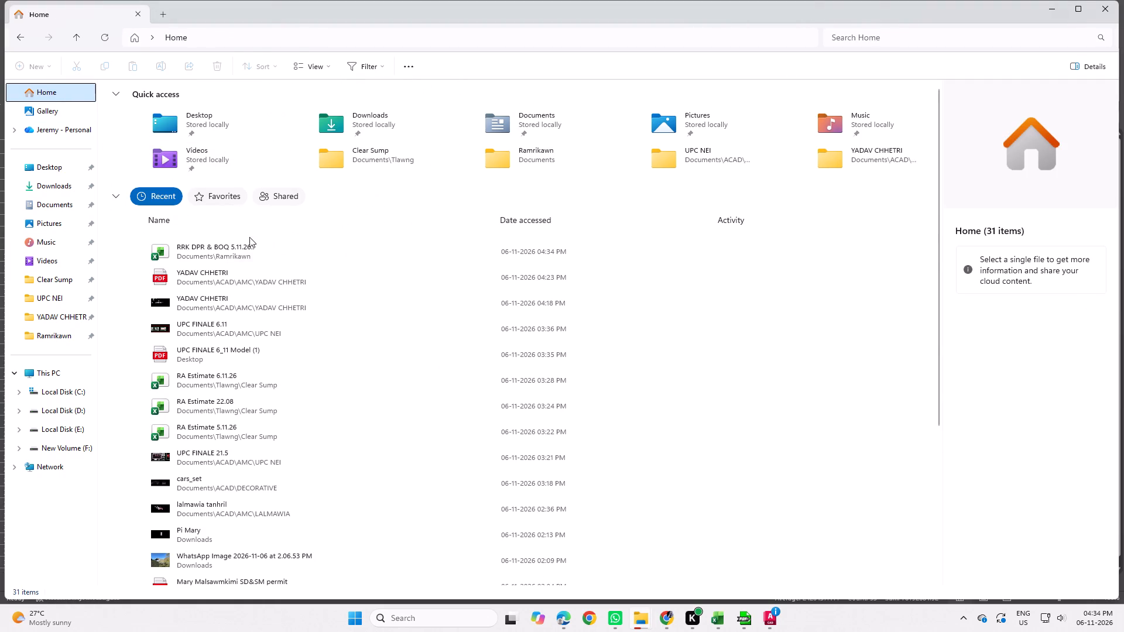
scroll(259, 386, down, 4)
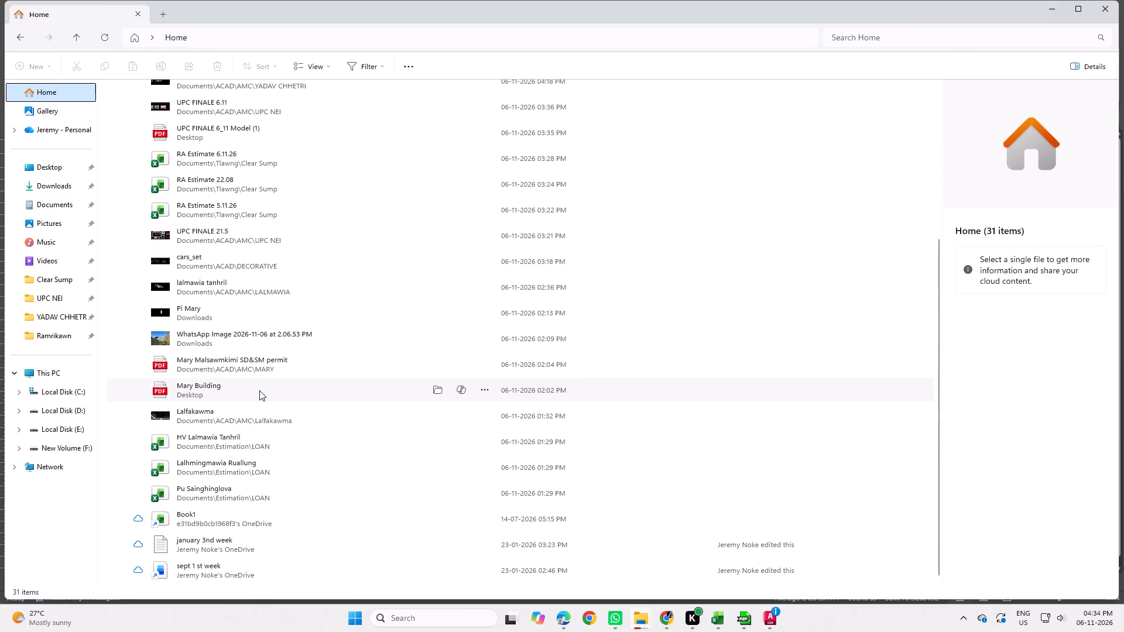
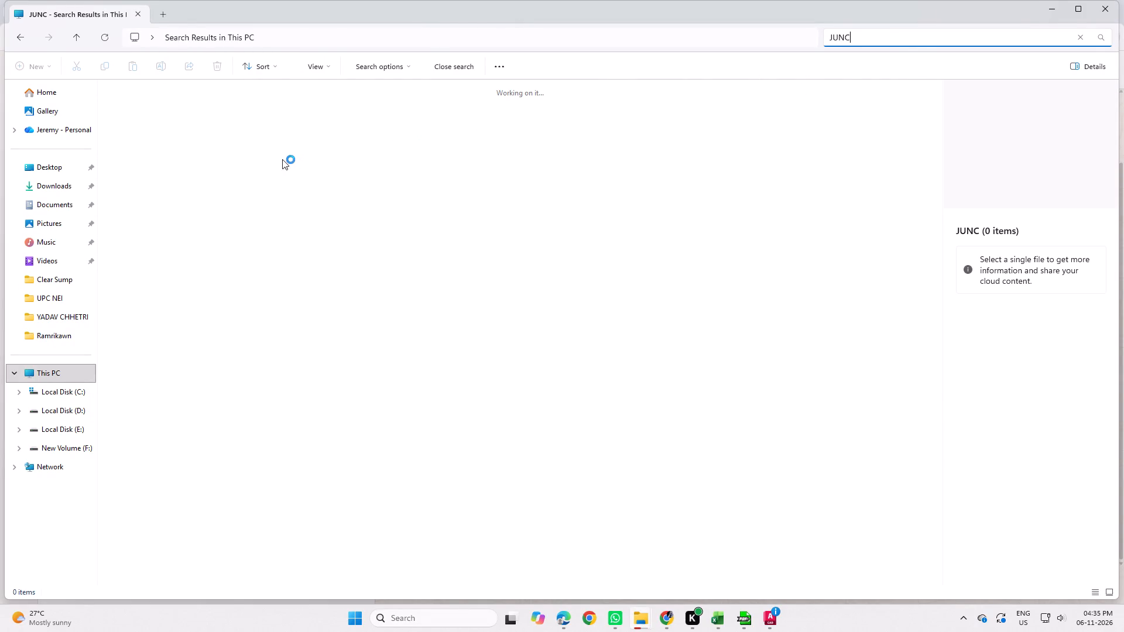
Search Home for JUN and open the folder that holds the Junction improvement at Ramrikawn 5.11.26 workbook.
click(49, 84)
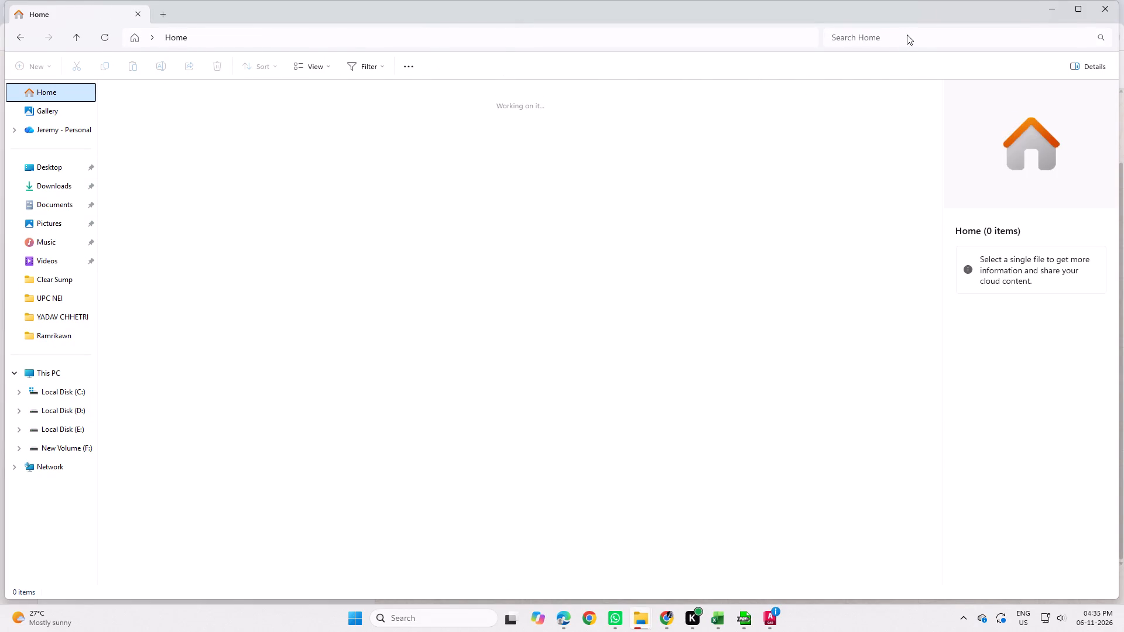
click(879, 40)
text(JUN)
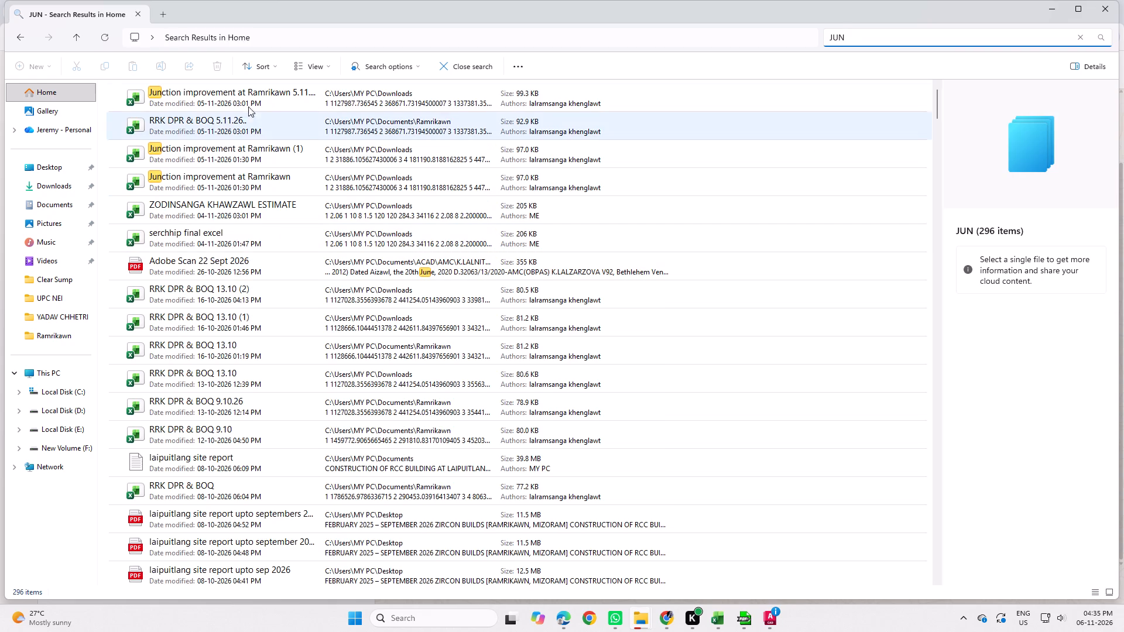
right_click(246, 98)
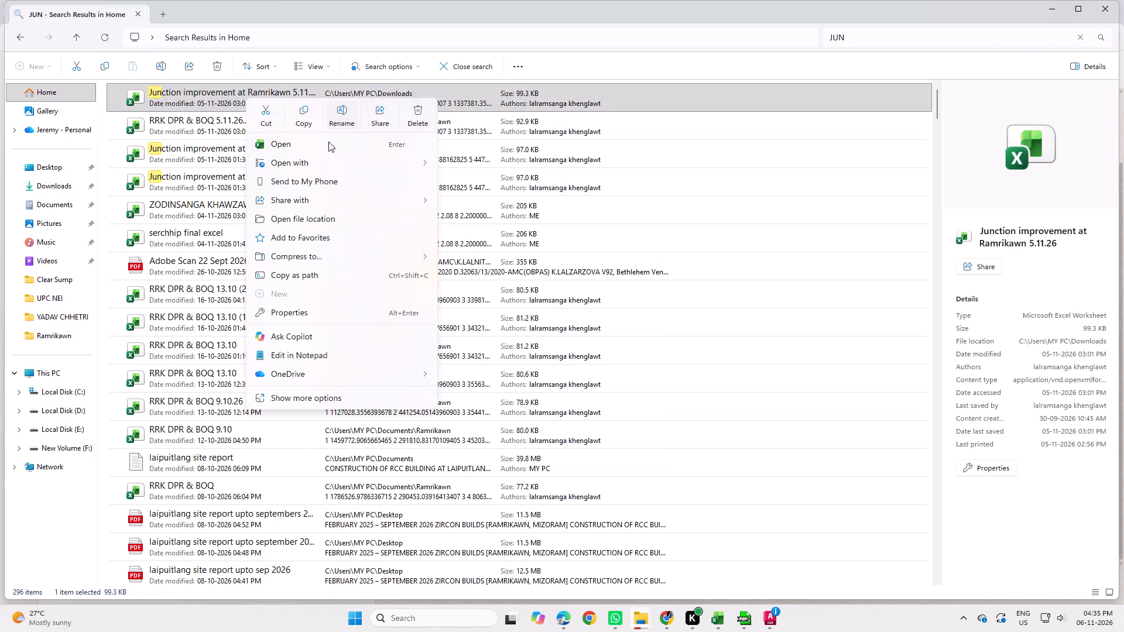
click(317, 221)
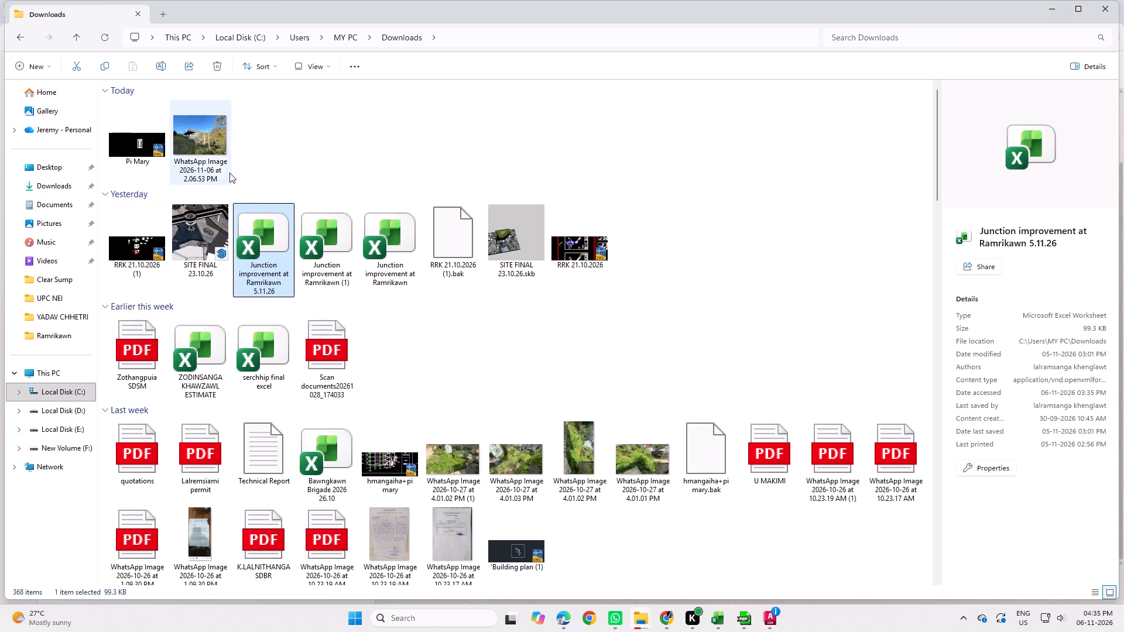
Move the three Junction improvement at Ramrikawn workbooks from Downloads into the Ramrikawn folder in Documents.
click(331, 274)
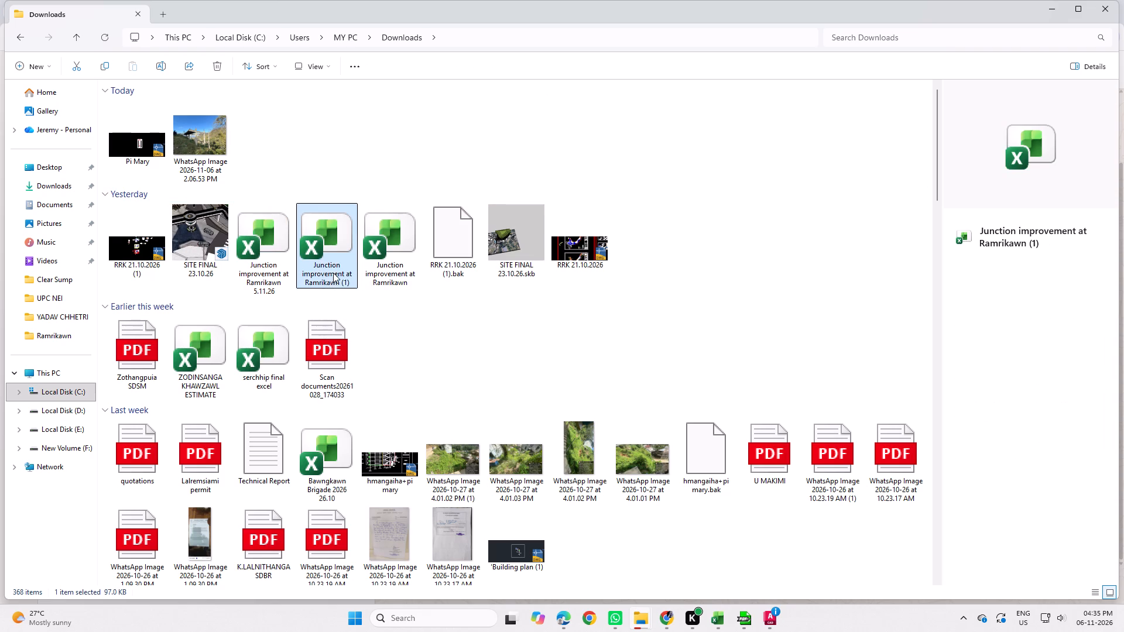
click(393, 278)
ctrl+click(325, 280)
ctrl+click(286, 272)
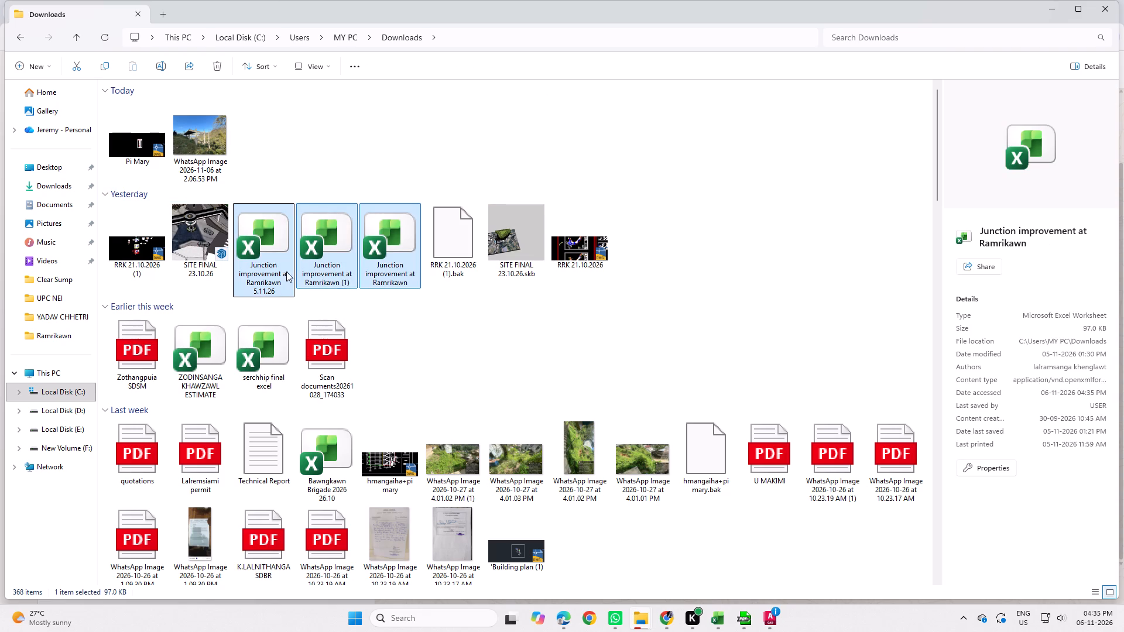
key(ctrl+x)
click(68, 205)
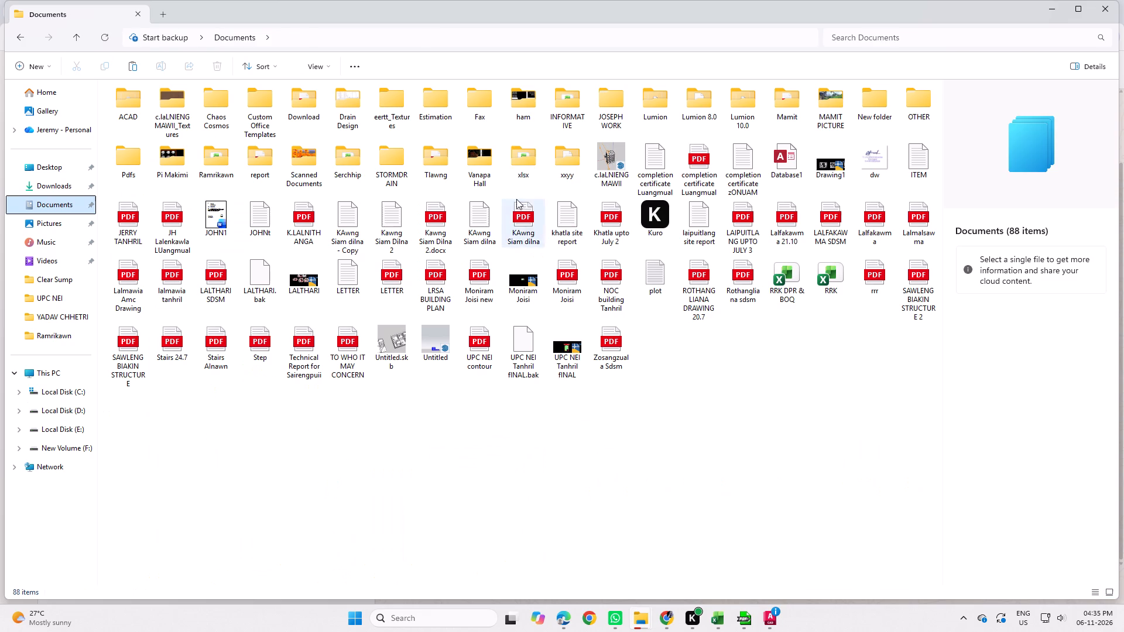
double_click(217, 167)
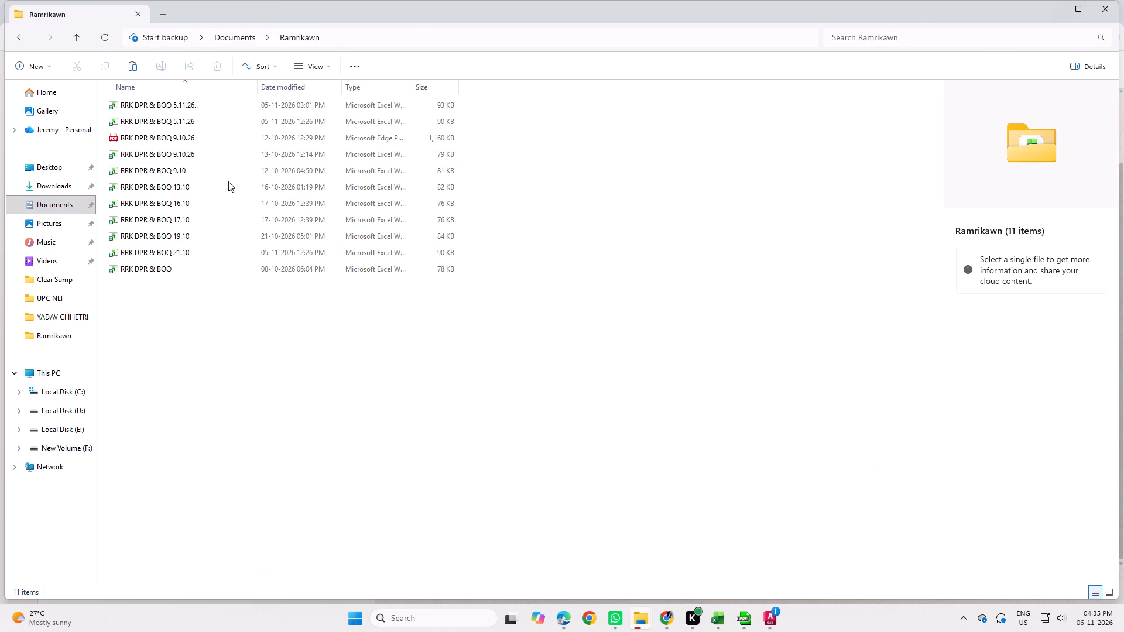
key(ctrl+v)
Open Junction improvement at Ramrikawn 5.11.26 and copy PARK rows 460 to 464, from the 27.33% cost index to the 18.00% GST line.
double_click(200, 283)
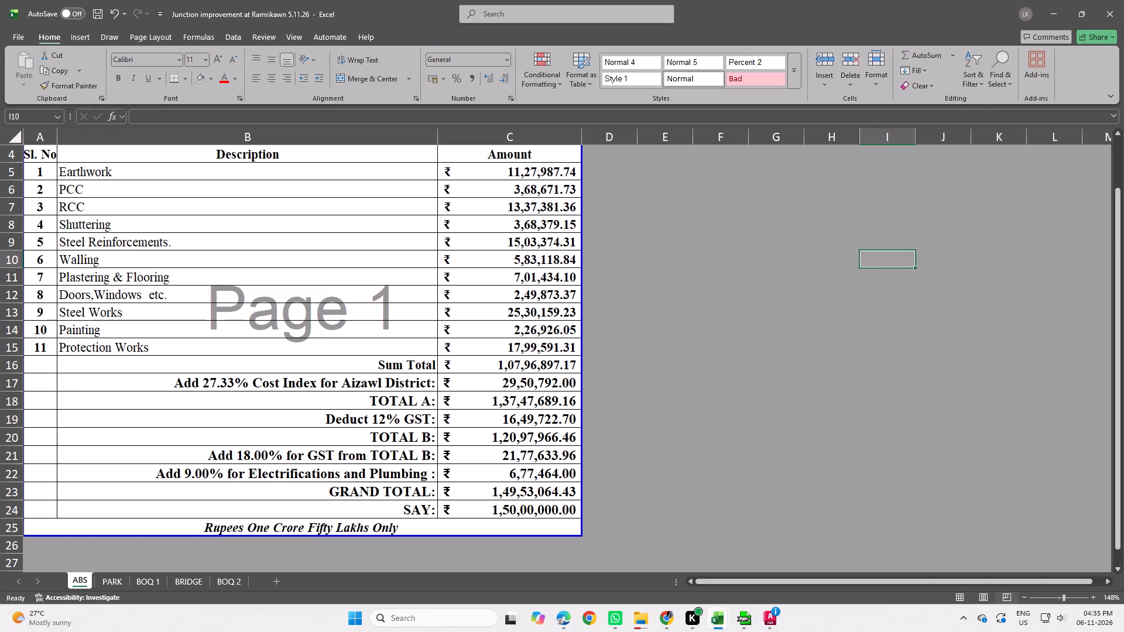
click(111, 583)
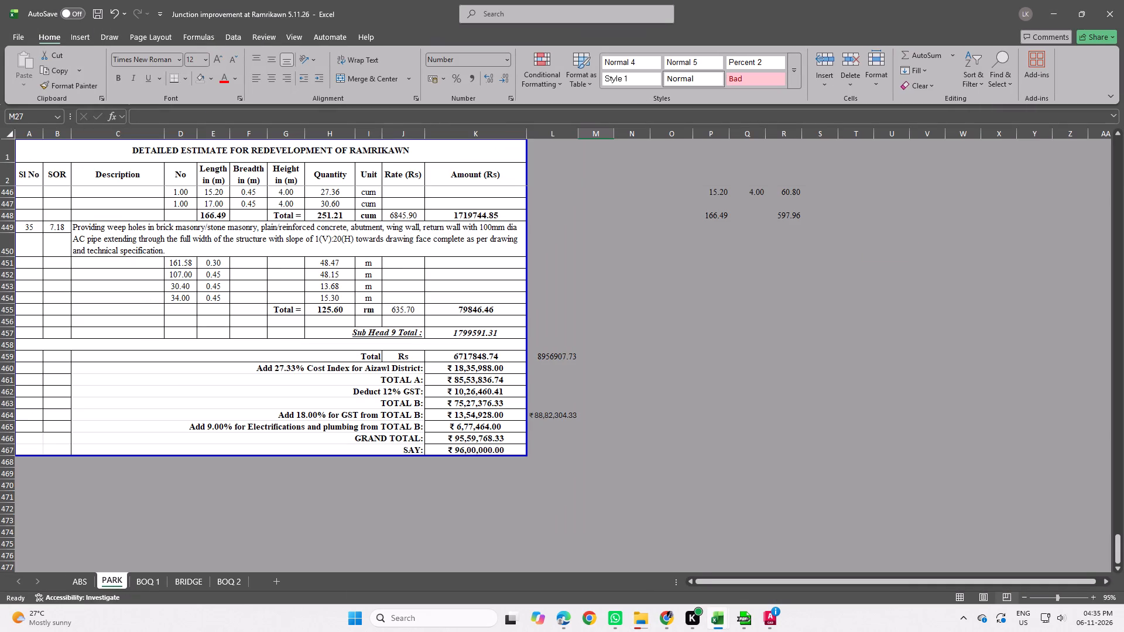
drag(9, 366, 6, 421)
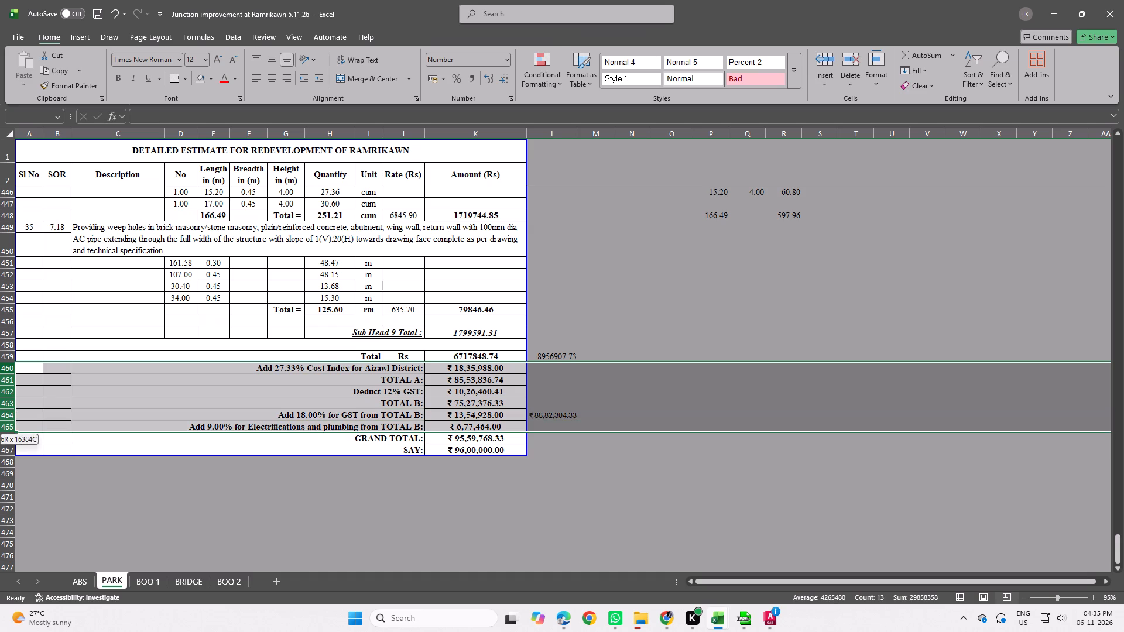
drag(6, 421, 11, 411)
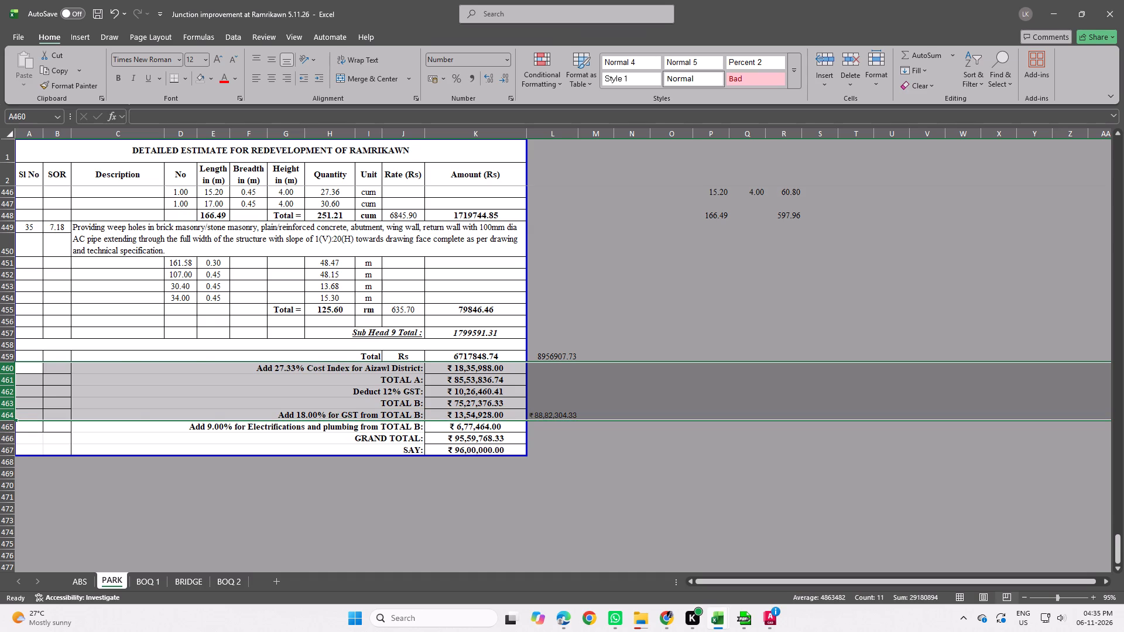
key(ctrl+c)
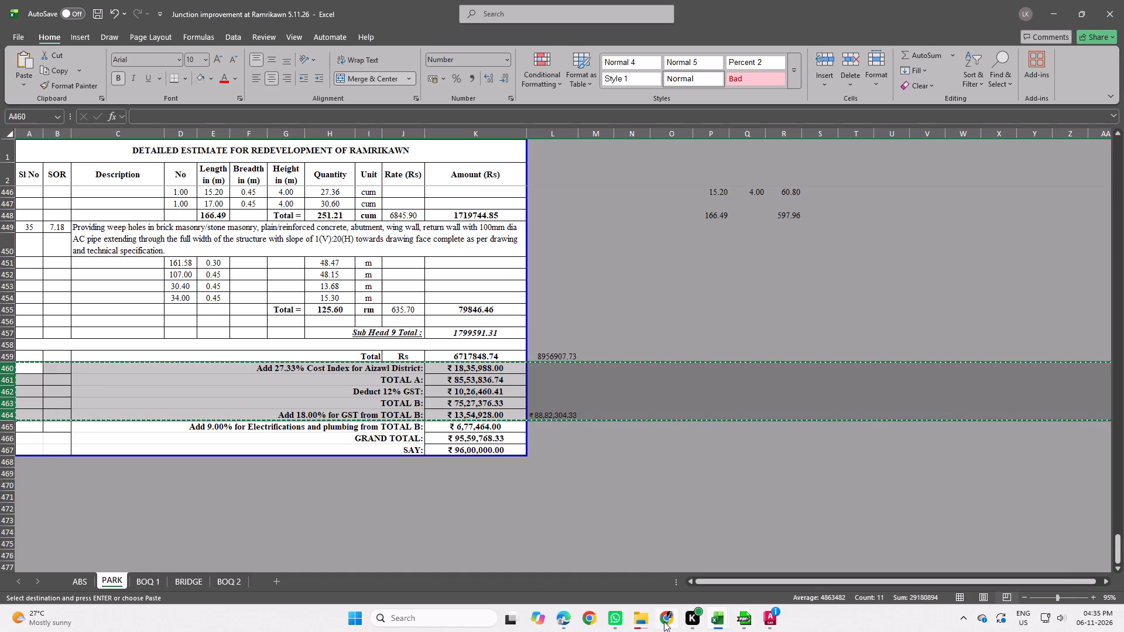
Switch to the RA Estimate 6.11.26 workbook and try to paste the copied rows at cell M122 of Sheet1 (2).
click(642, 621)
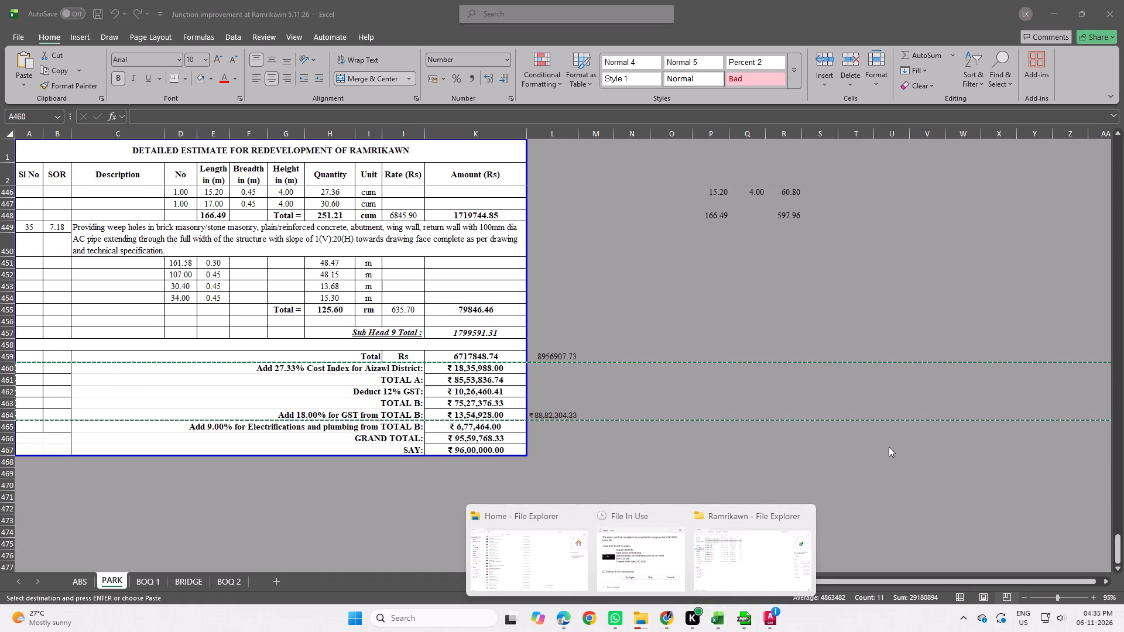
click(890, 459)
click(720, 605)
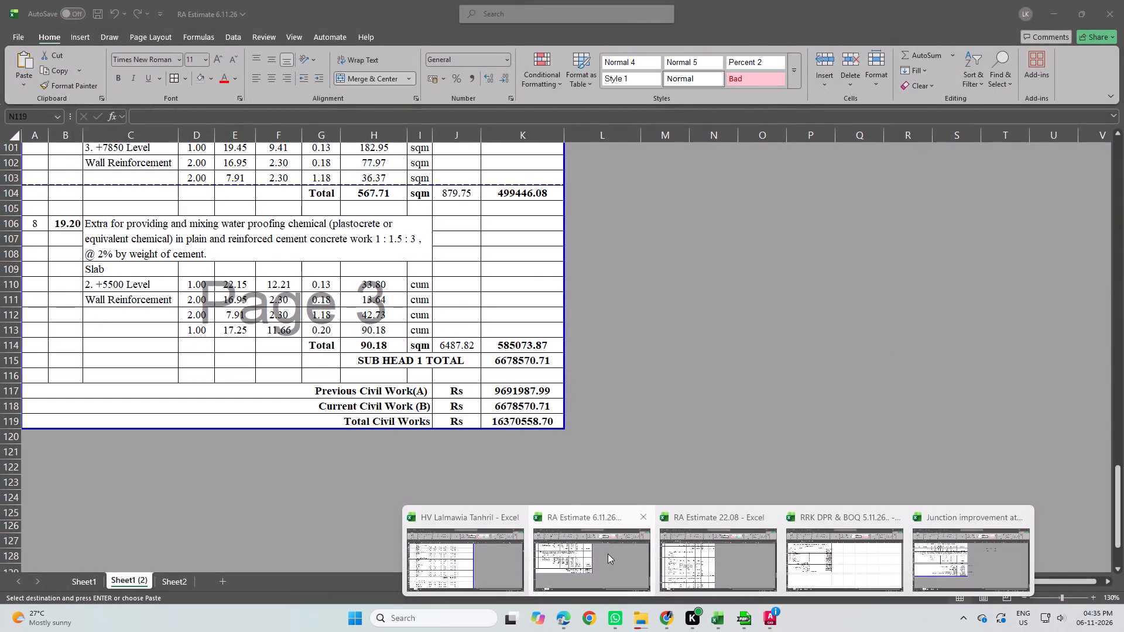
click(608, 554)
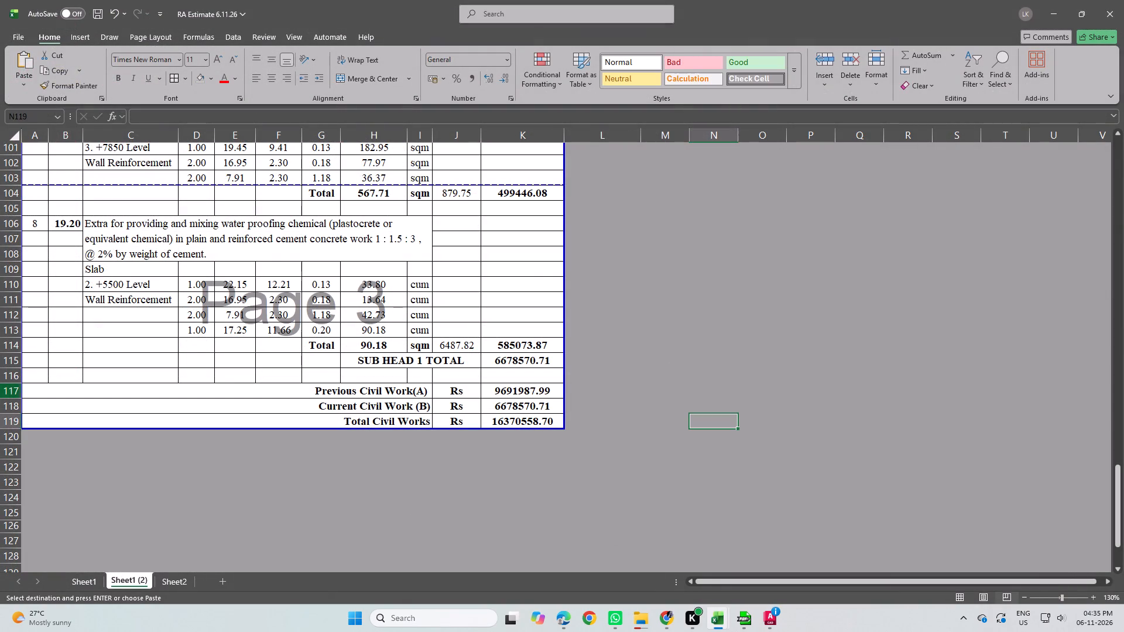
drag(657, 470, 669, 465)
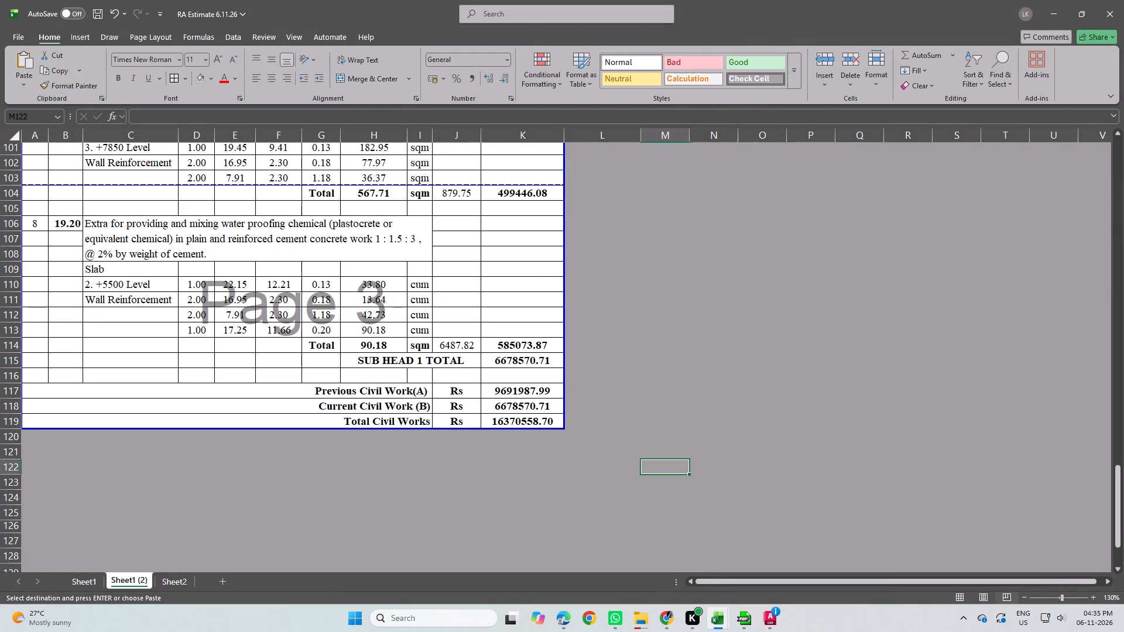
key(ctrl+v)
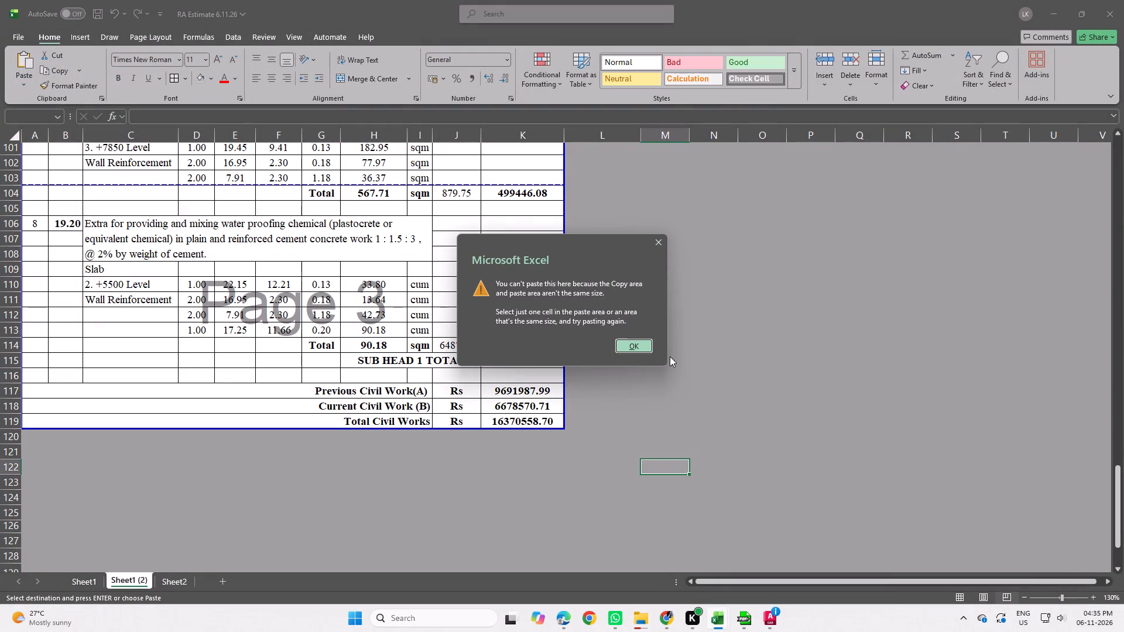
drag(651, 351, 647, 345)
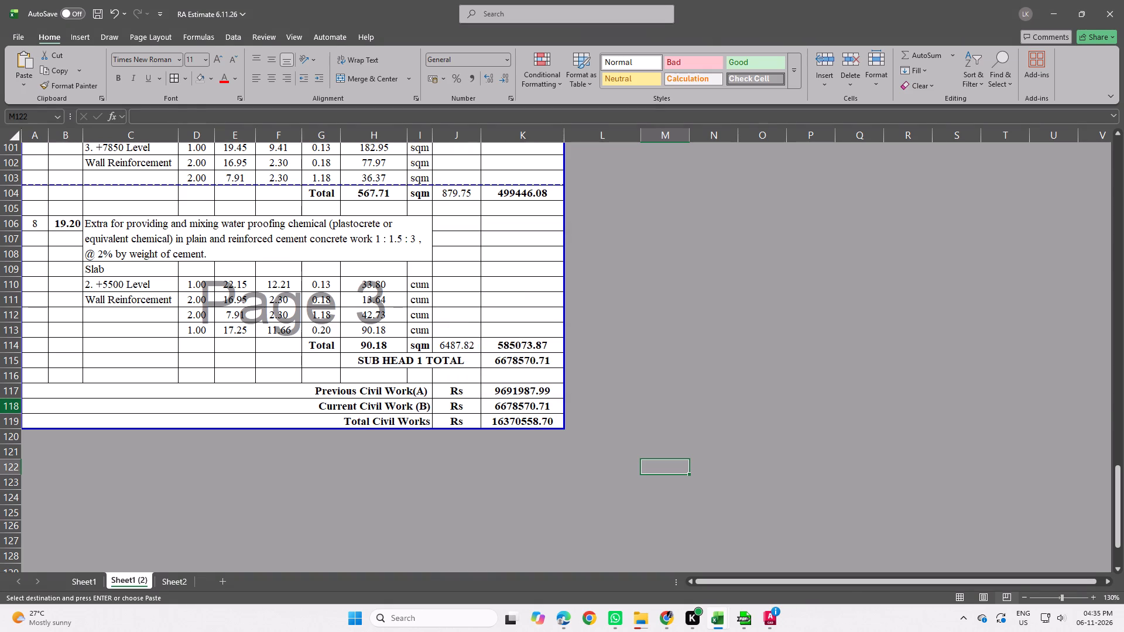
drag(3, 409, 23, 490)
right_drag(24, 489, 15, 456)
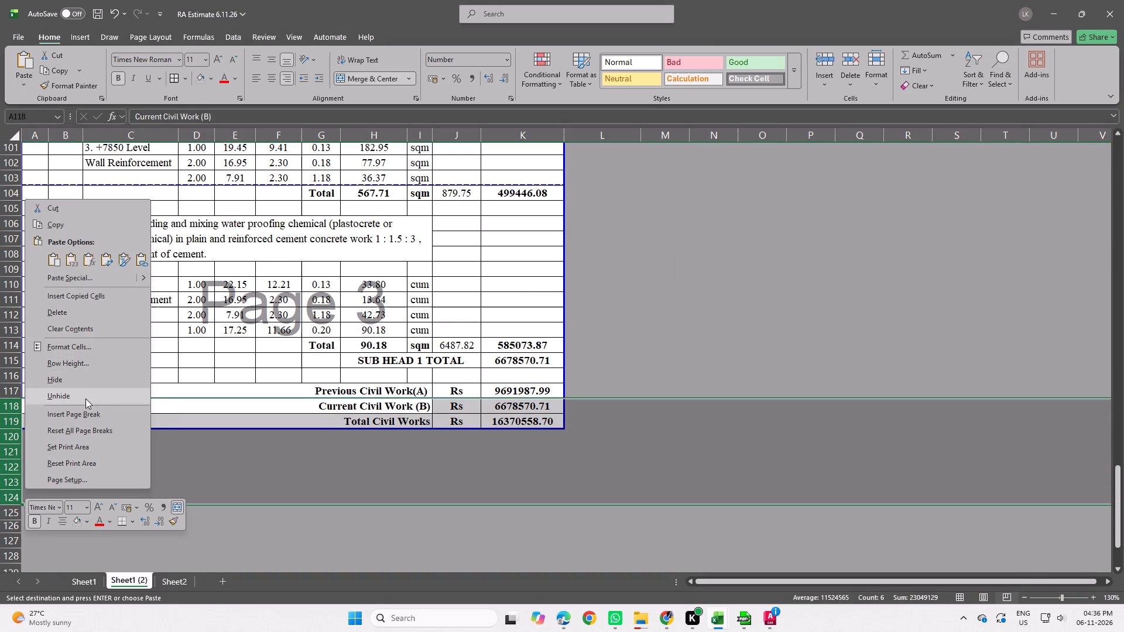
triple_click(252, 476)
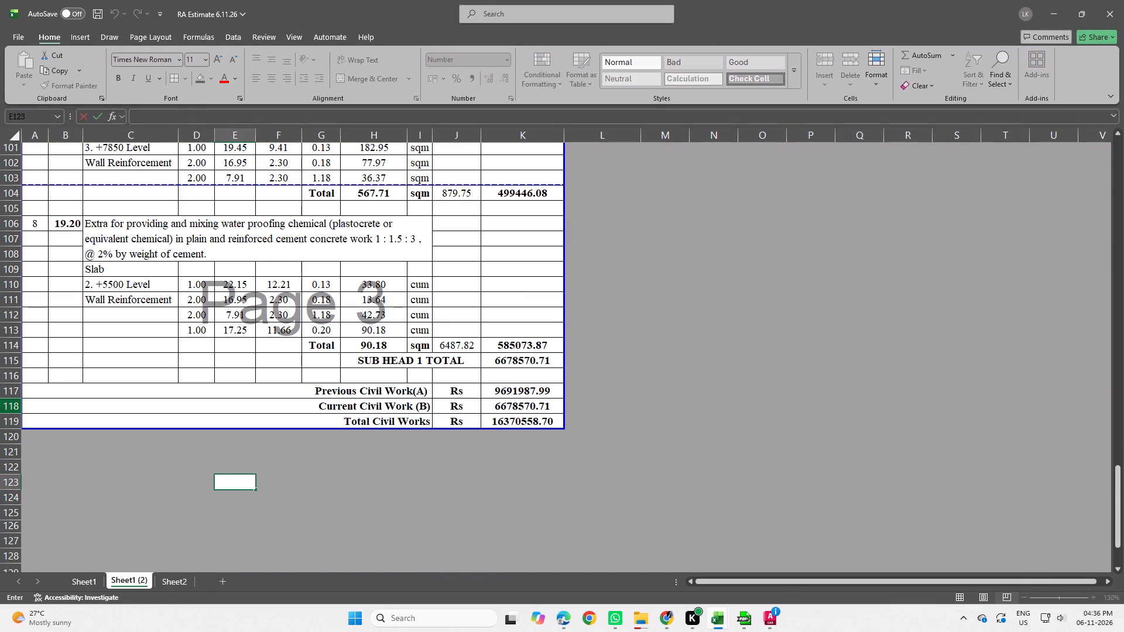
Insert seven blank rows above the Previous Civil Work(A) row on Sheet1 (2).
drag(11, 393, 24, 487)
right_drag(25, 458, 25, 444)
click(70, 266)
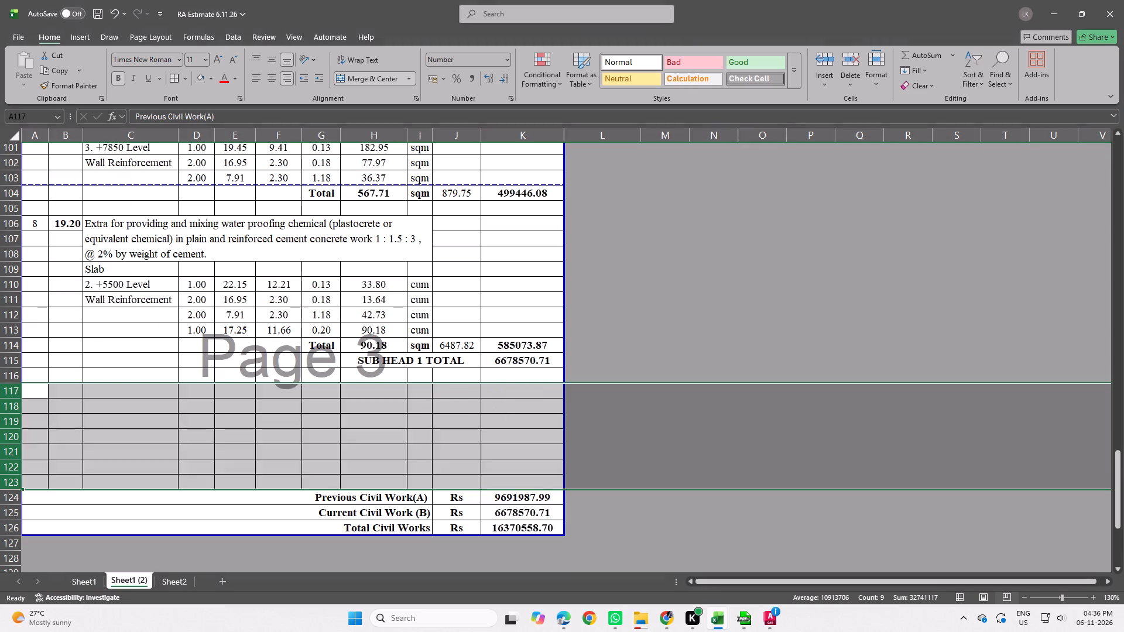
Copy PARK rows 460 to 464 again from the Junction improvement 5.11.26 workbook and paste them at row 117 of Sheet1 (2) in RA Estimate 6.11.26.
click(330, 398)
click(721, 619)
click(979, 557)
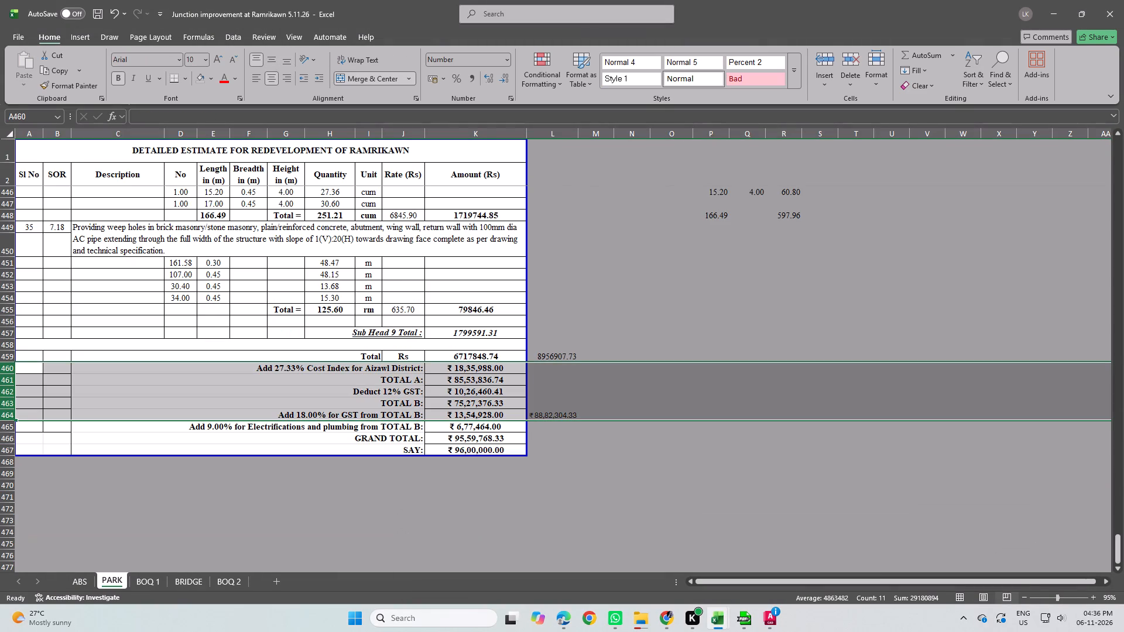
key(ctrl+c)
click(716, 621)
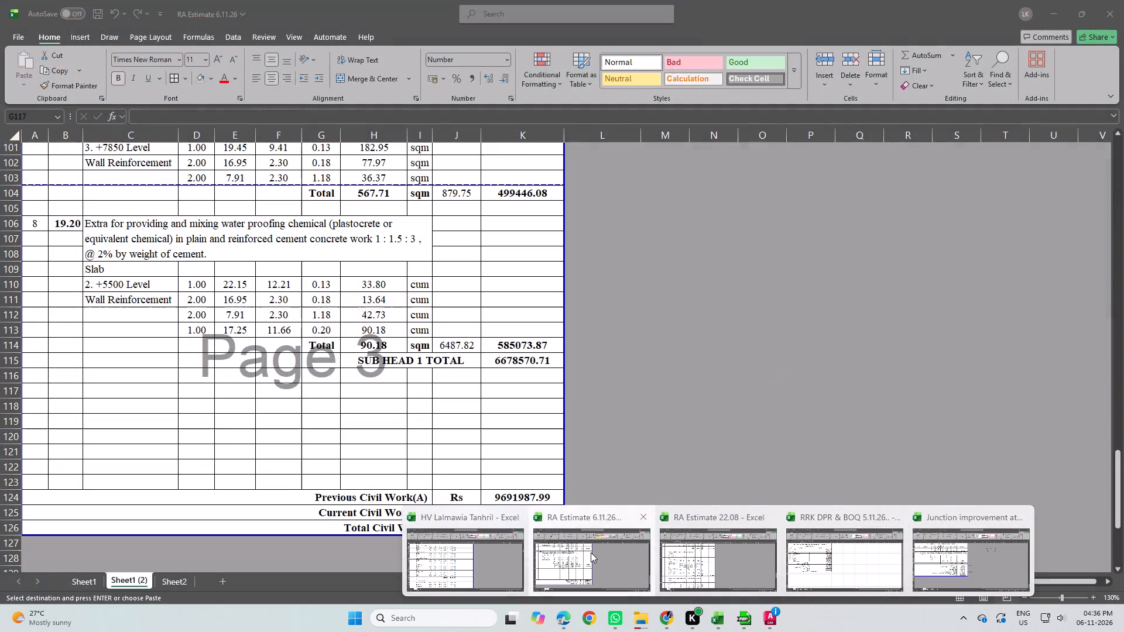
click(591, 552)
click(13, 391)
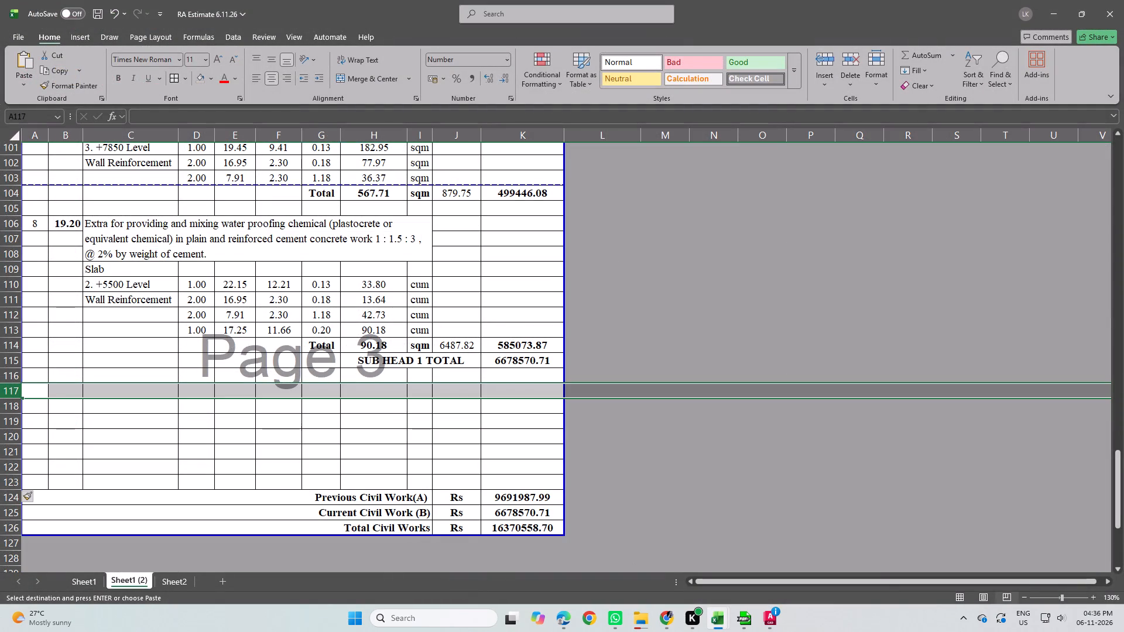
key(ctrl+v)
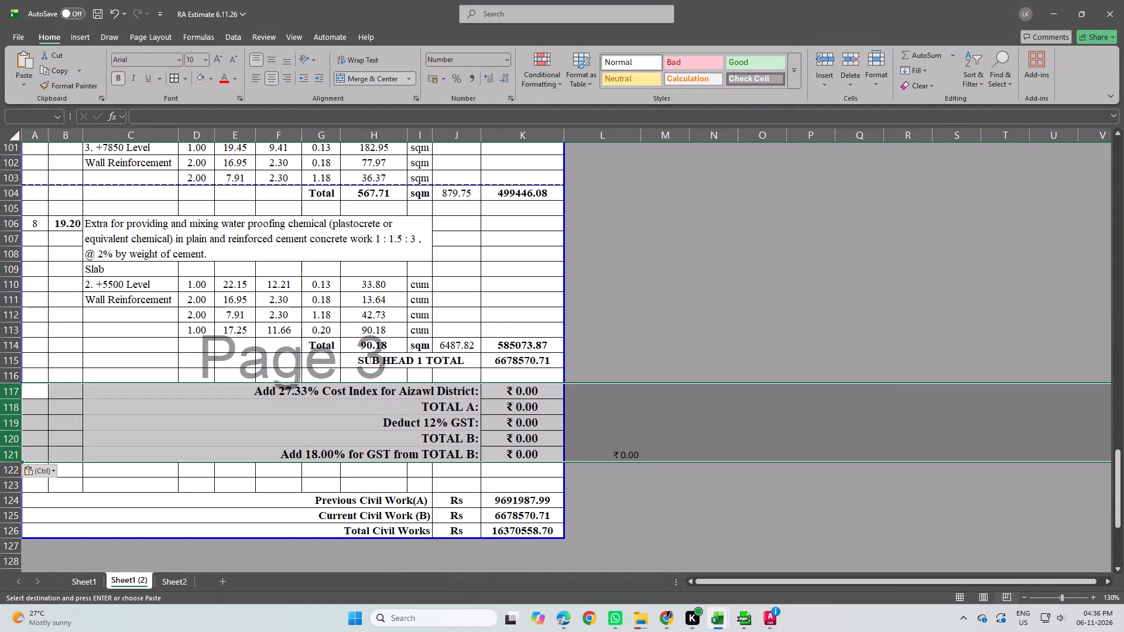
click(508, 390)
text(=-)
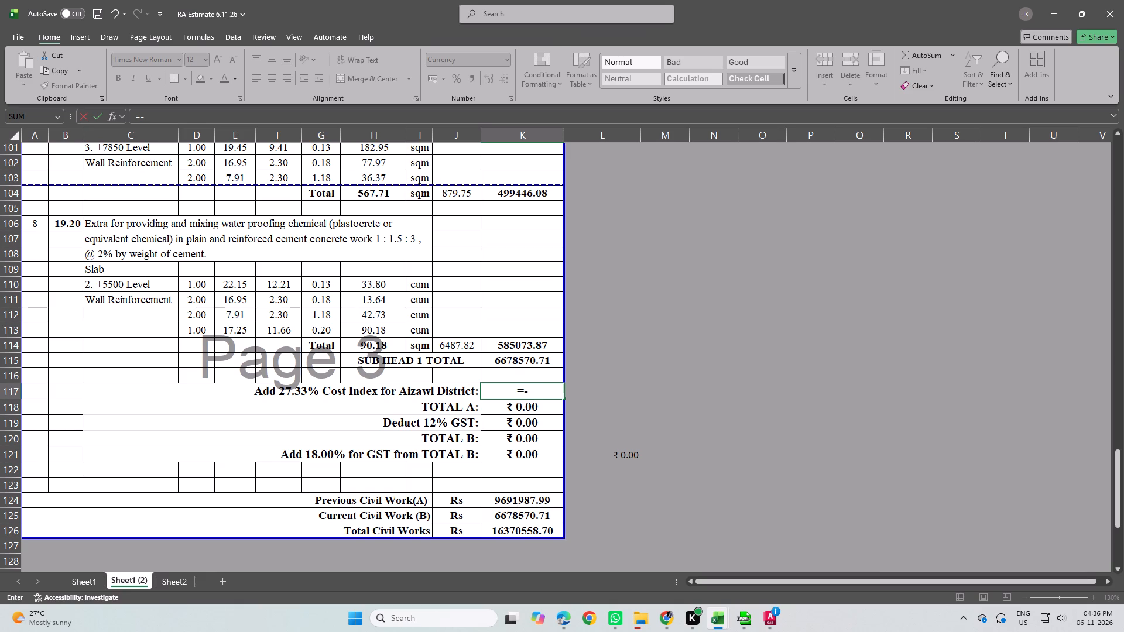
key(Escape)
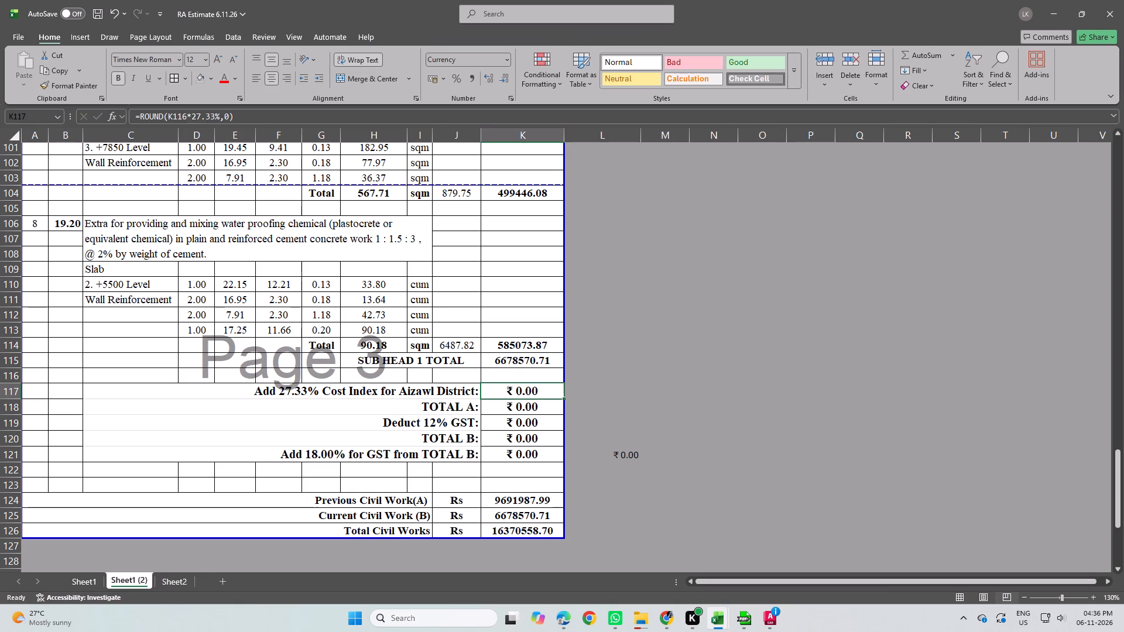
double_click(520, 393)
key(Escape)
Delete the blank row 116 between SUB HEAD 1 TOTAL and the 27.33% cost index row.
click(16, 375)
right_click(15, 375)
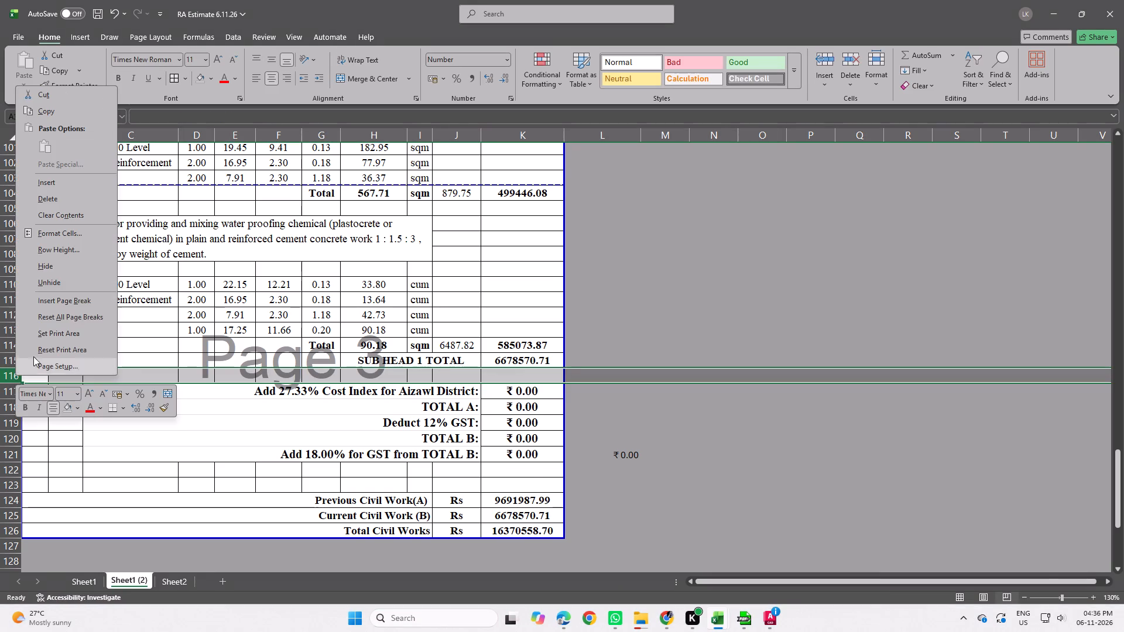
click(68, 202)
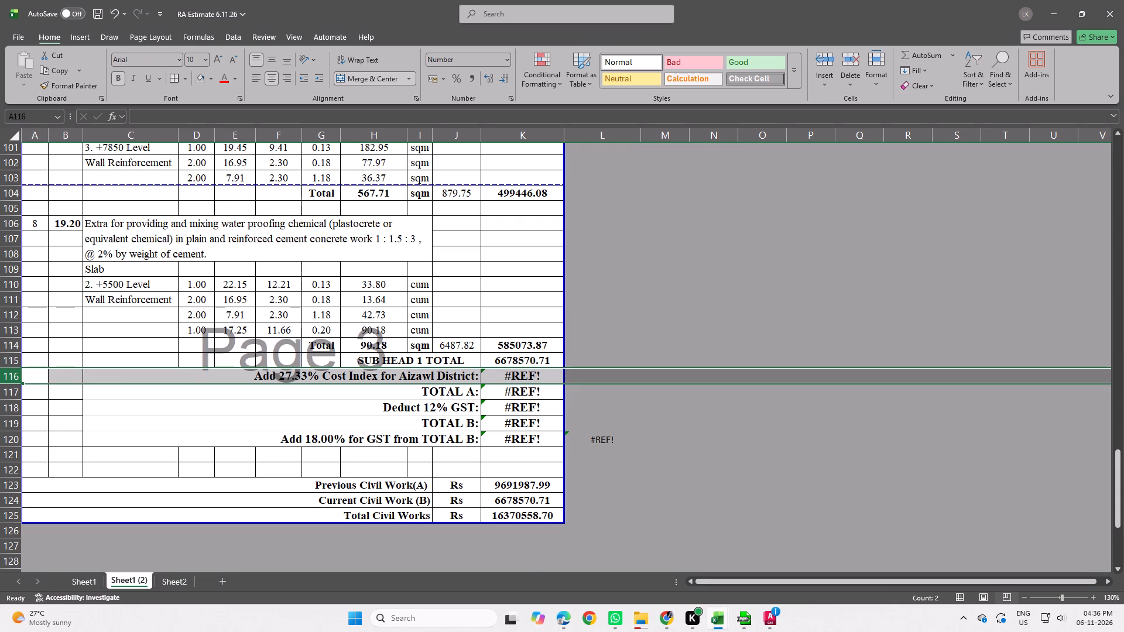
Replace the broken reference in the cost index formula at K116 with the SUB HEAD 1 TOTAL cell K115.
double_click(541, 376)
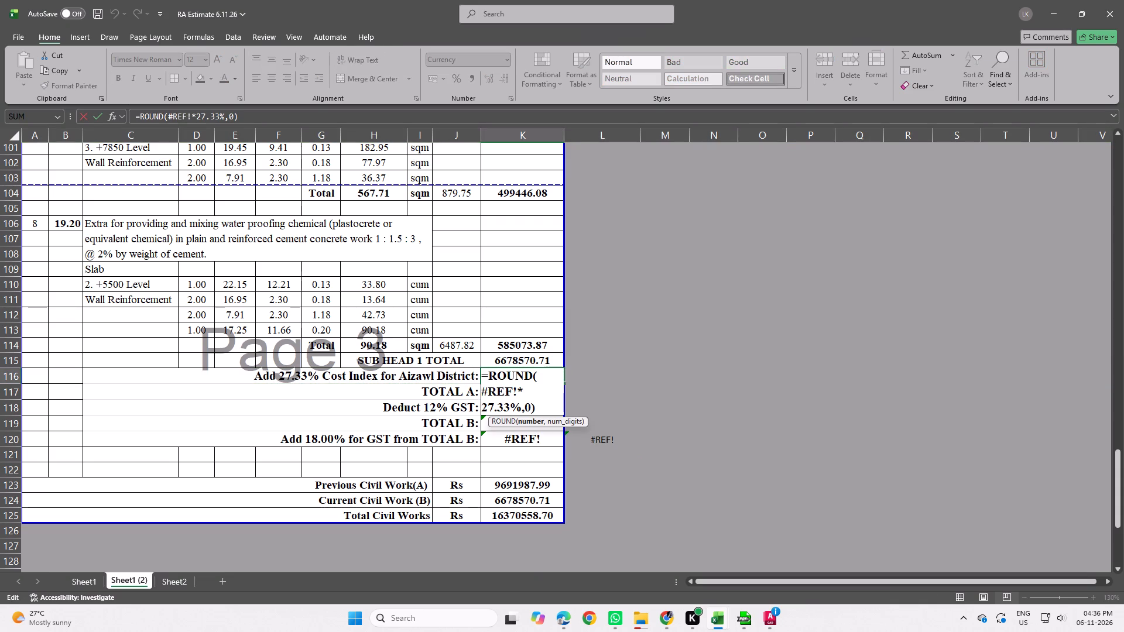
drag(526, 390, 491, 390)
drag(491, 390, 482, 390)
key(BackSpace)
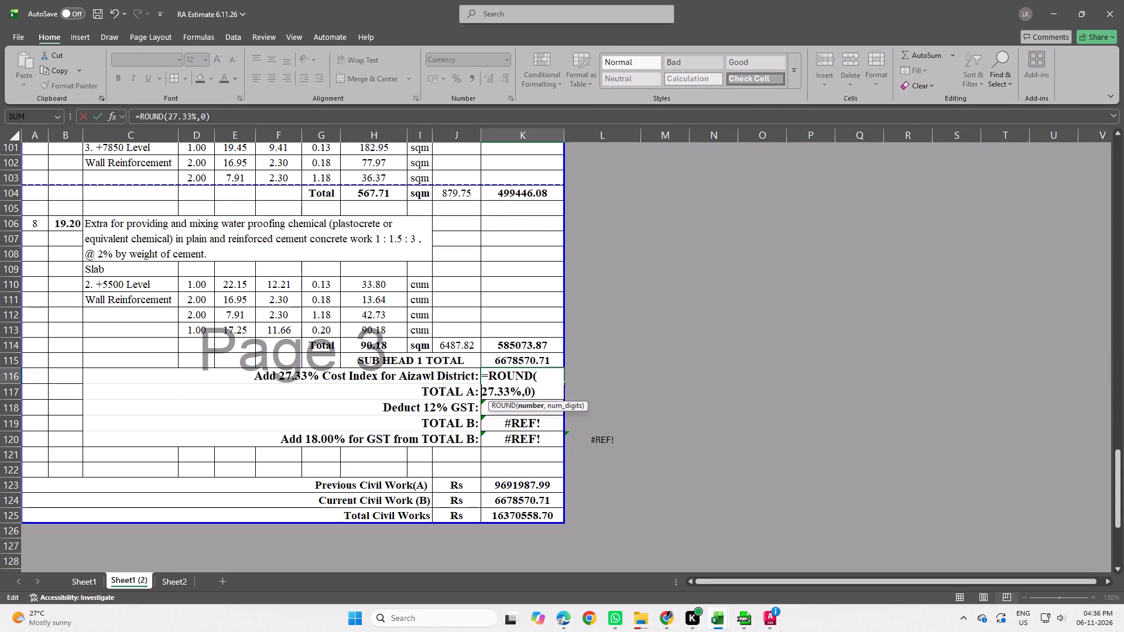
click(534, 360)
key(Return)
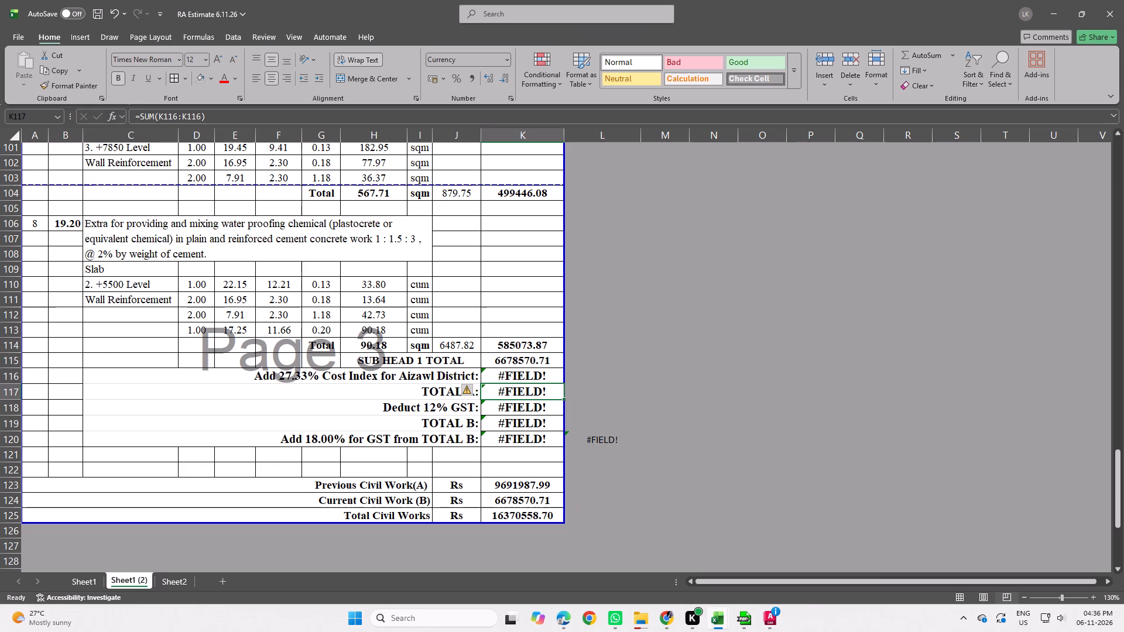
Widen column K.
drag(567, 138, 599, 139)
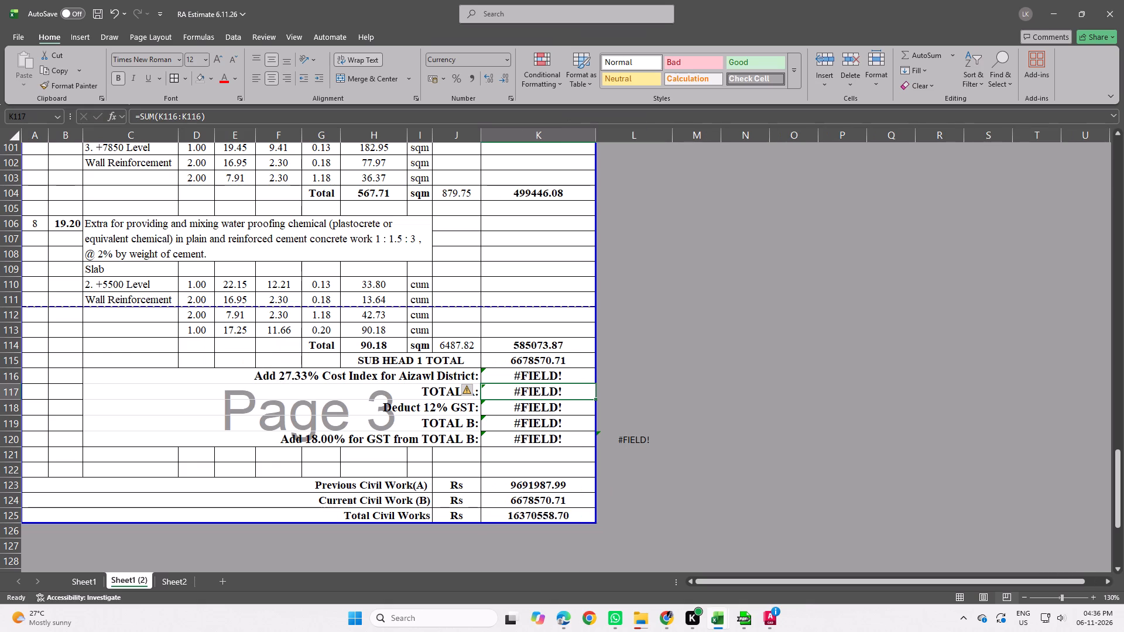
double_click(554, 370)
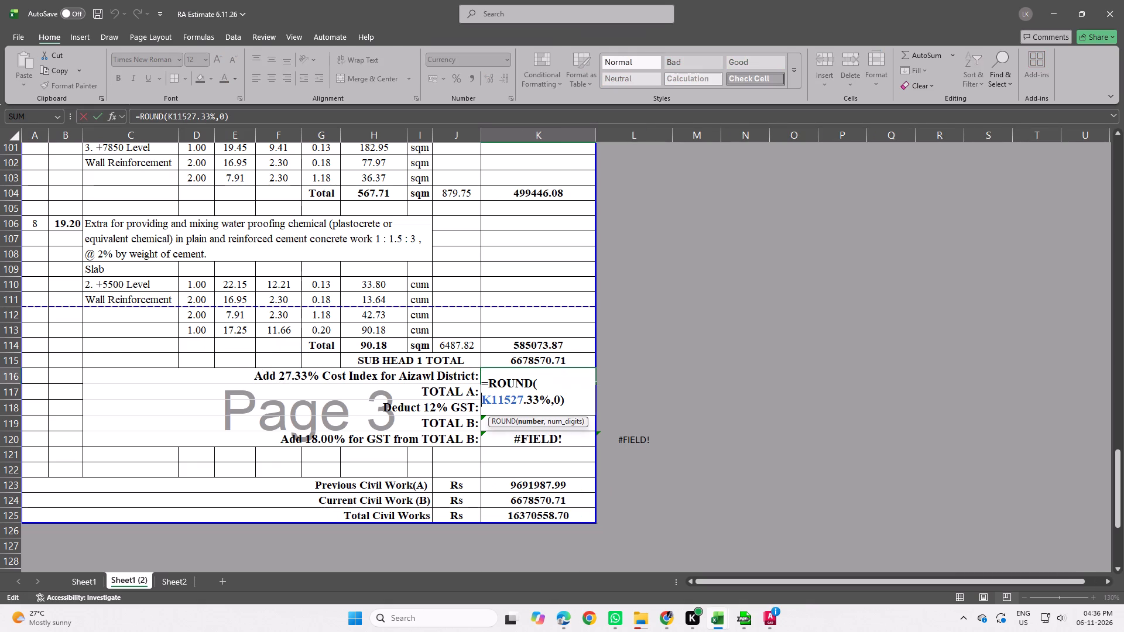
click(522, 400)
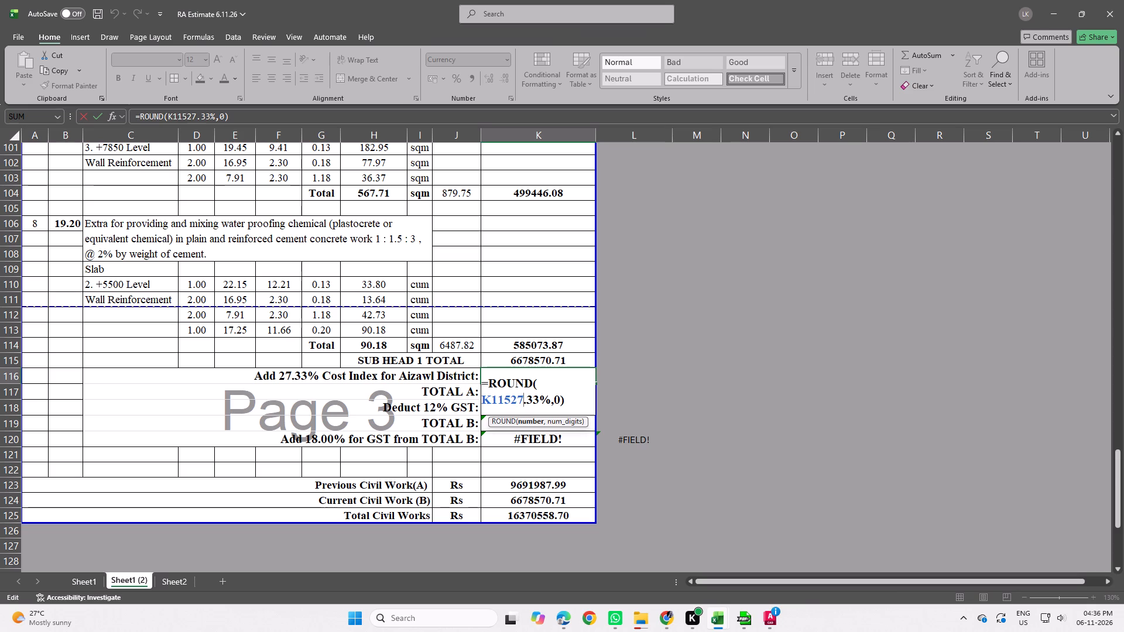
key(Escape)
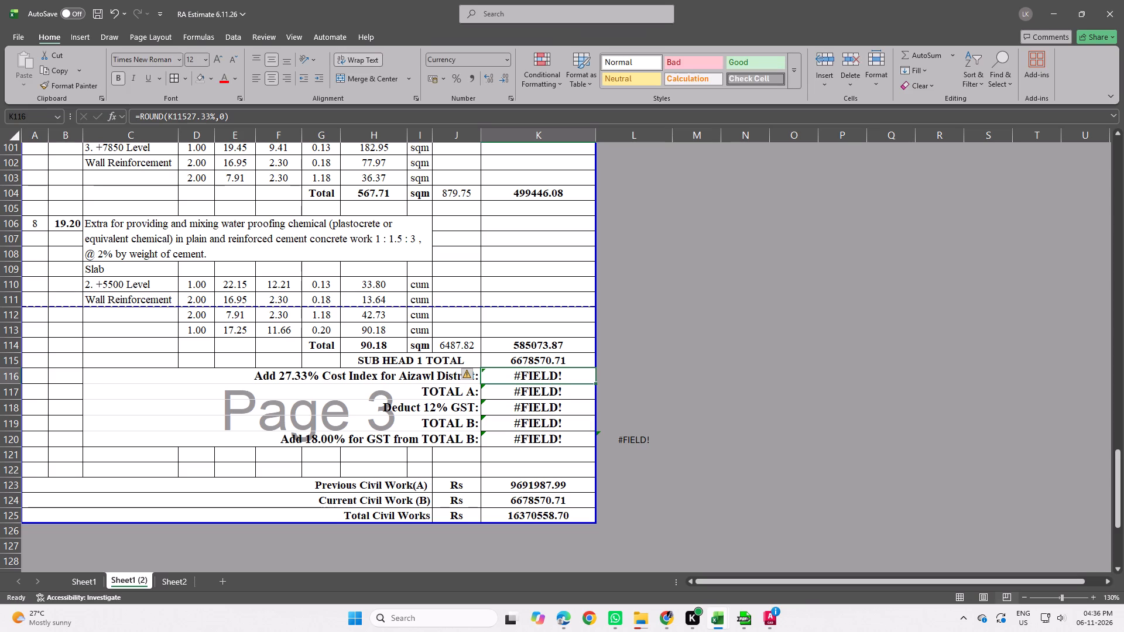
Insert the missing multiplication in the K116 formula so that it reads =ROUND(K11527*27.33%,0).
double_click(553, 380)
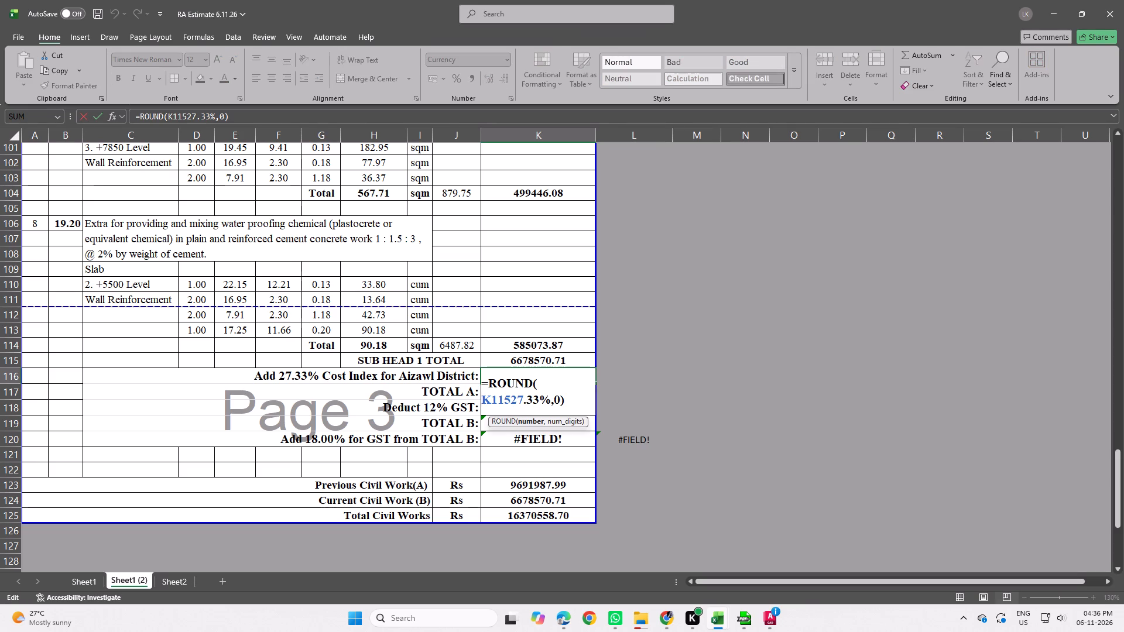
click(522, 404)
key(asterisk)
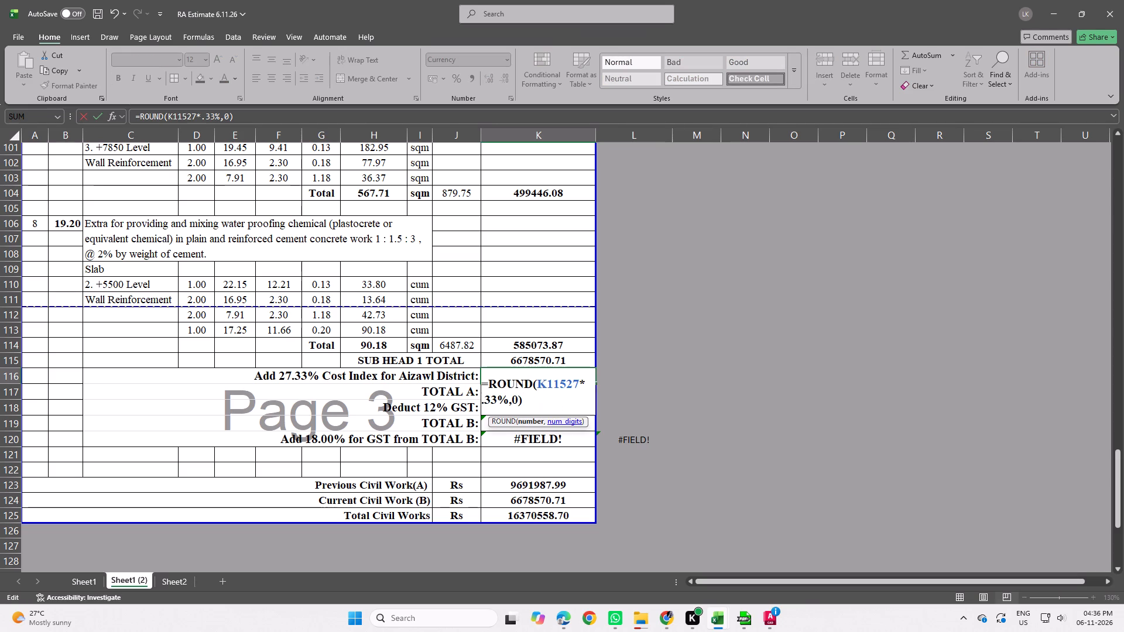
key(2)
key(7)
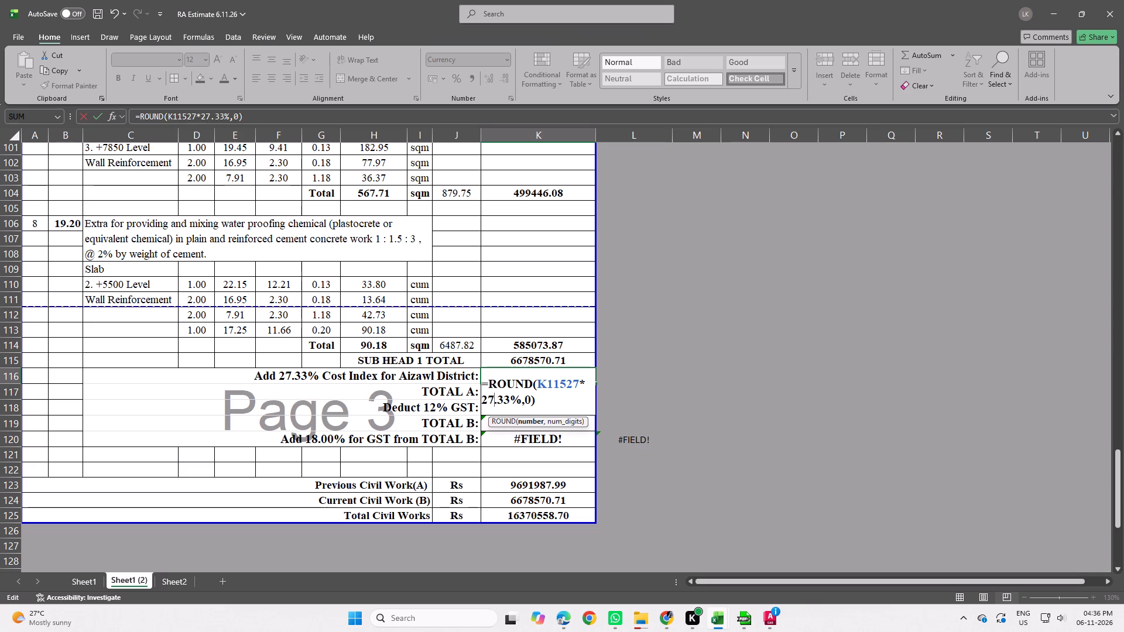
key(Return)
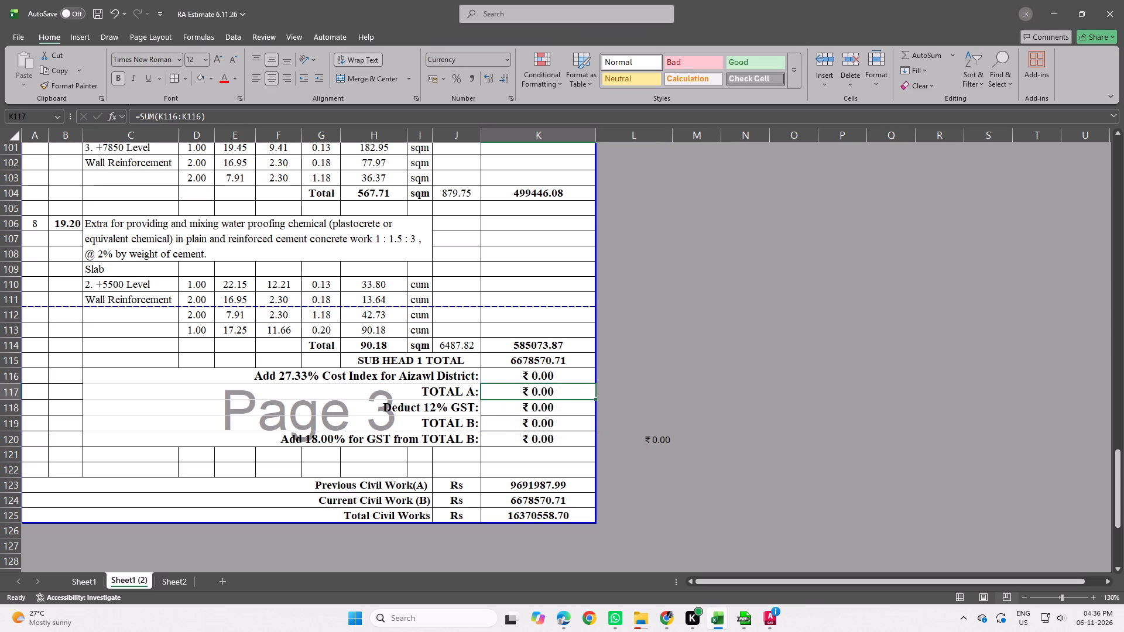
Correct the cell reference in the K116 cost index formula to K115, giving =ROUND(K115*27.33%,0).
double_click(549, 379)
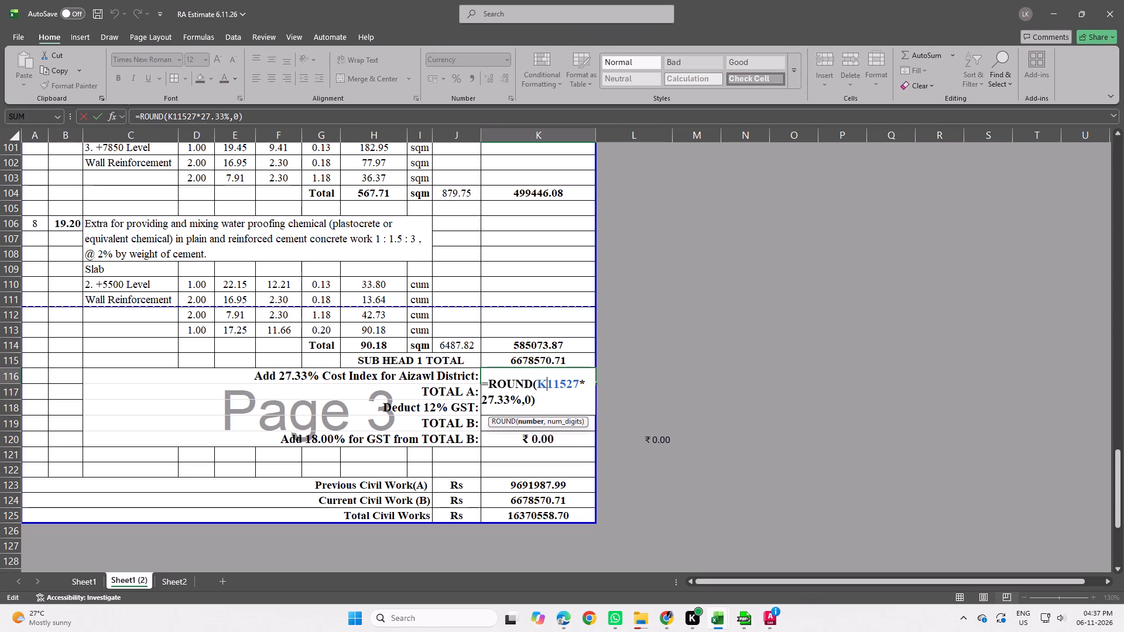
drag(579, 383, 537, 383)
click(550, 361)
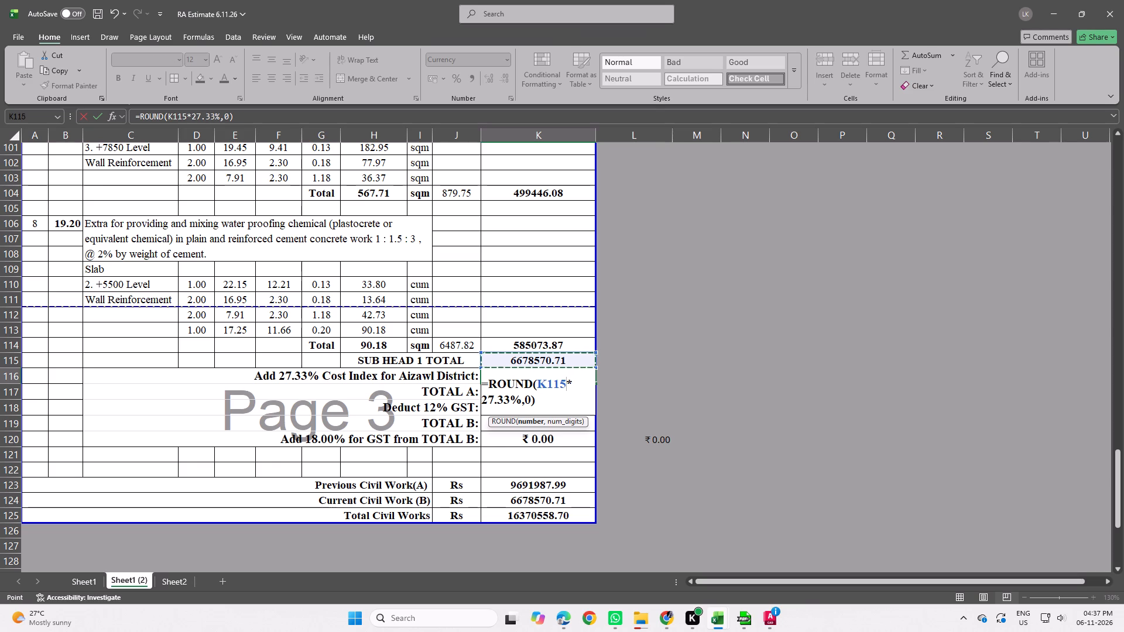
key(Return)
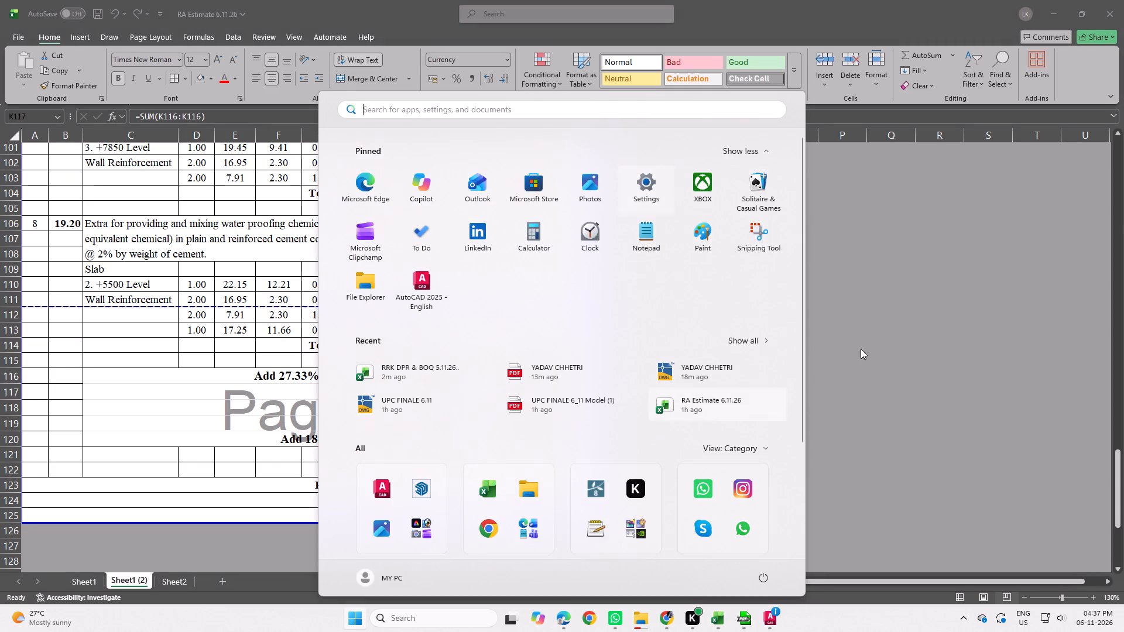
click(961, 302)
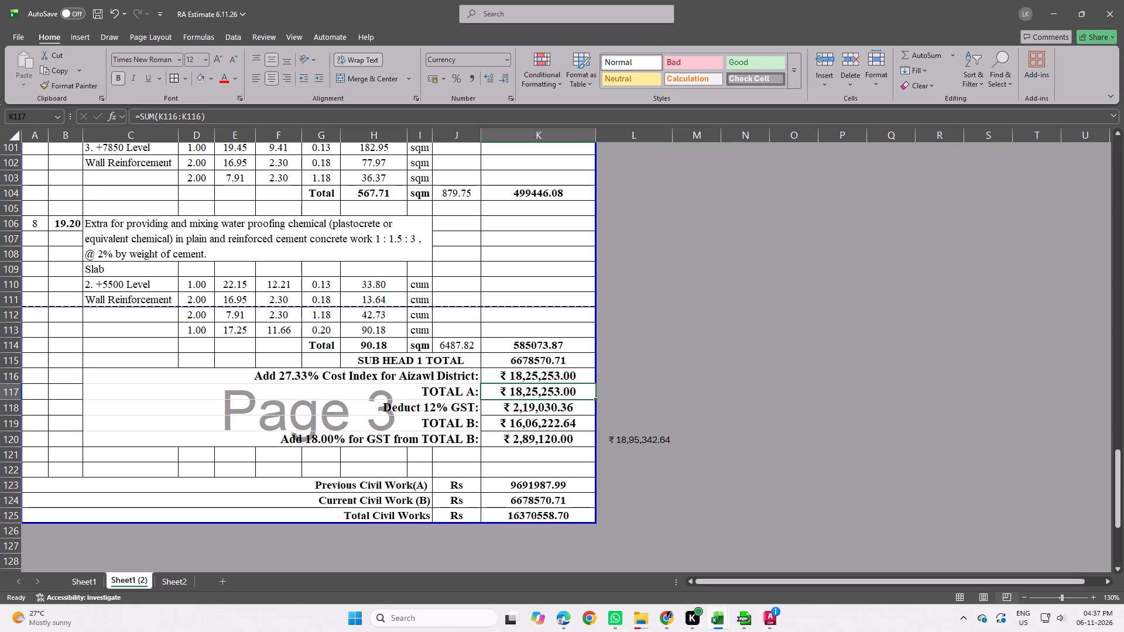
Delete the two blank rows 121 and 122 below the 18.00% GST row.
drag(13, 454, 19, 469)
right_click(20, 469)
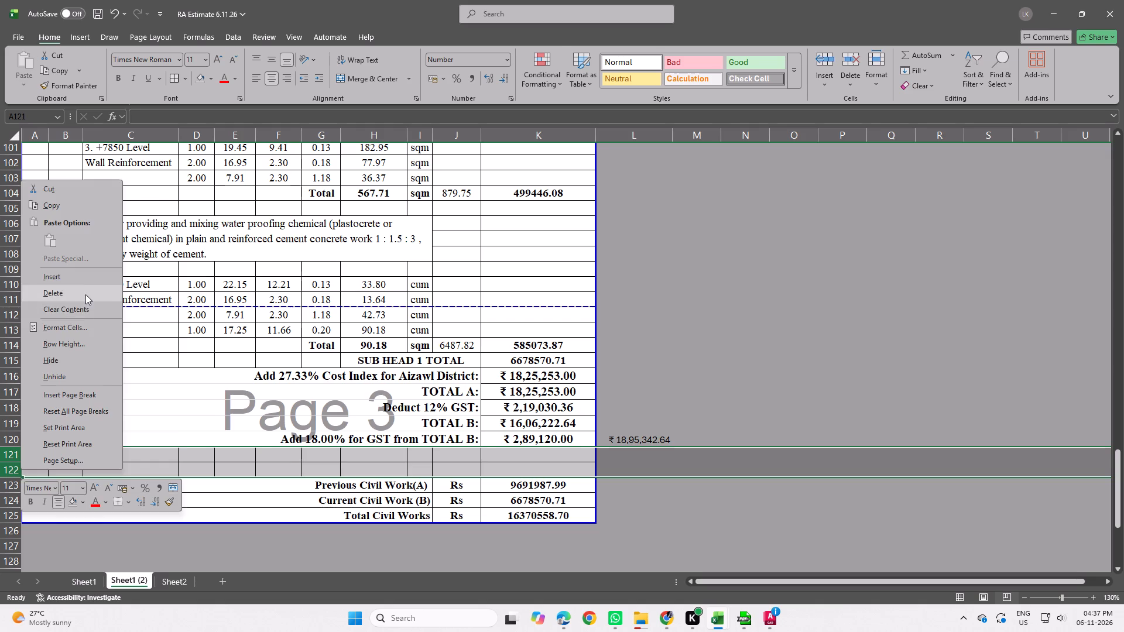
click(85, 294)
Insert one blank row above the Previous Civil Work(A) row at row 121.
click(408, 453)
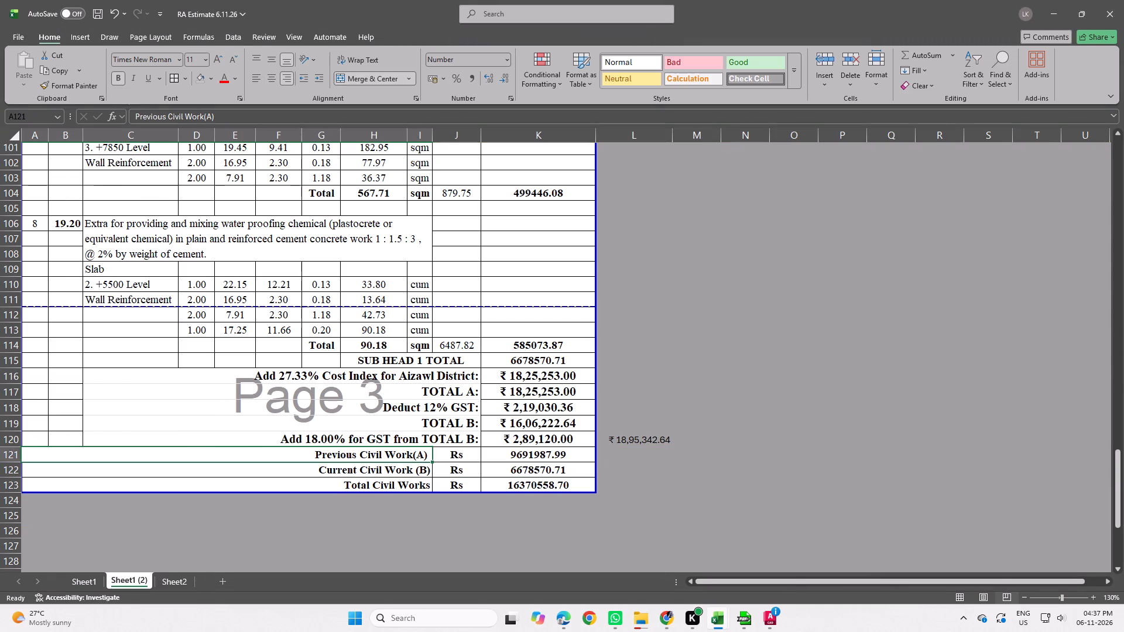
click(382, 468)
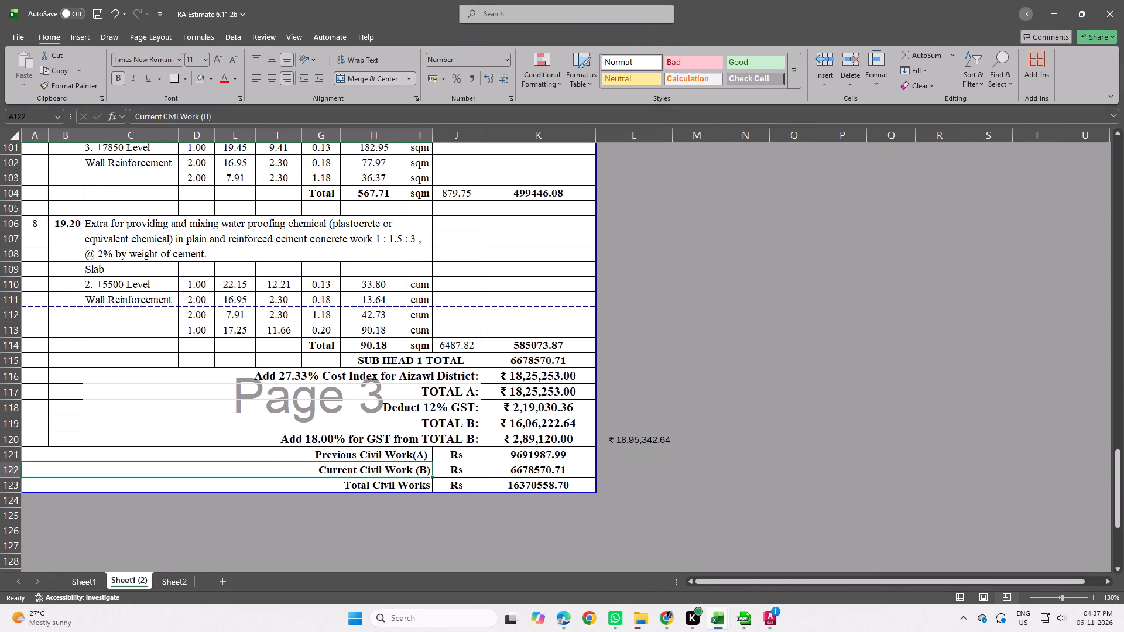
click(11, 461)
click(6, 452)
right_click(6, 452)
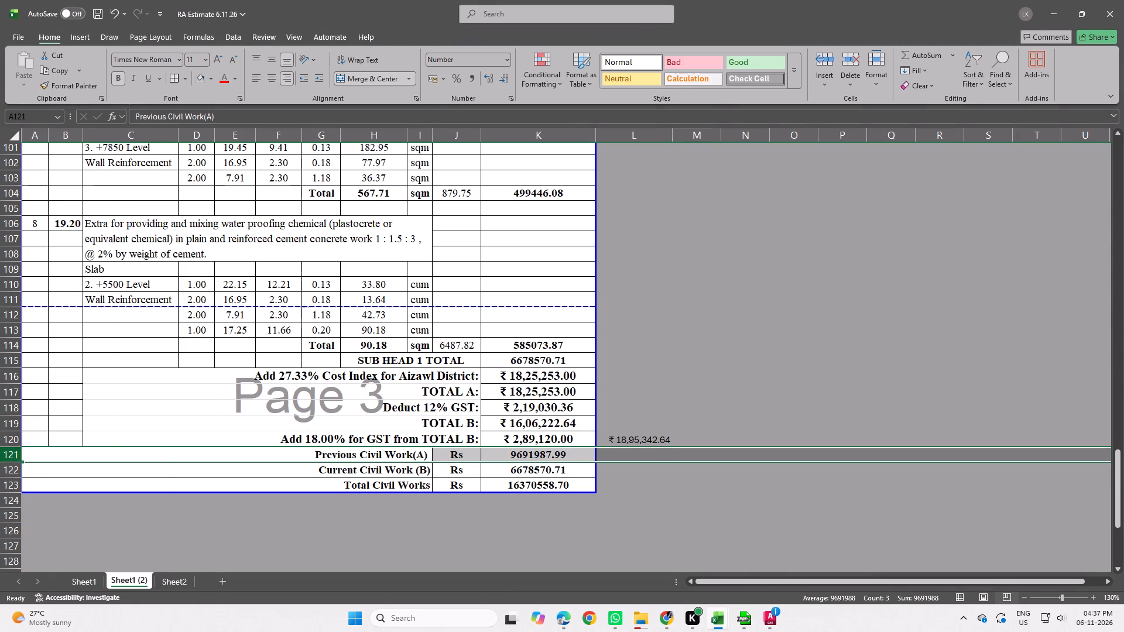
click(48, 259)
click(367, 495)
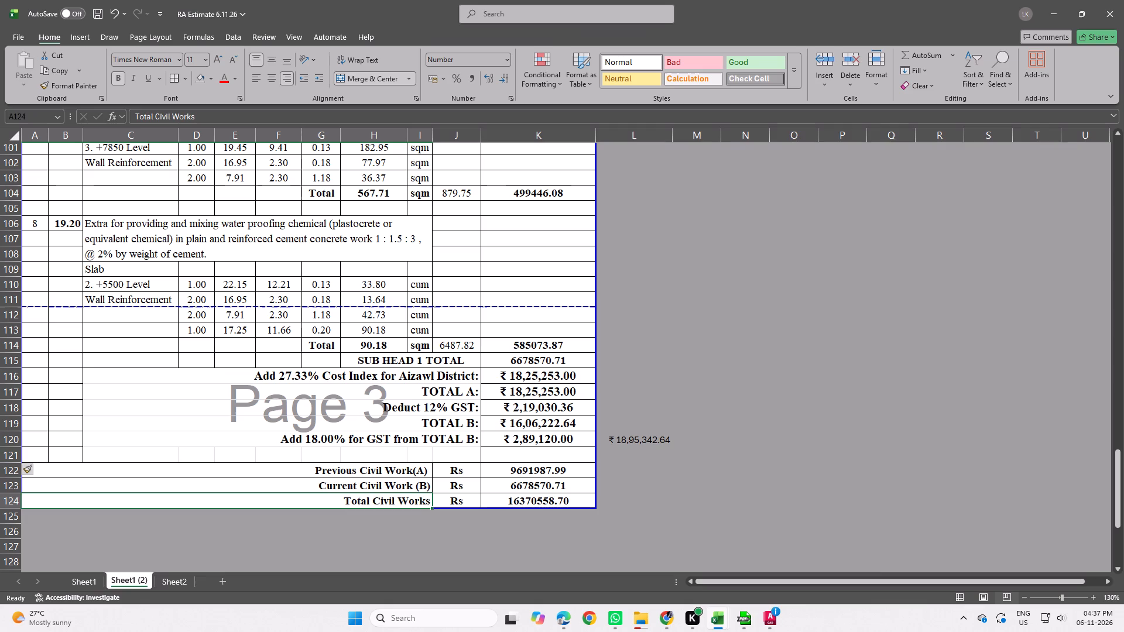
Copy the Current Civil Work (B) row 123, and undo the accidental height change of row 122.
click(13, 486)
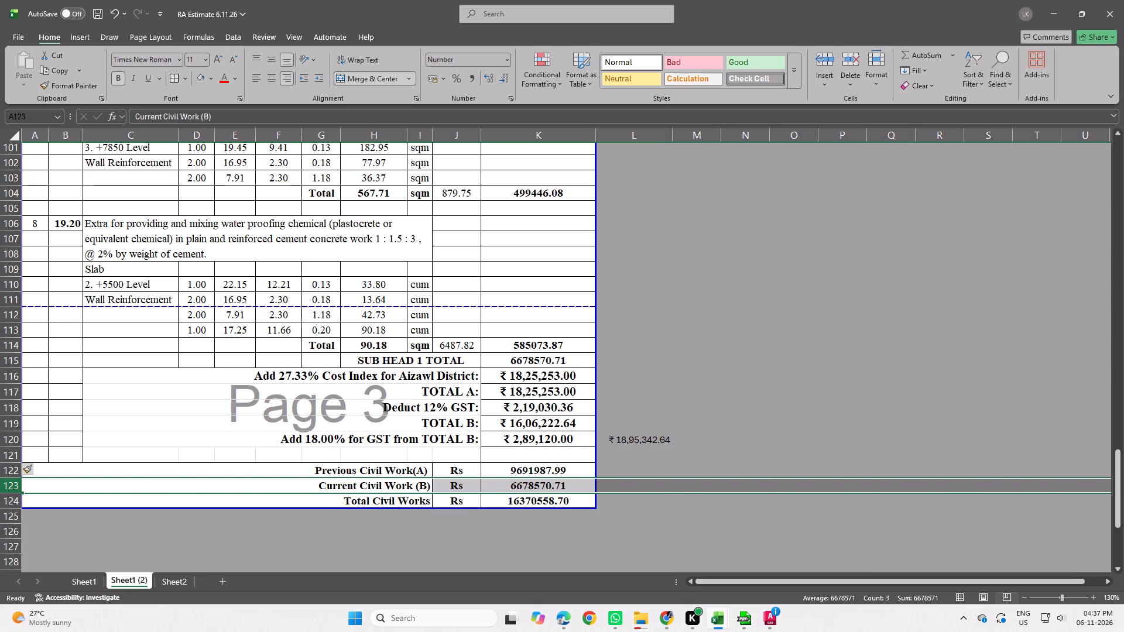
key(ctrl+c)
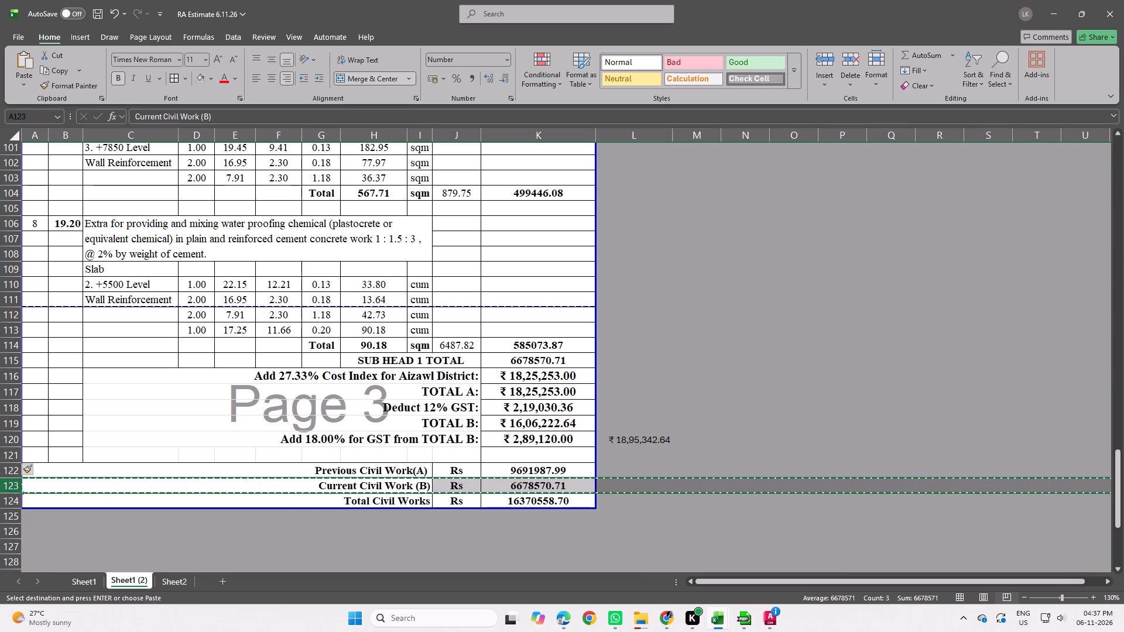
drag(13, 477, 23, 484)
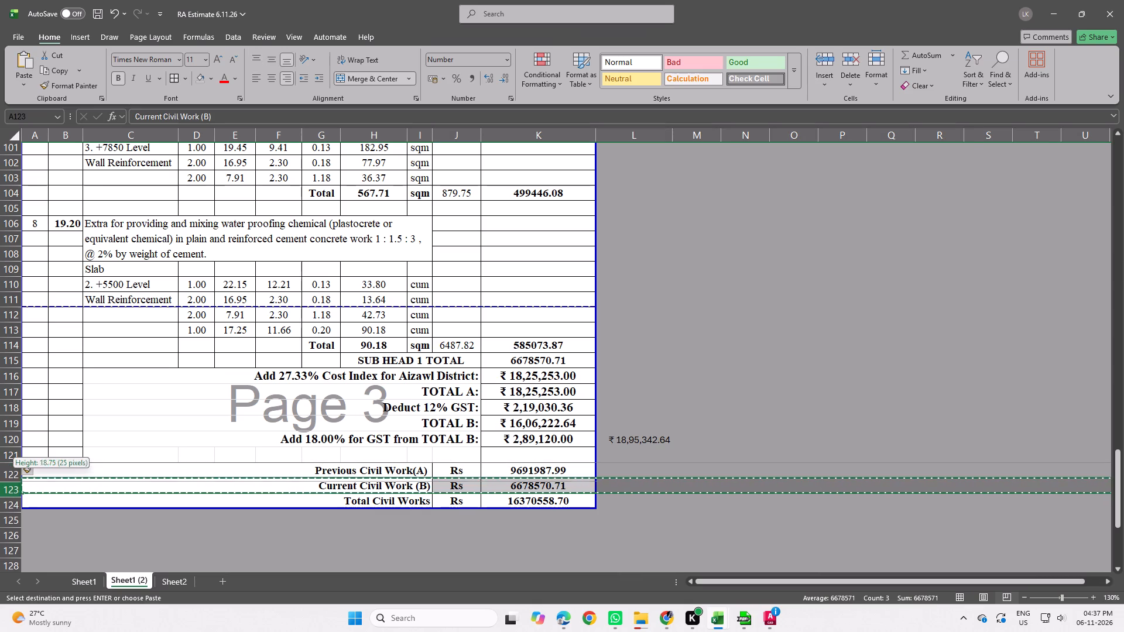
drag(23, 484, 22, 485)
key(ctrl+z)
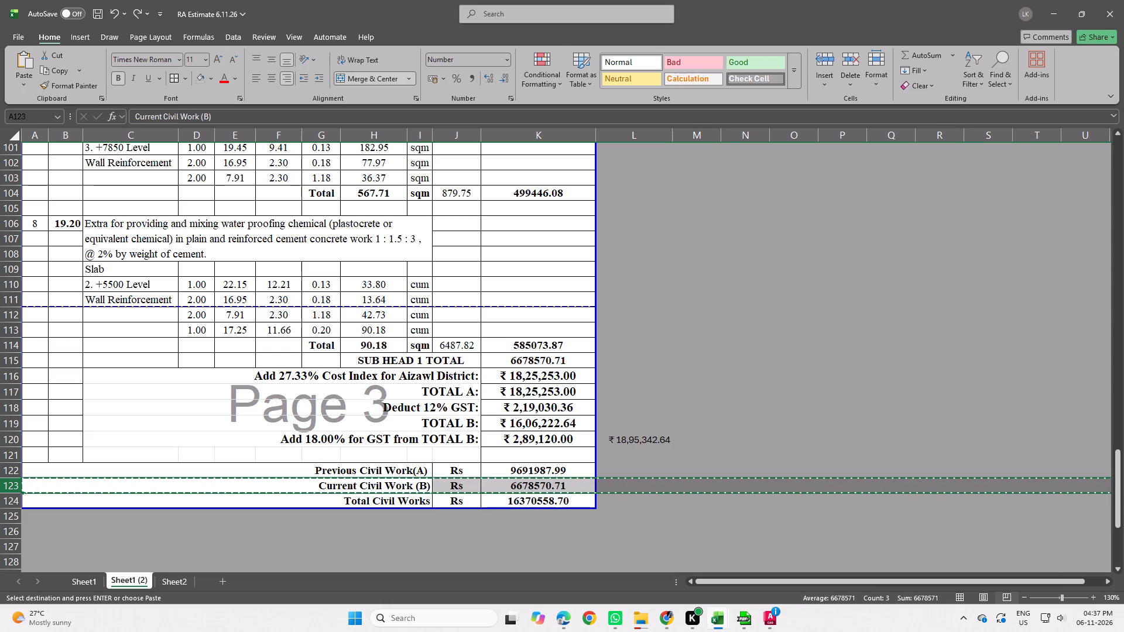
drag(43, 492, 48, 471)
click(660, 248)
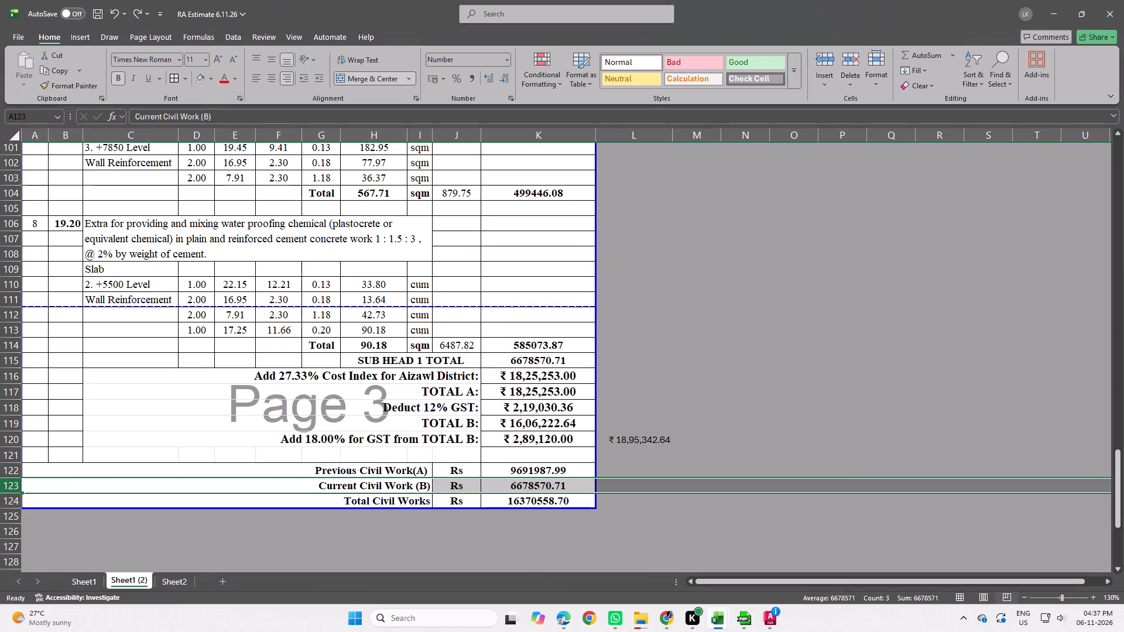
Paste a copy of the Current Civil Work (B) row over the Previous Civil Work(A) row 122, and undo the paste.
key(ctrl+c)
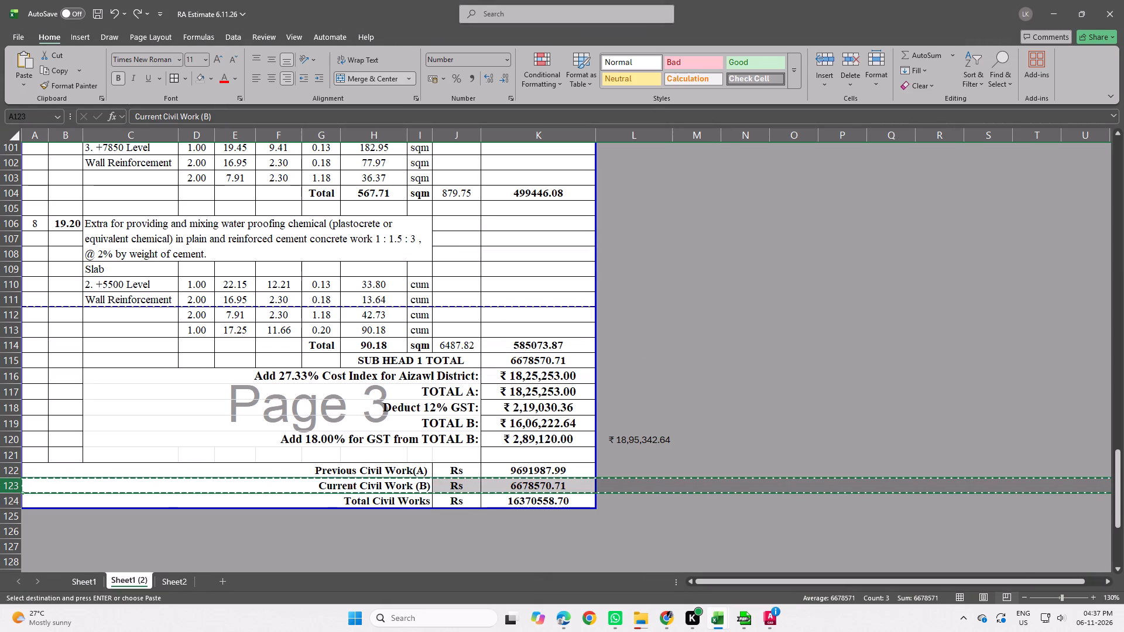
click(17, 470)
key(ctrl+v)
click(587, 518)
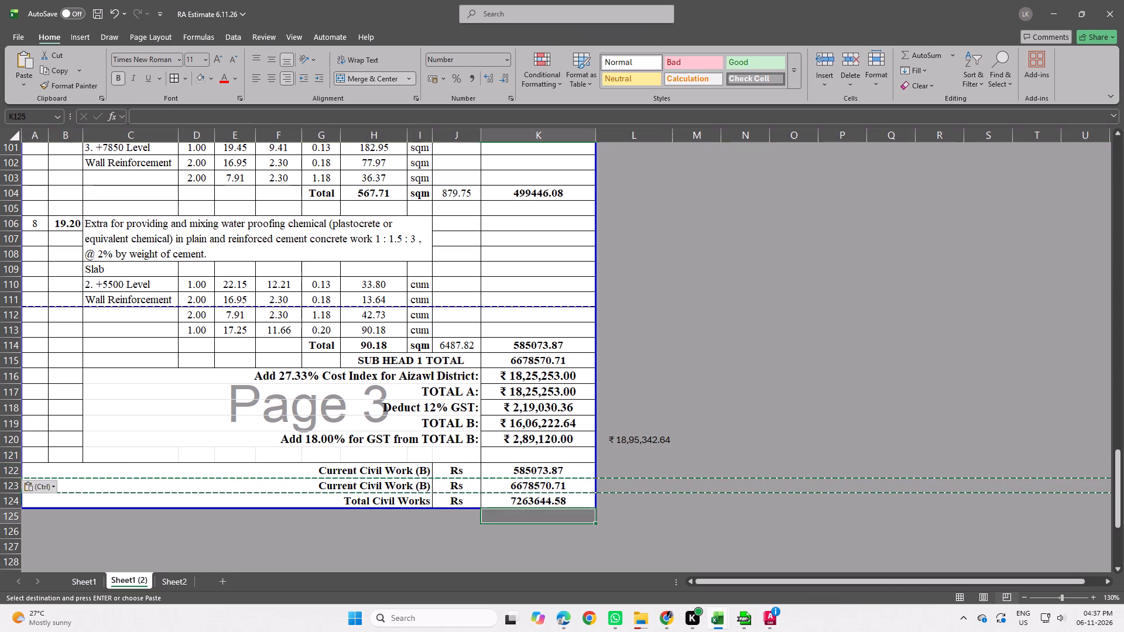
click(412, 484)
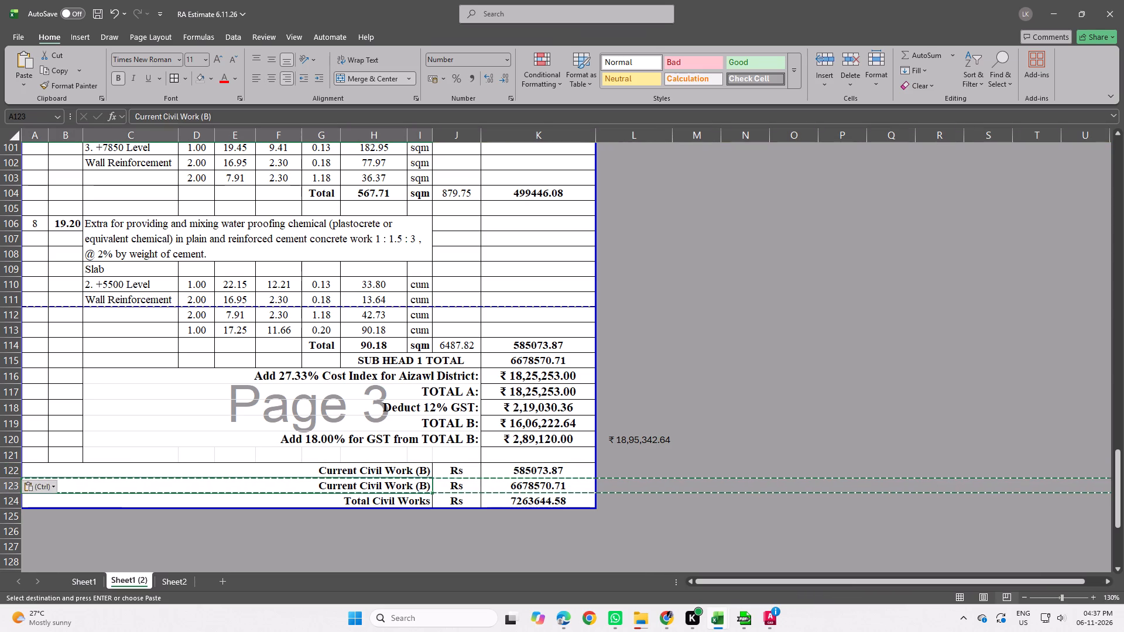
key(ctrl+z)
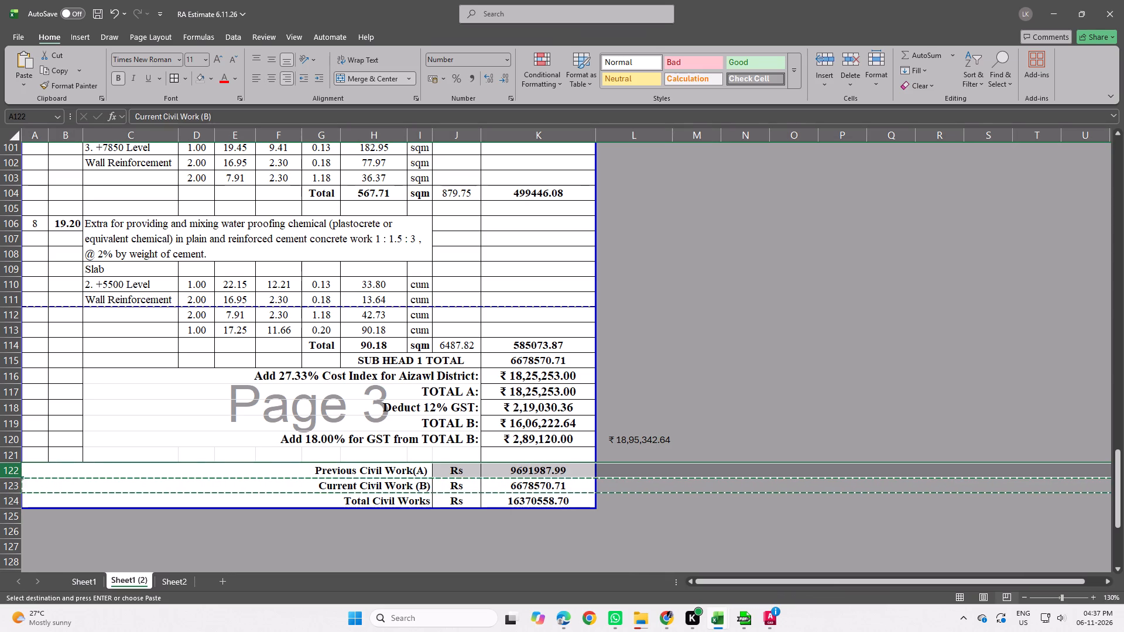
Copy the Current Civil Work (B) row 123 and paste it into blank row 121.
click(14, 486)
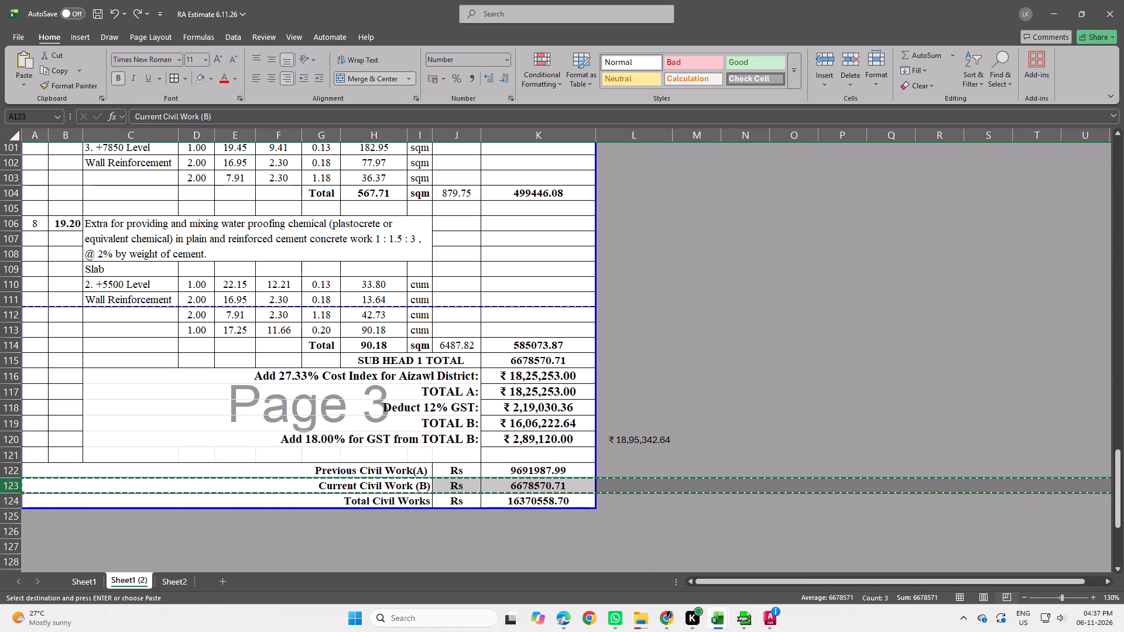
key(ctrl+c)
click(8, 466)
click(15, 456)
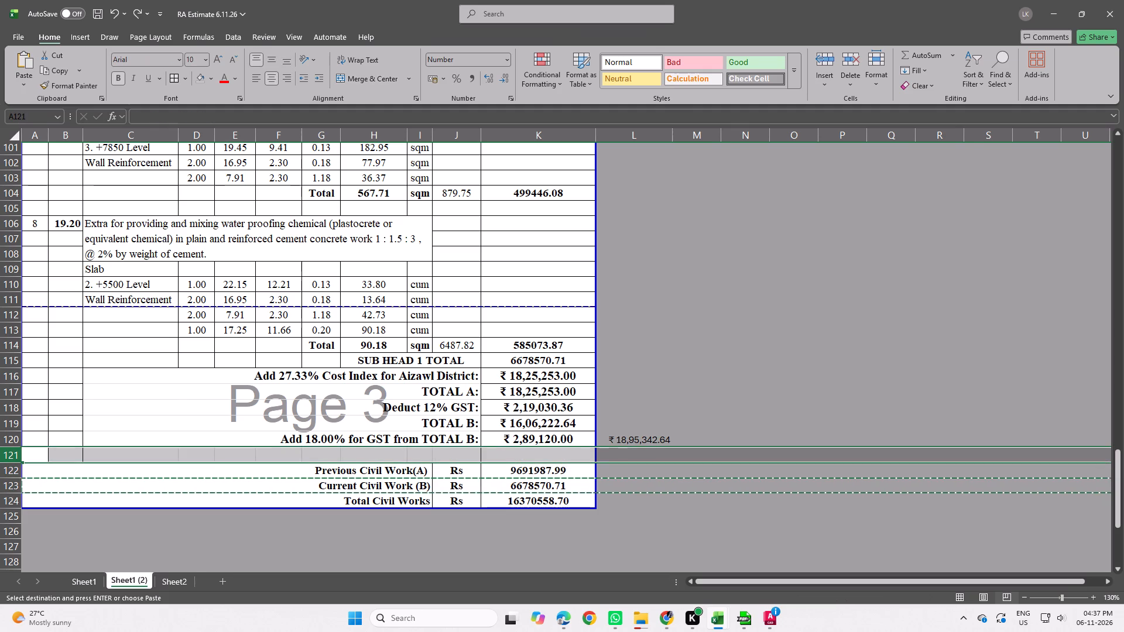
key(ctrl+v)
Remove the "(B)" suffix from the row 121 label so it reads "Current Civil Work".
double_click(409, 451)
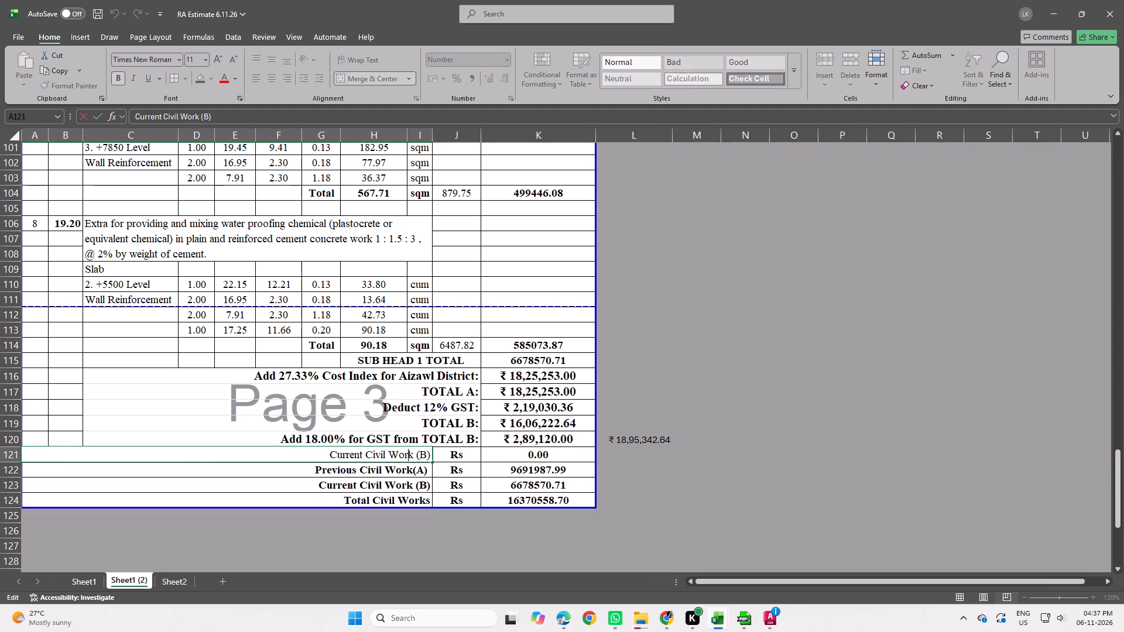
click(425, 456)
click(430, 452)
key(BackSpace)
key(BackSpace)
key(BackSpace)
Enter the formula =K120+K119 as the Current Civil Work amount in K121.
click(508, 449)
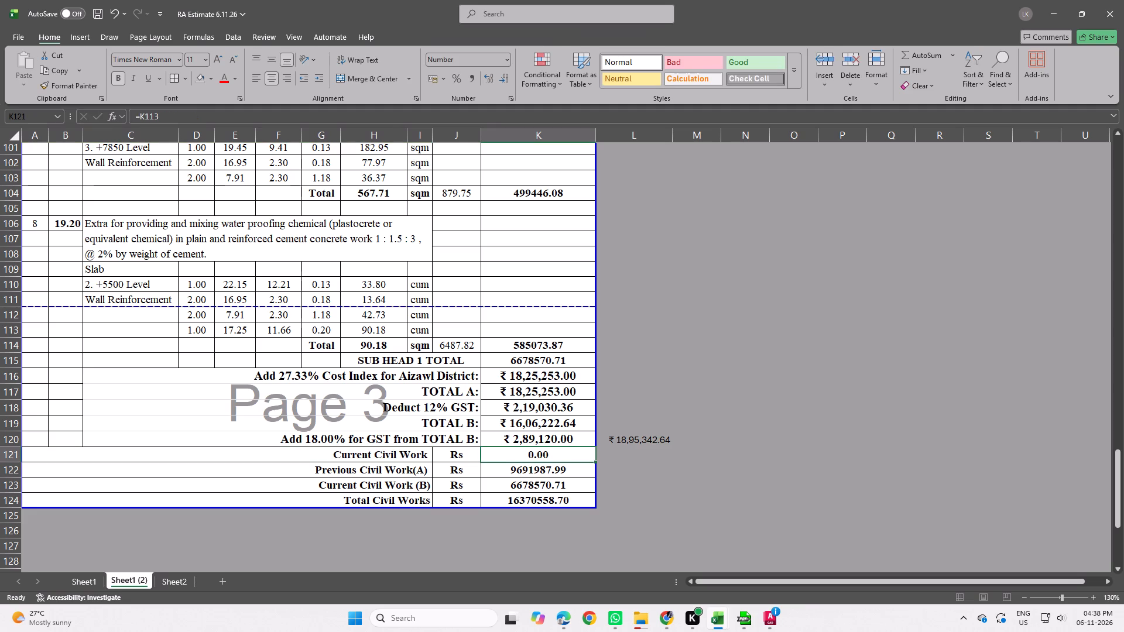
key(equal)
click(561, 439)
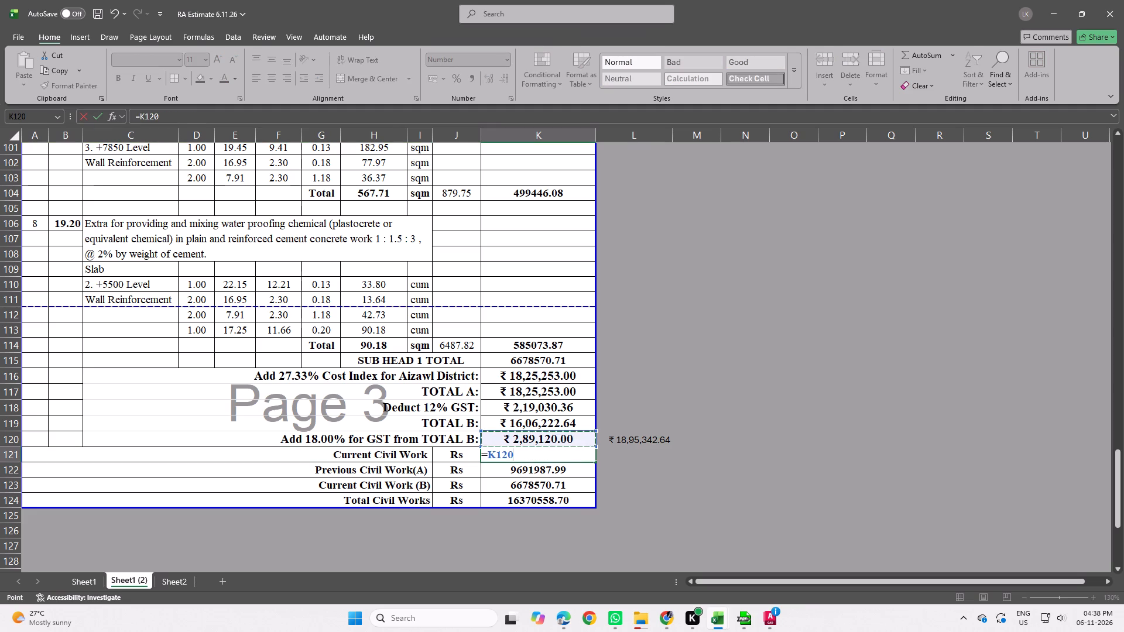
key(plus)
click(571, 419)
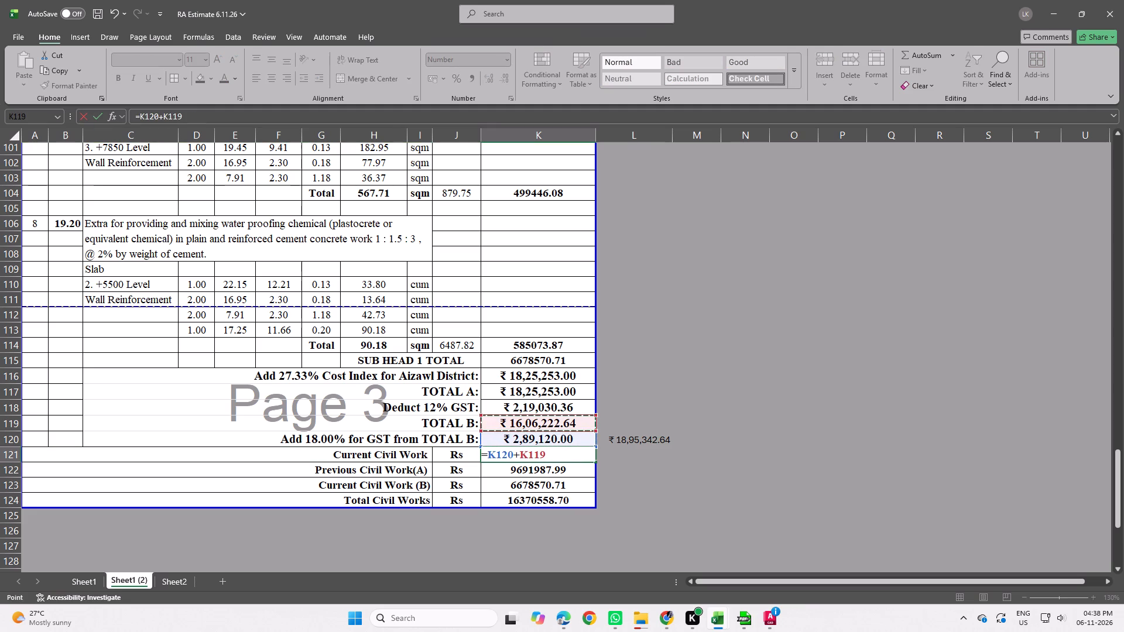
key(Return)
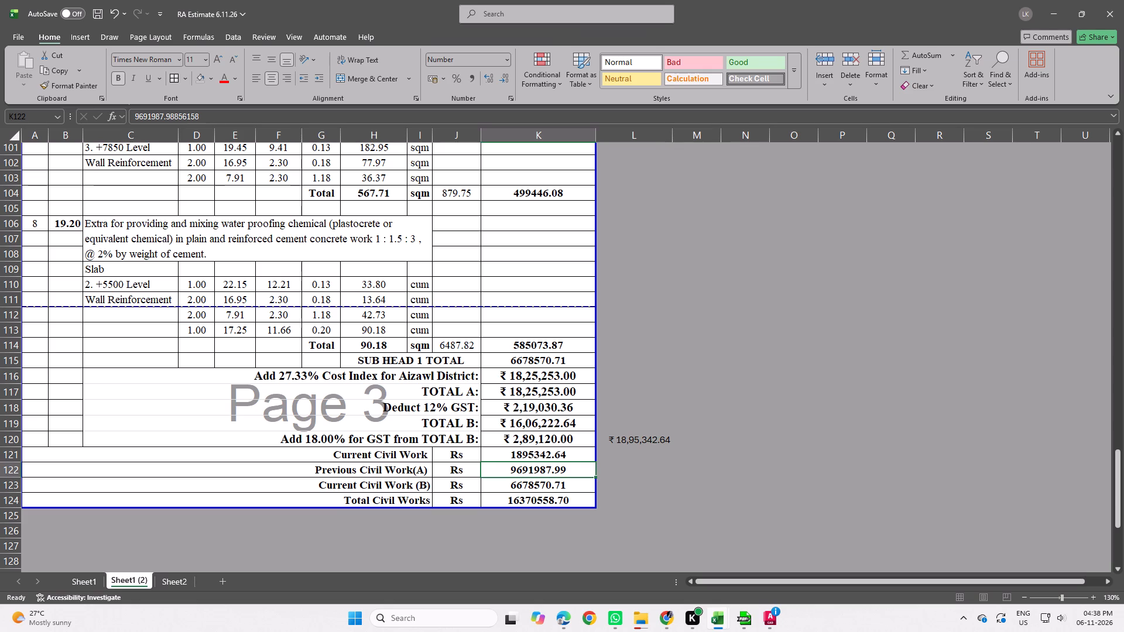
Delete the Current Civil Work (B) row 123.
click(11, 486)
right_click(11, 486)
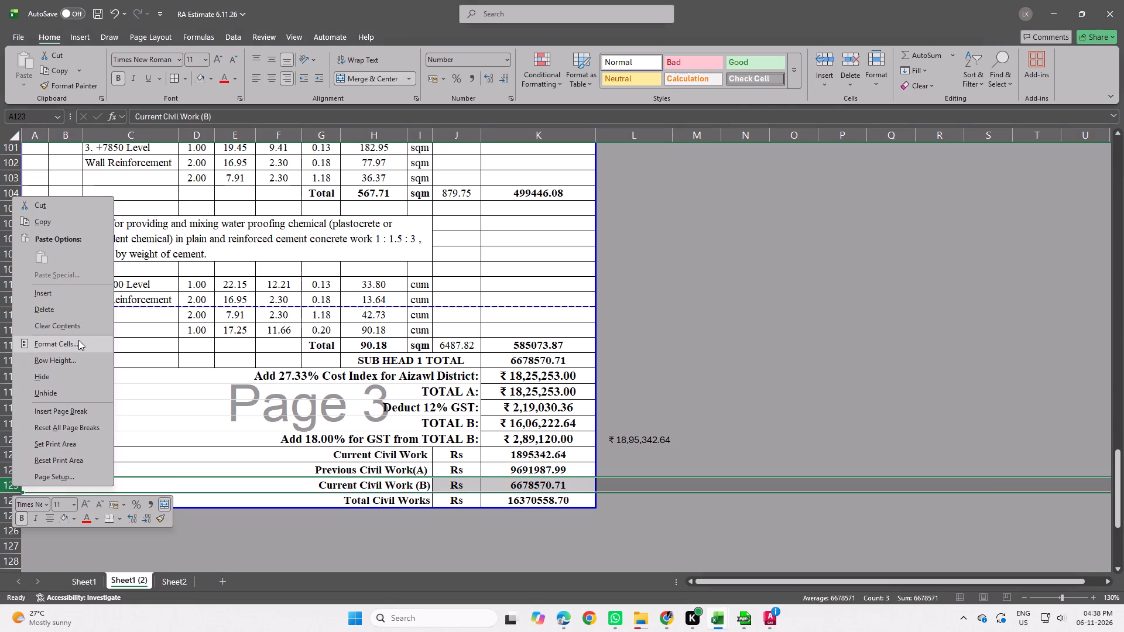
click(73, 311)
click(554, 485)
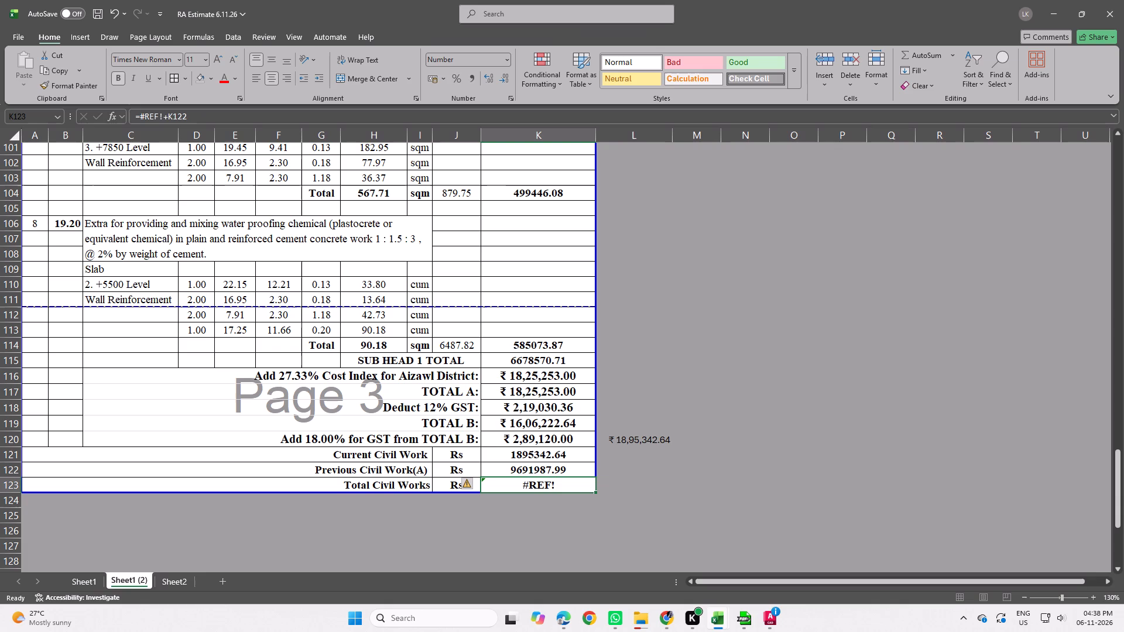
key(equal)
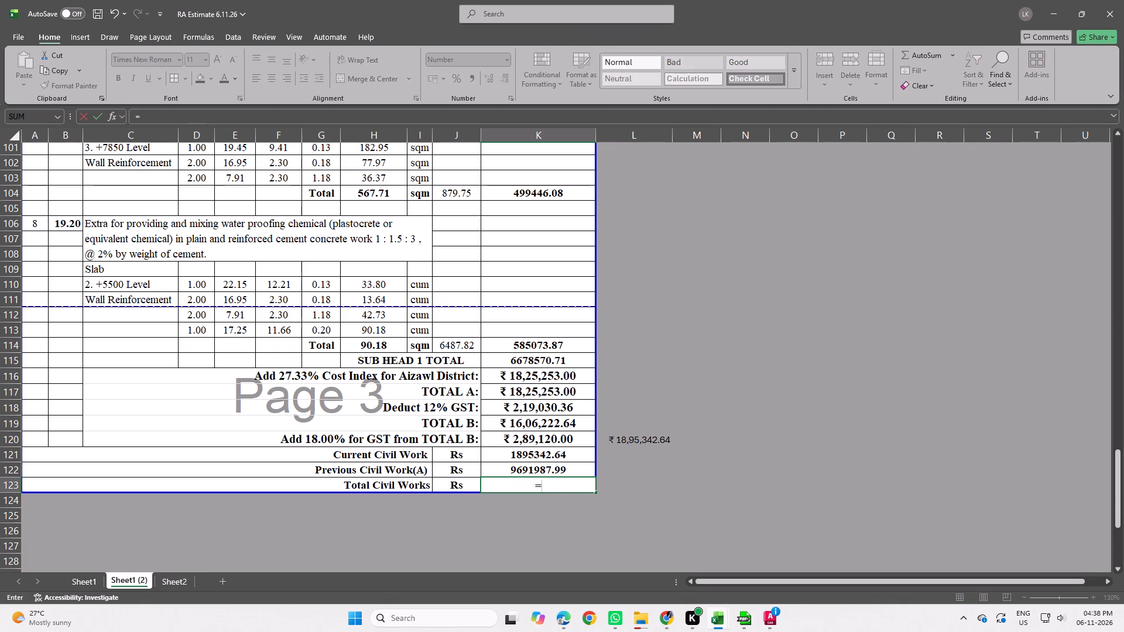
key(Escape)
Delete the Previous Civil Work(A) and Total Civil Works rows, 122 and 123.
drag(6, 470, 6, 479)
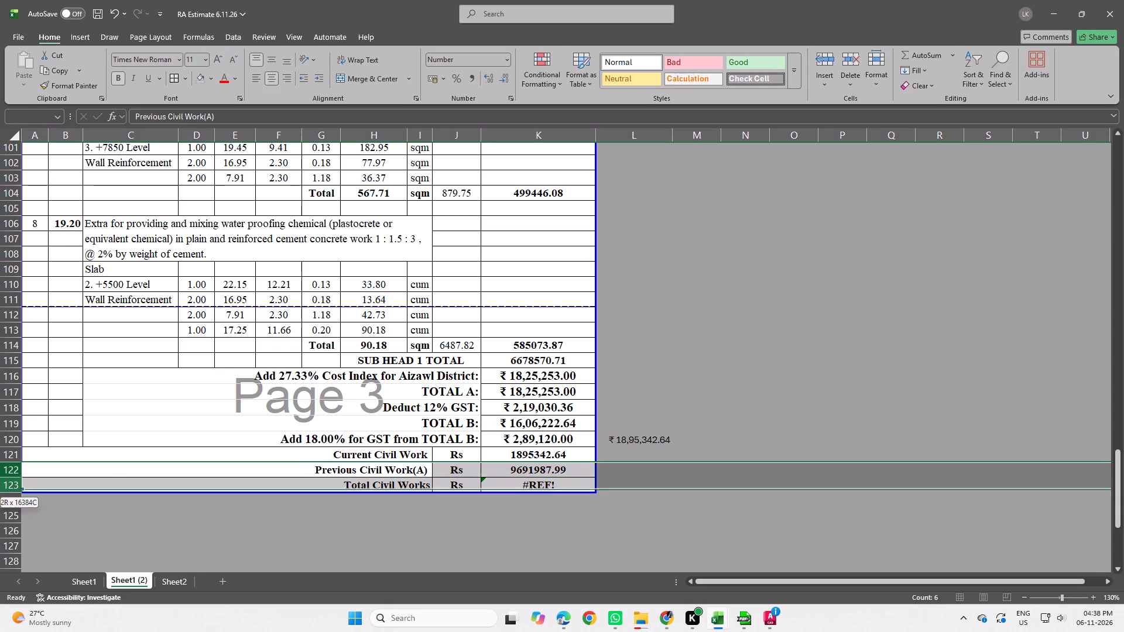
drag(6, 479, 6, 483)
right_drag(6, 483, 7, 478)
click(68, 310)
Examine the formulas behind the SUB HEAD 1 TOTAL amount in K115 and the 27.33% cost index amount in K116.
drag(519, 424, 522, 425)
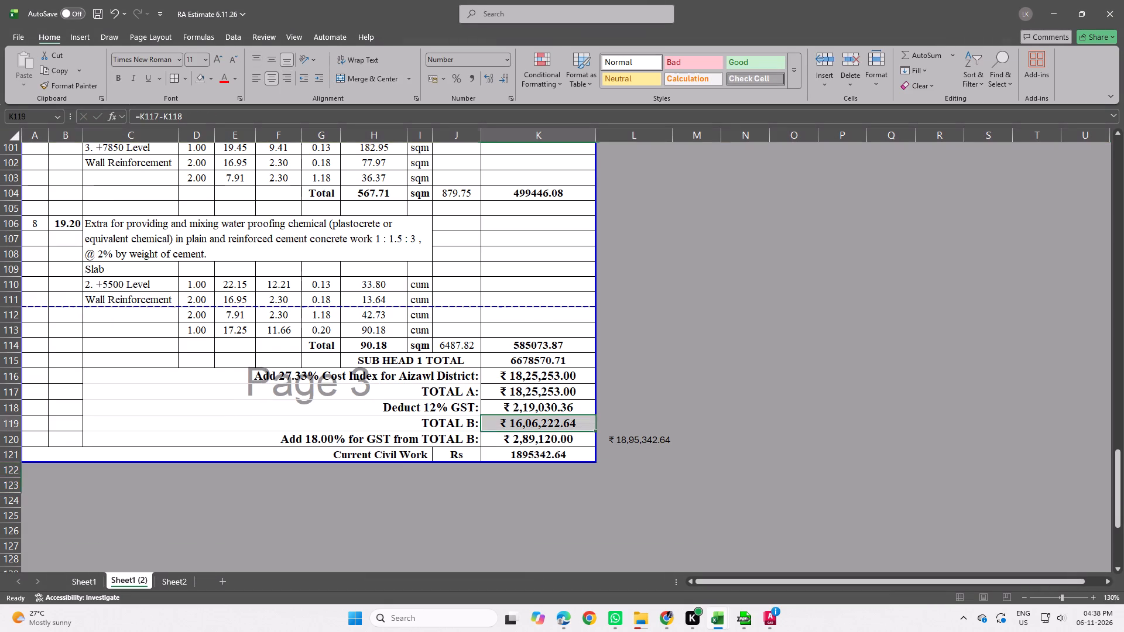
drag(522, 425, 525, 427)
drag(602, 465, 611, 465)
click(549, 357)
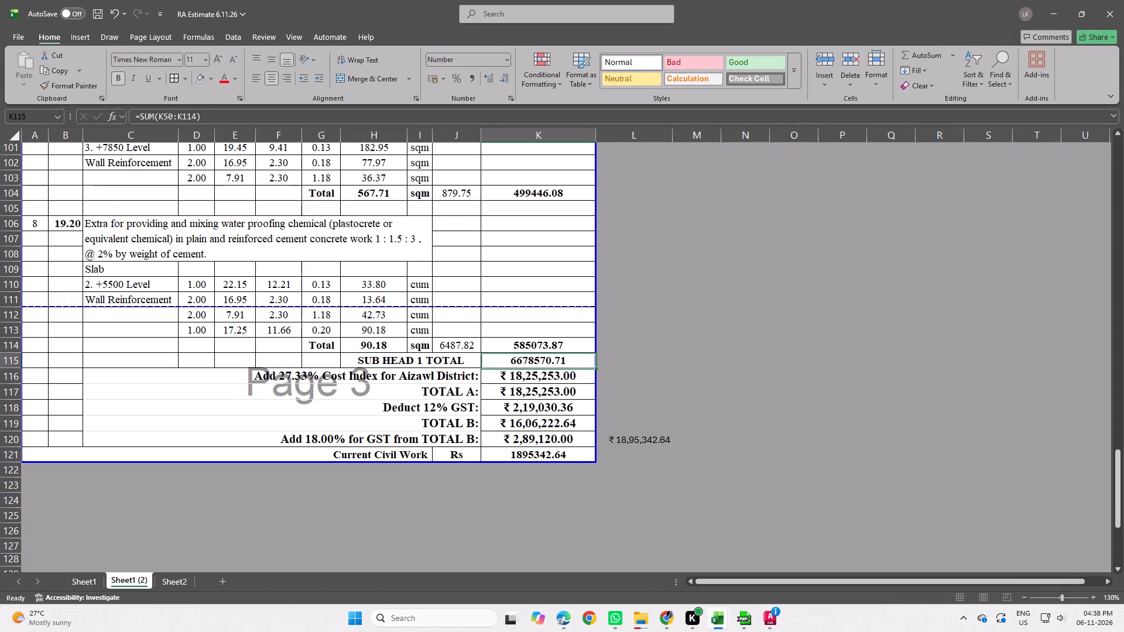
click(660, 496)
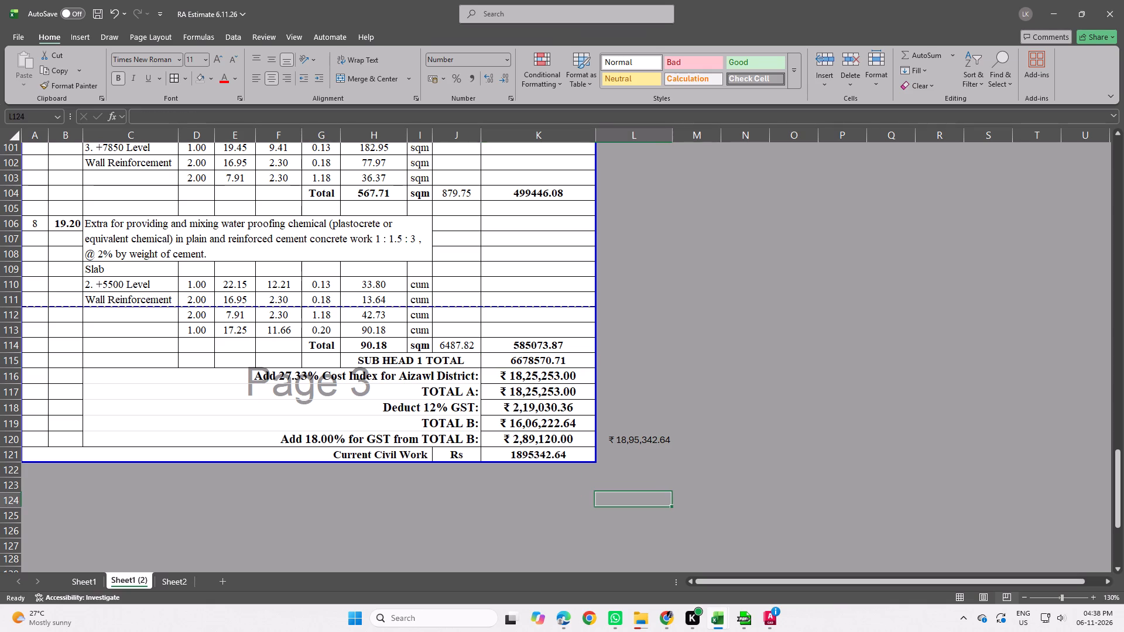
double_click(548, 363)
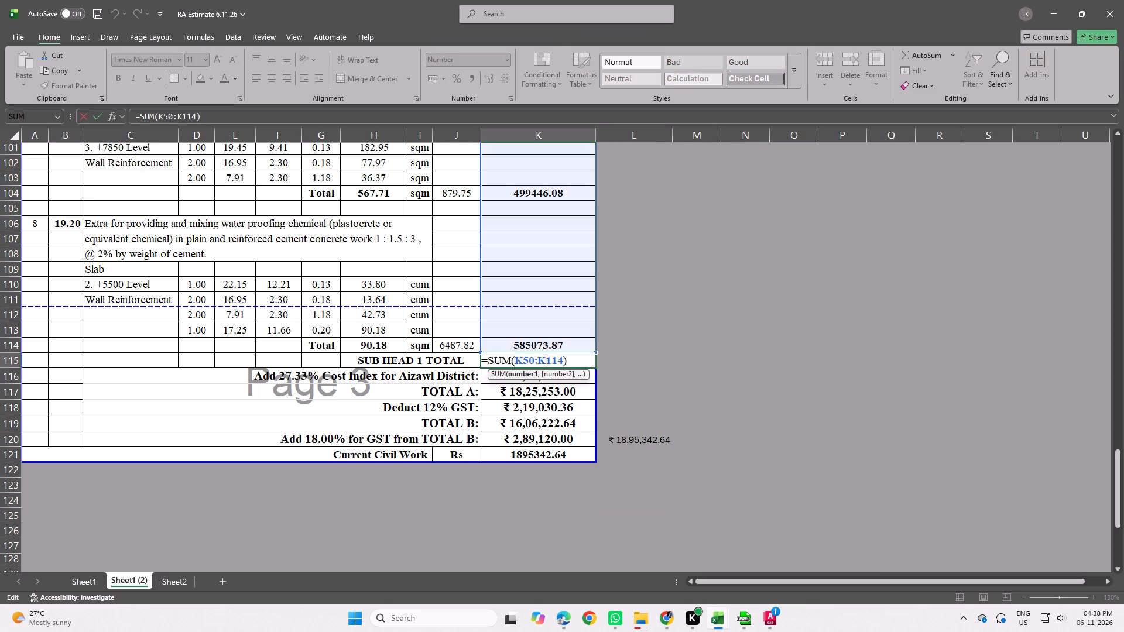
key(Escape)
double_click(550, 376)
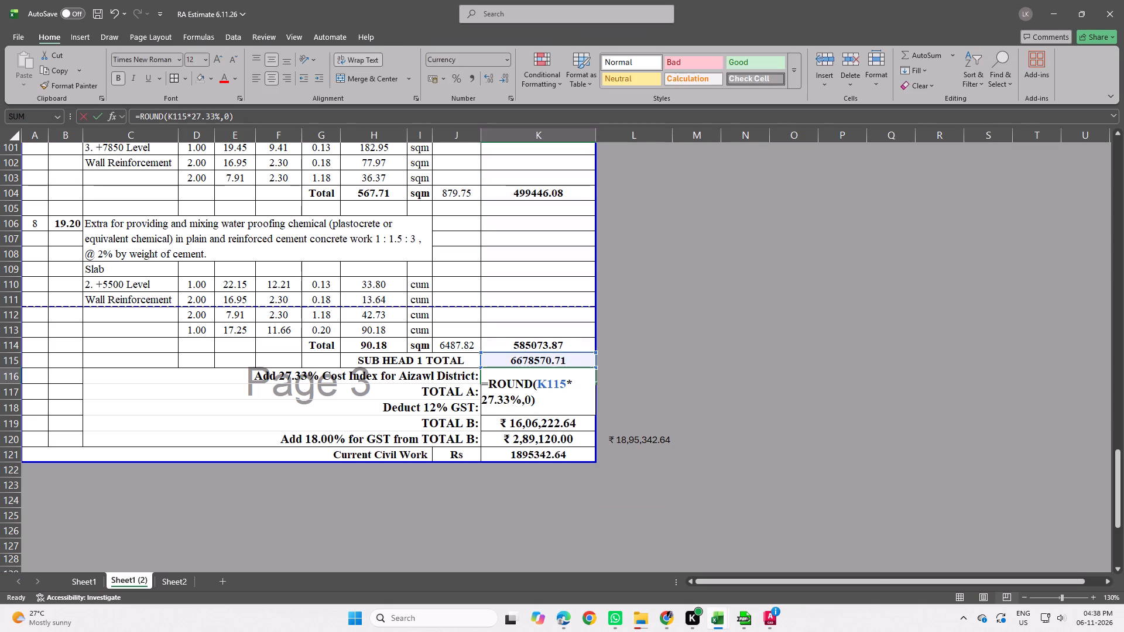
key(Escape)
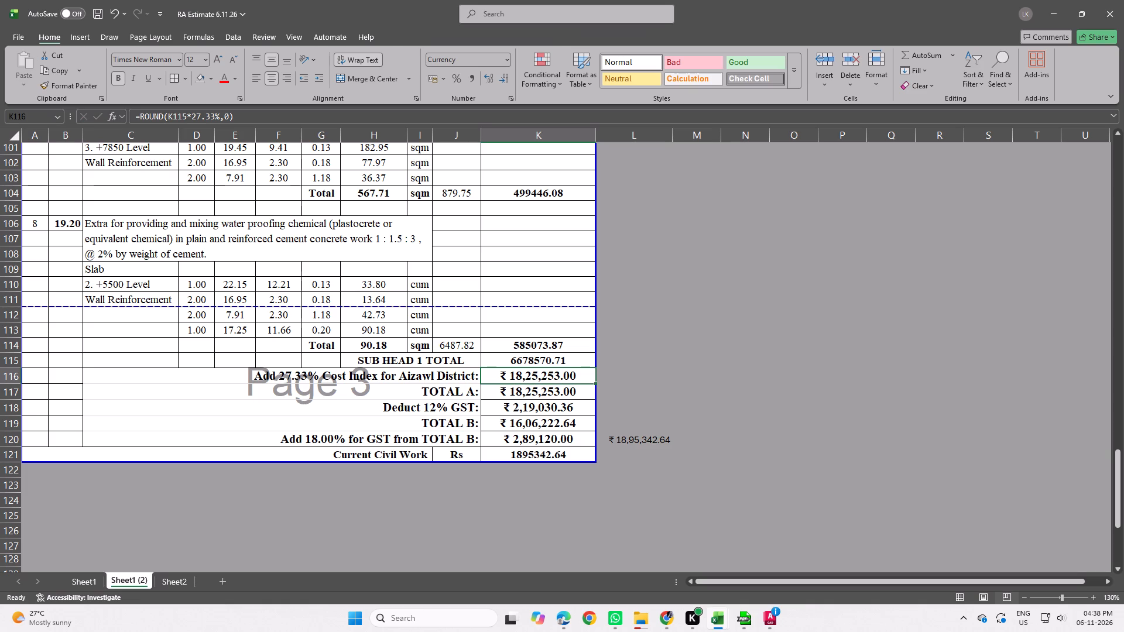
Extend the TOTAL A formula in K117 to include the sub head total, making it =SUM(K115:K116).
double_click(549, 391)
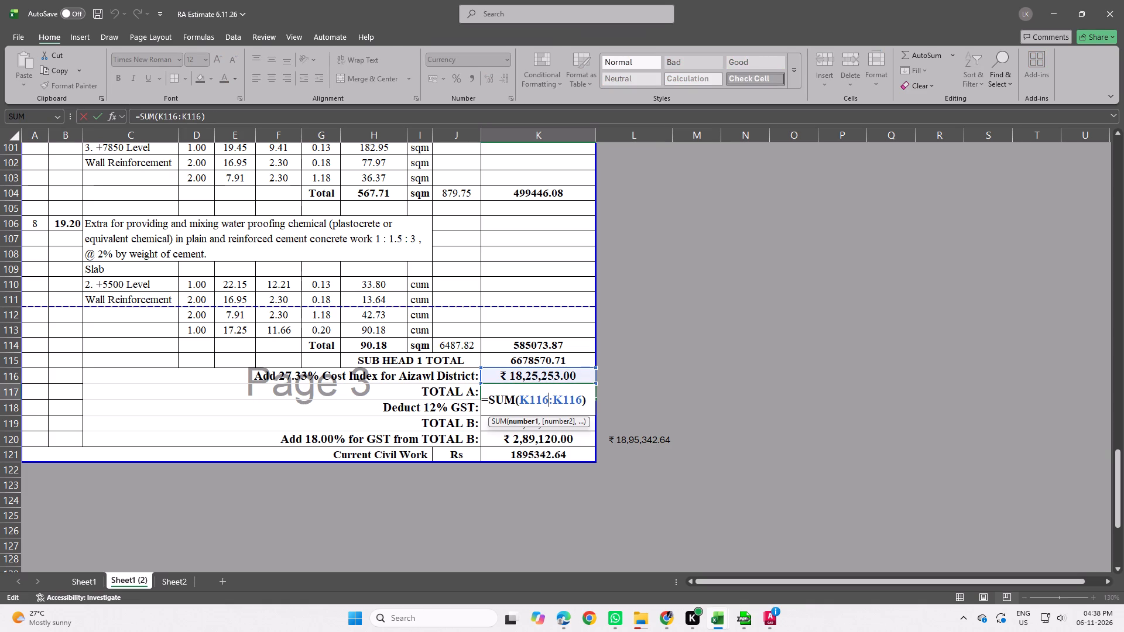
drag(595, 369, 595, 359)
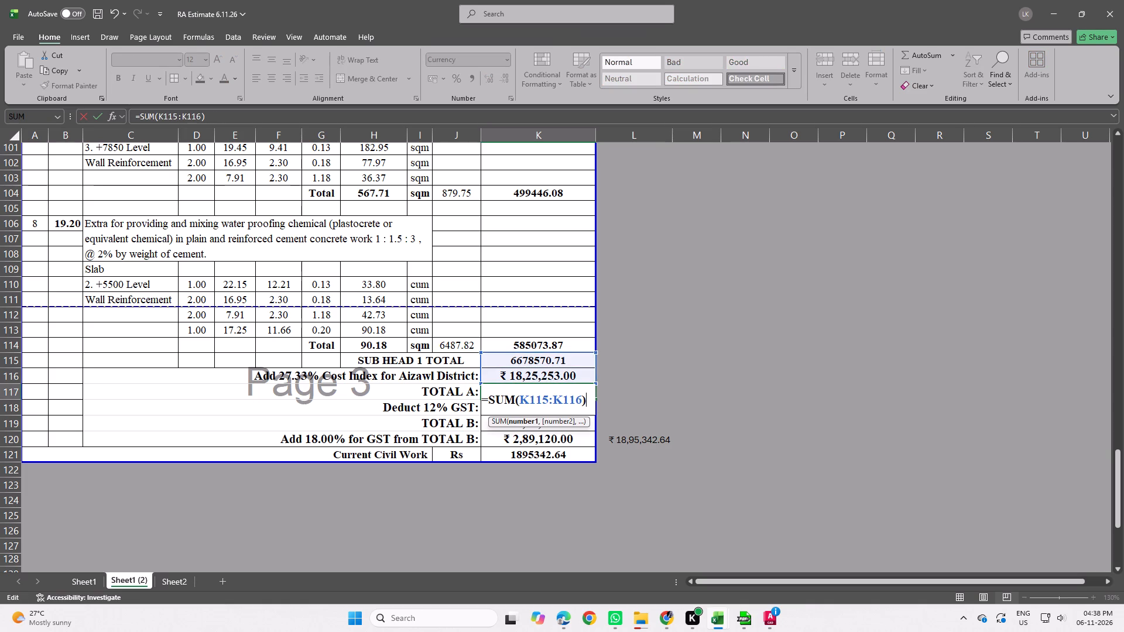
key(Return)
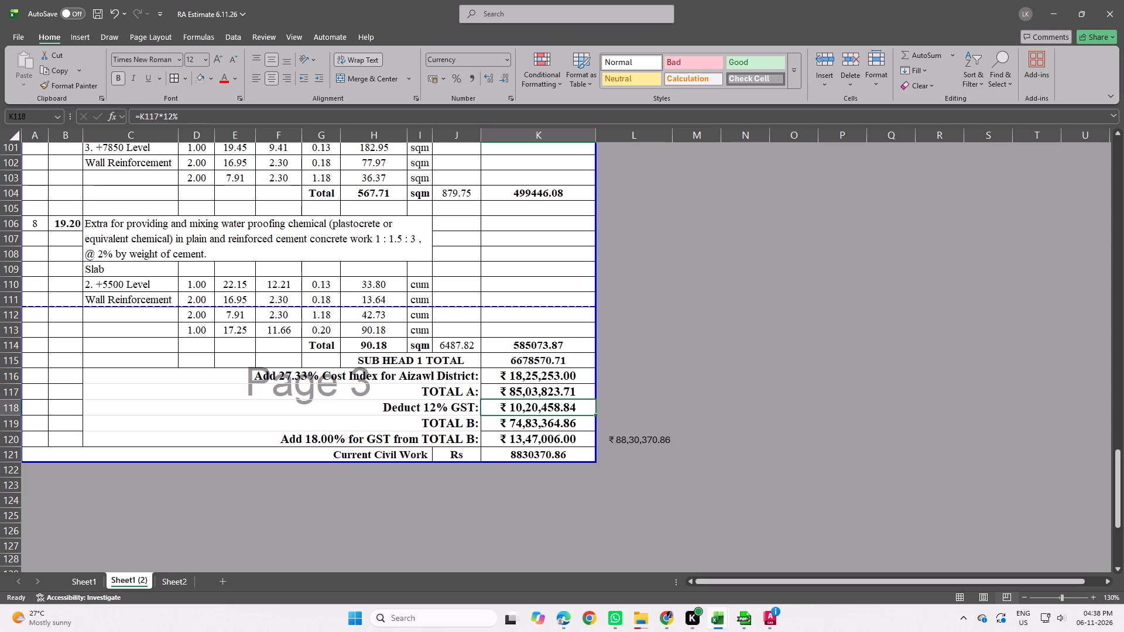
Apply all borders to the label cells of the cost index, GST and total rows, C116 through row 120.
drag(463, 373, 458, 414)
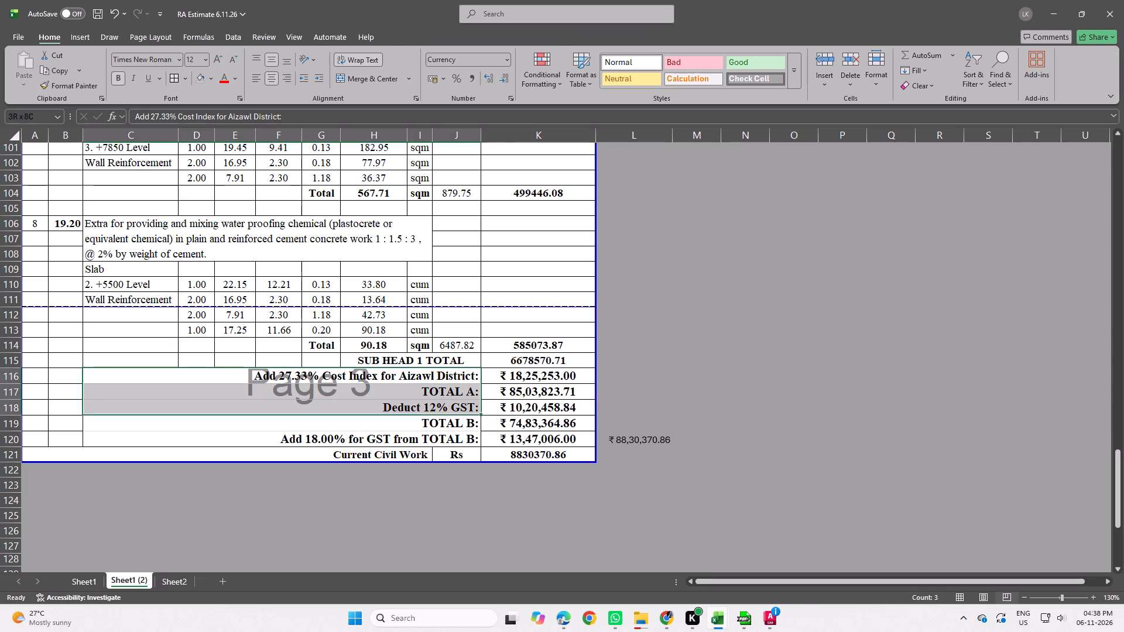
drag(458, 414, 464, 440)
click(185, 78)
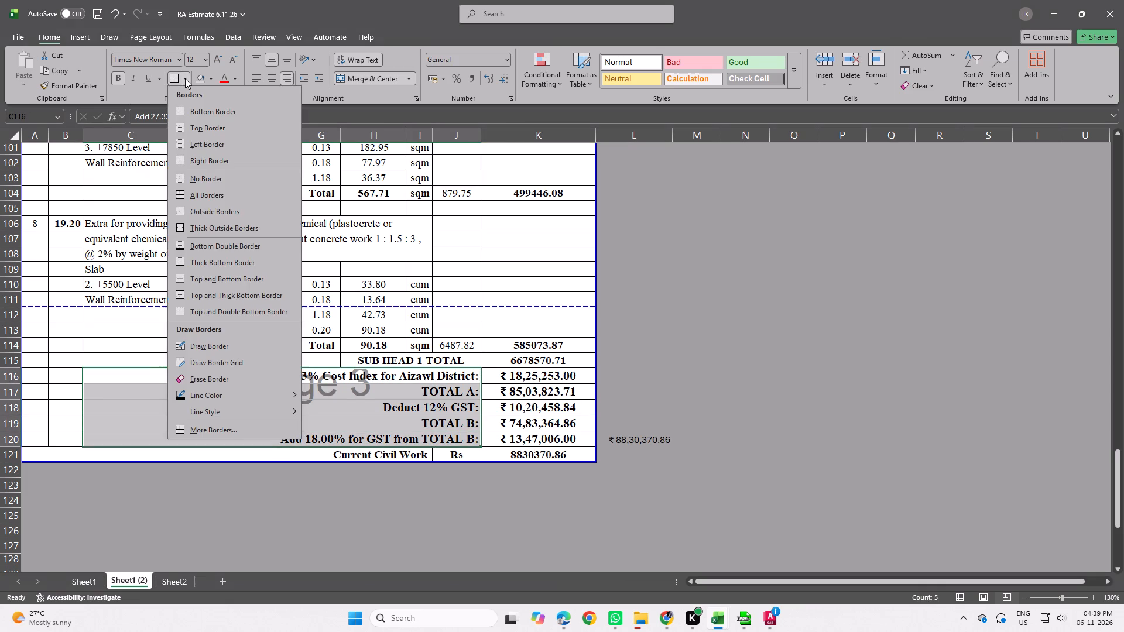
click(173, 78)
click(173, 78)
click(991, 285)
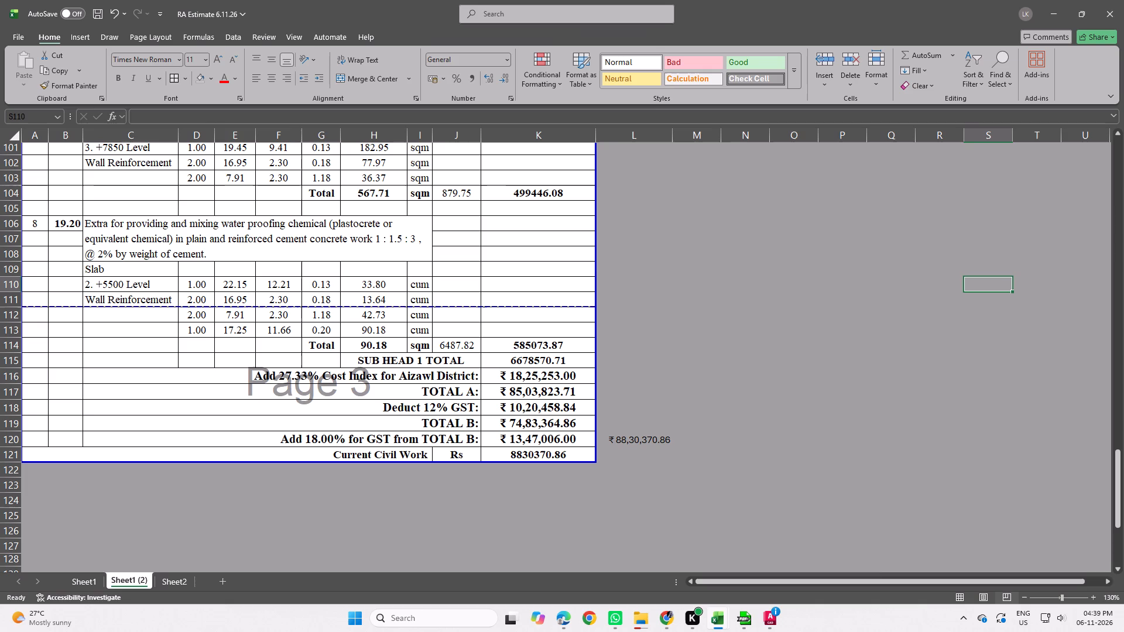
Insert a blank row above the SUB HEAD 1 TOTAL row at row 115 and apply all borders to its cells H115:K115.
click(16, 360)
right_click(16, 360)
click(66, 170)
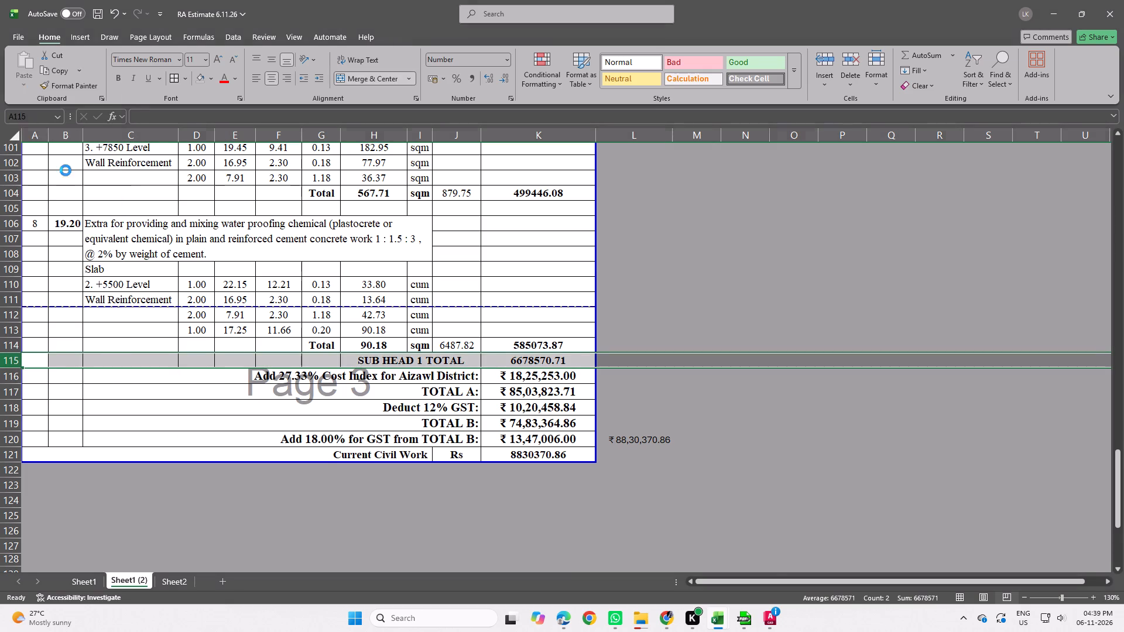
drag(749, 393, 755, 394)
drag(533, 361, 372, 355)
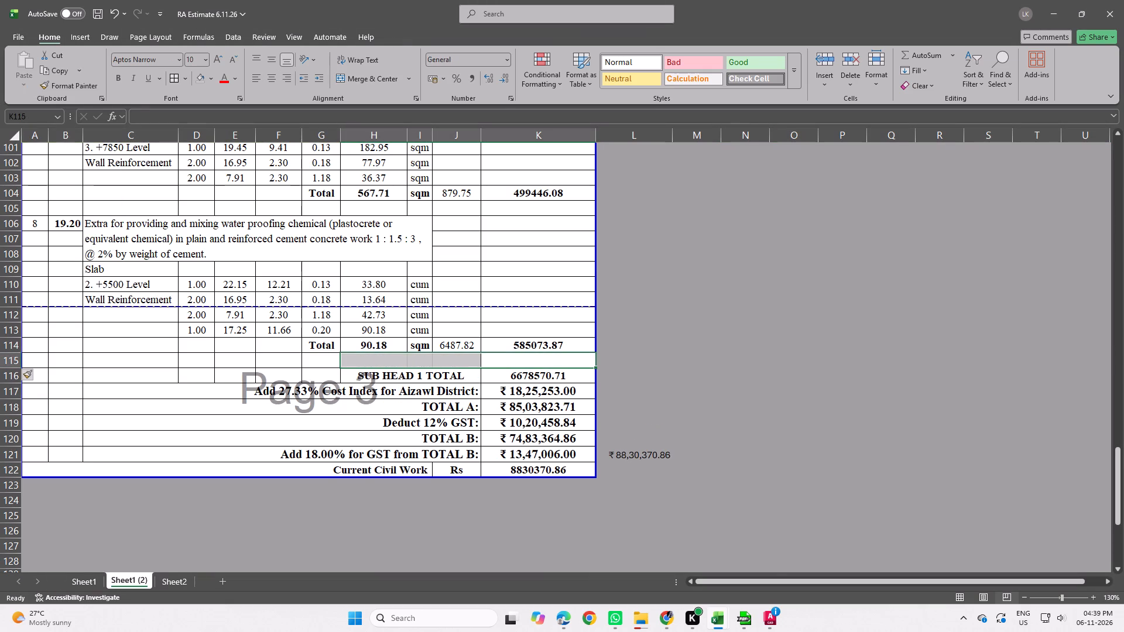
click(170, 76)
drag(637, 295, 660, 304)
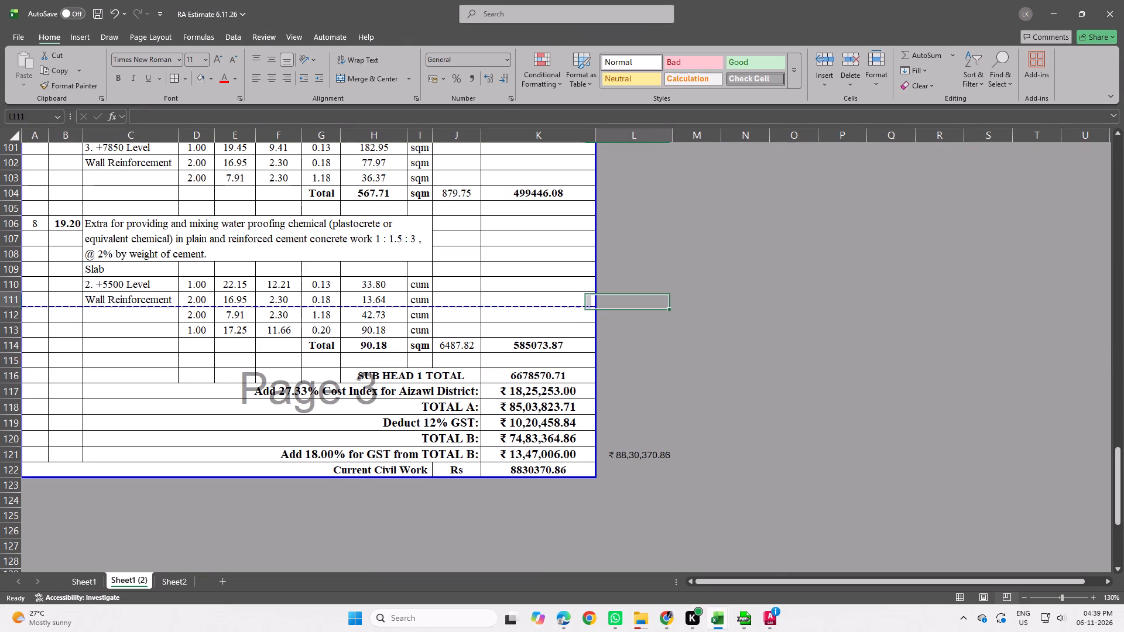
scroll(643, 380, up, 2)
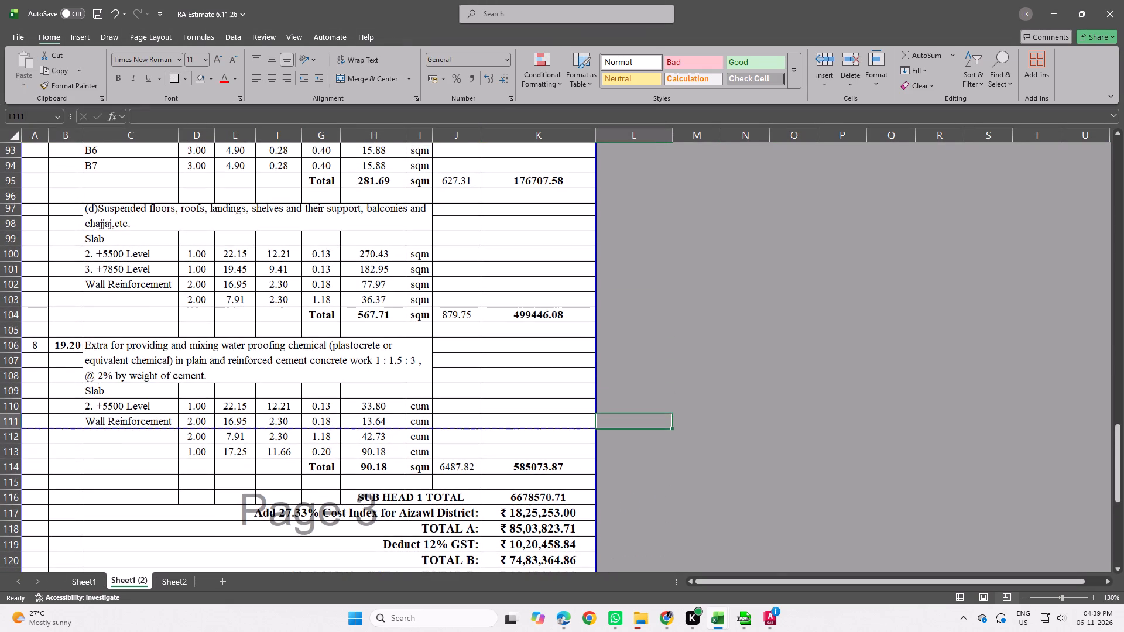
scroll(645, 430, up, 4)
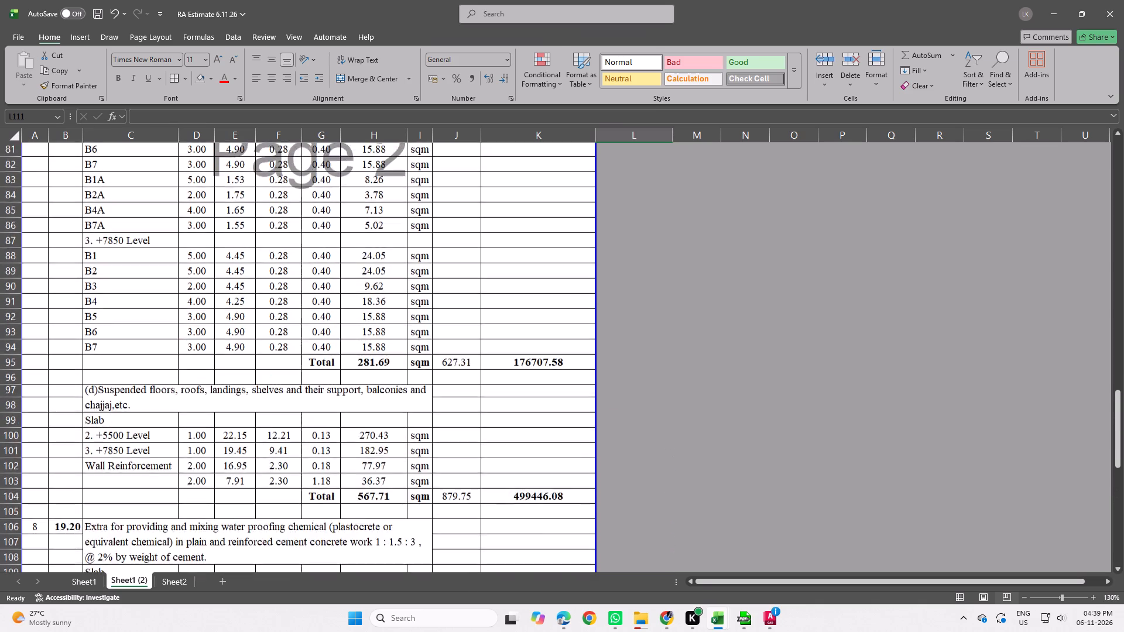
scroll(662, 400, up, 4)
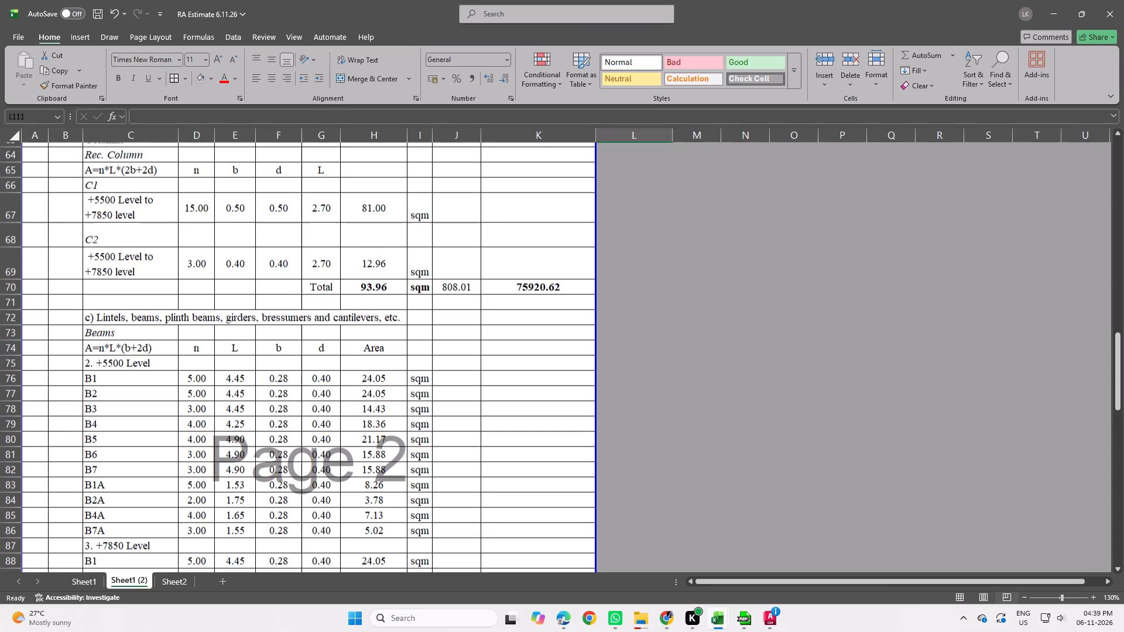
Switch to File Explorer and open the RA Estimate 22.08 workbook from the Clear Sump folder inside Documents, Tlawng.
click(647, 614)
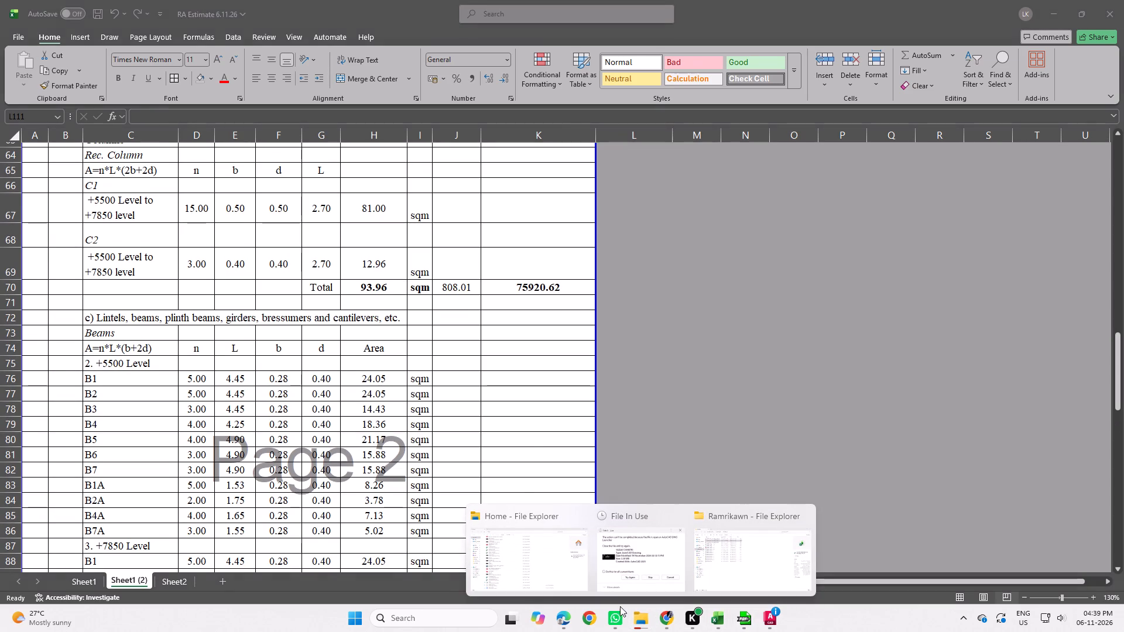
click(547, 574)
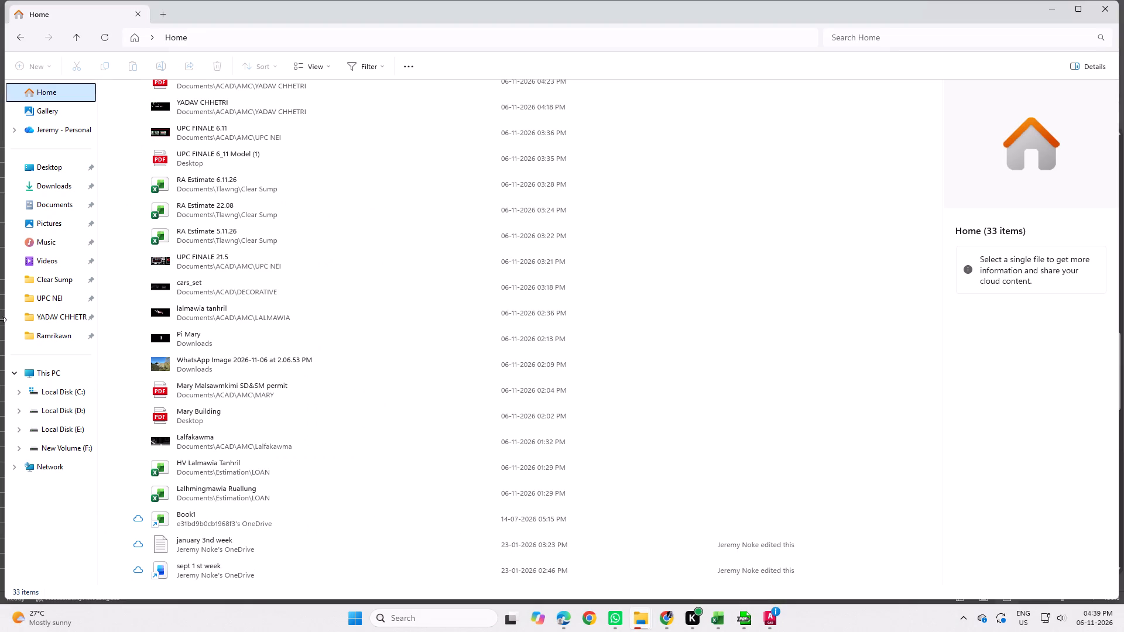
click(46, 197)
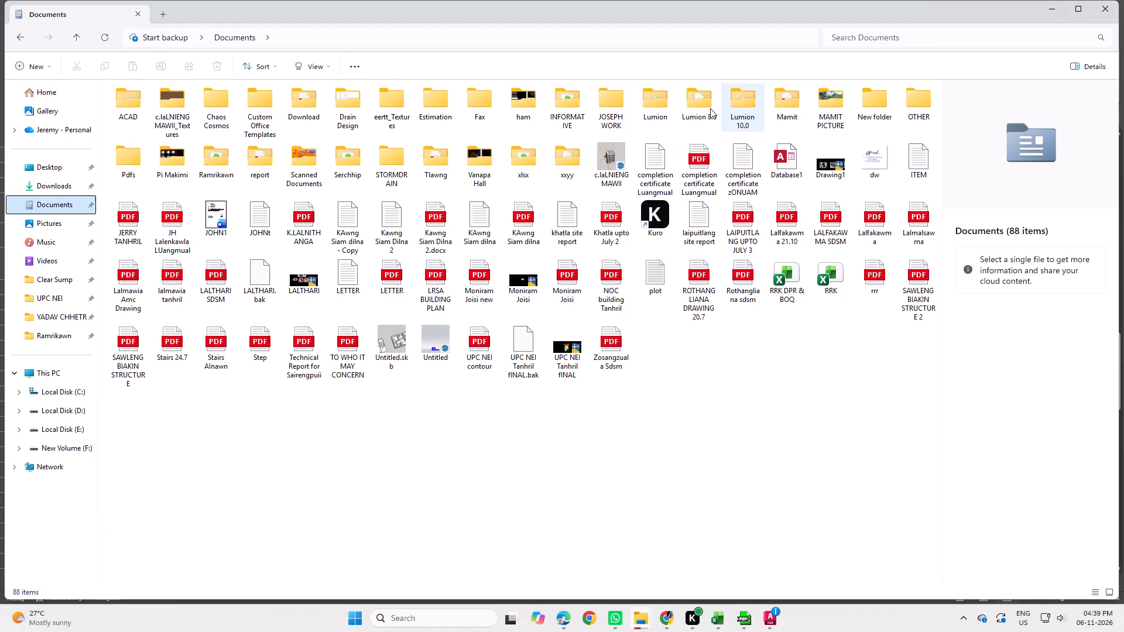
double_click(453, 161)
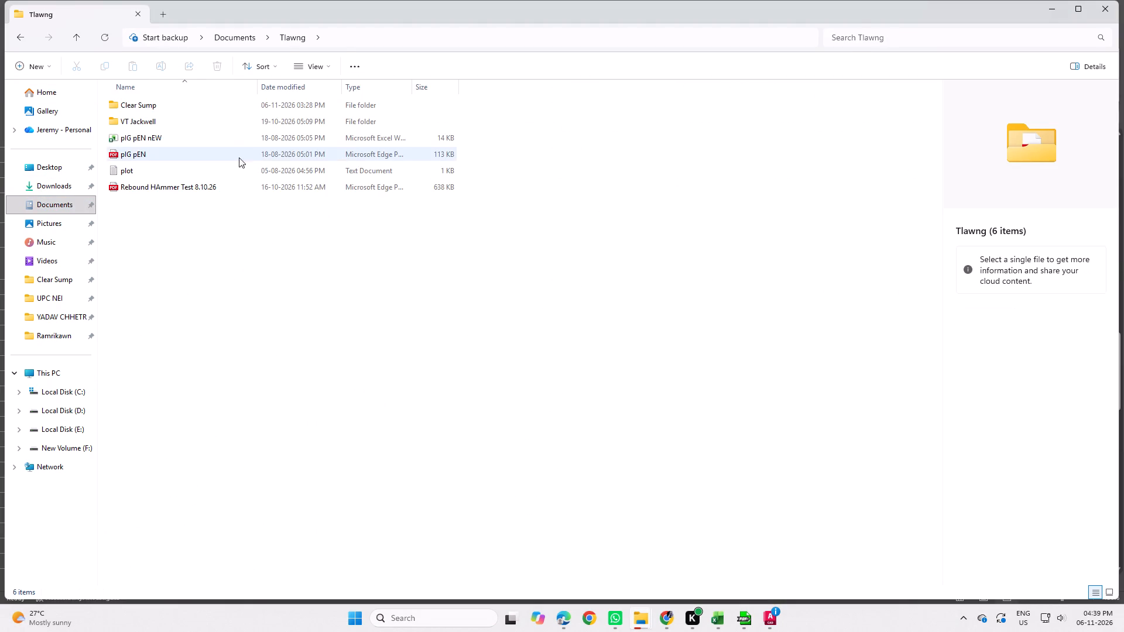
double_click(203, 111)
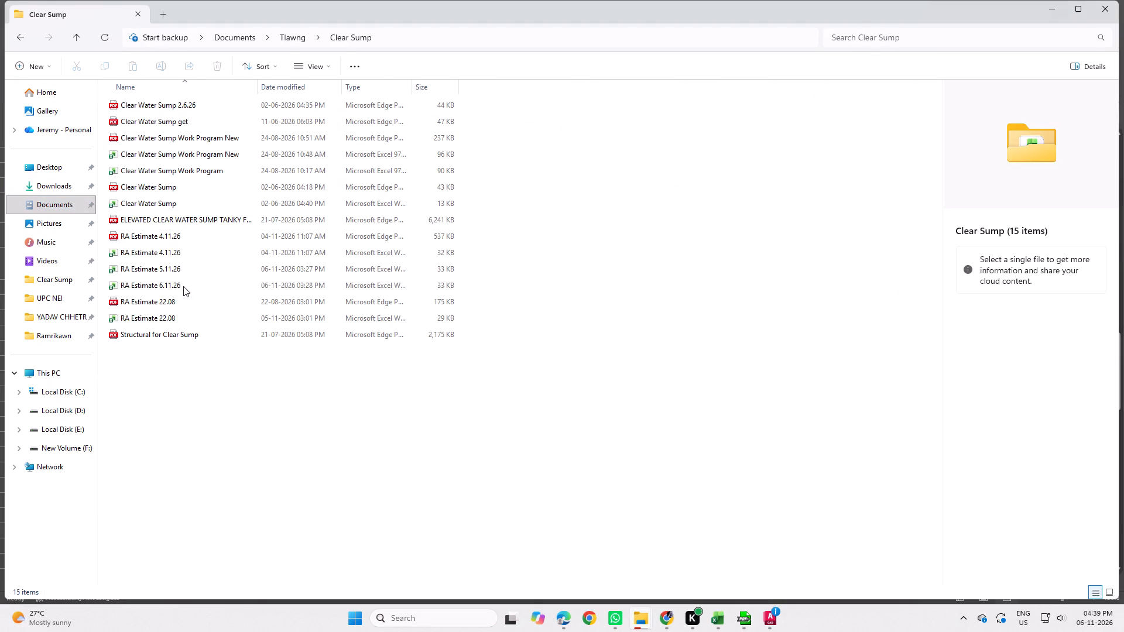
click(181, 300)
double_click(176, 318)
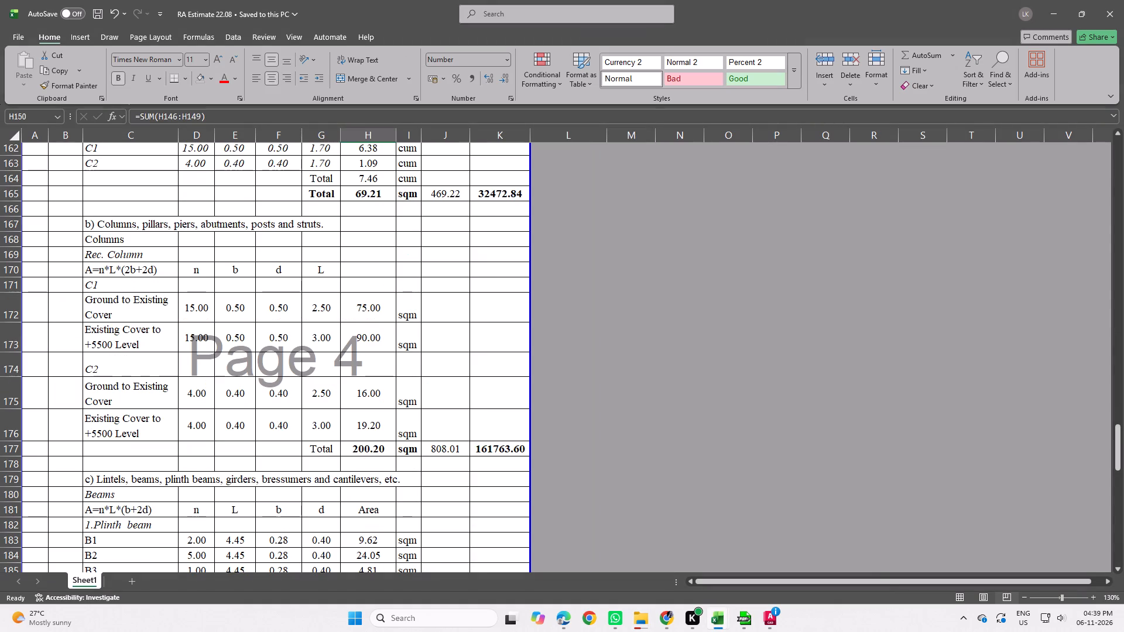
Switch to RA Estimate 6.11.26 and delete the +5500 Level beam rows 75 to 86 from the shuttering item on Sheet1 (2).
scroll(228, 394, down, 5)
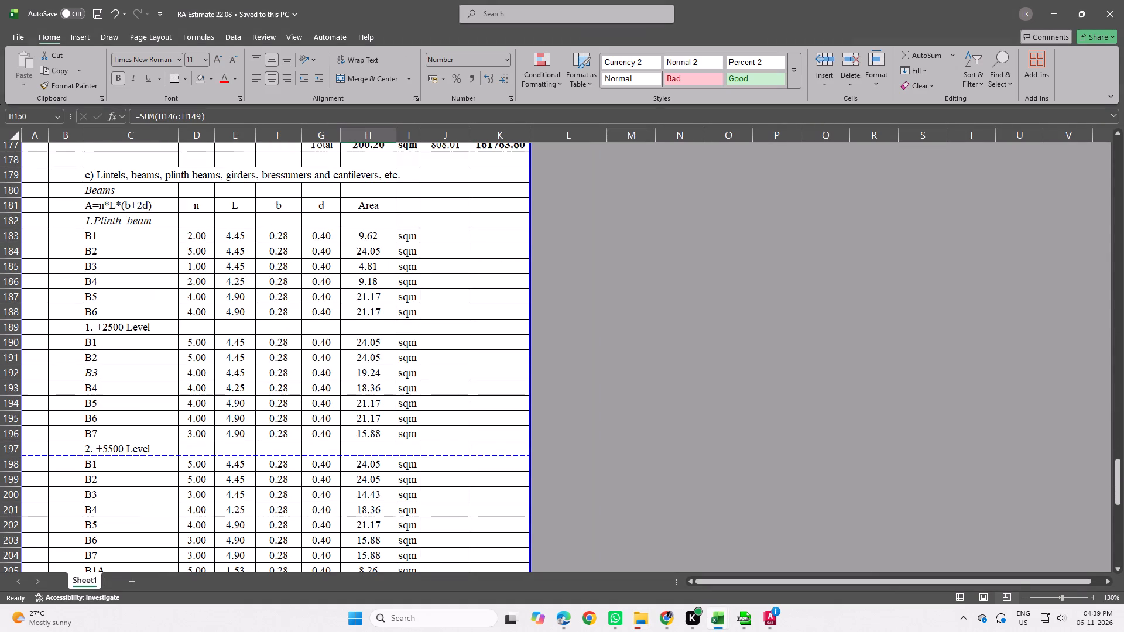
scroll(237, 391, down, 3)
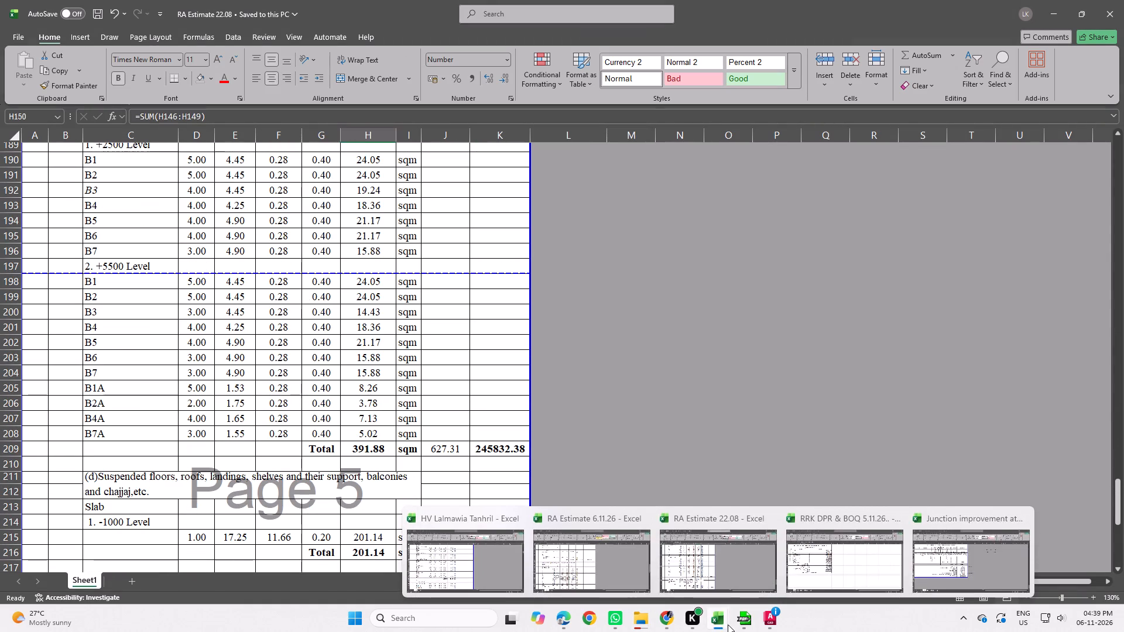
click(635, 559)
scroll(134, 346, down, 1)
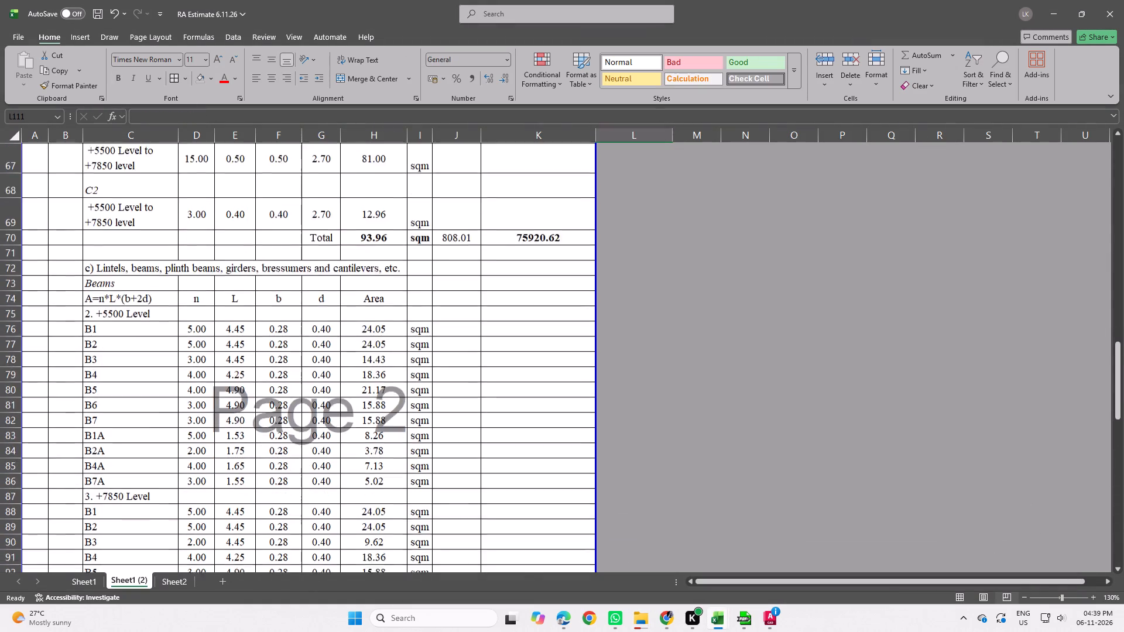
scroll(133, 346, down, 1)
drag(14, 240, 42, 401)
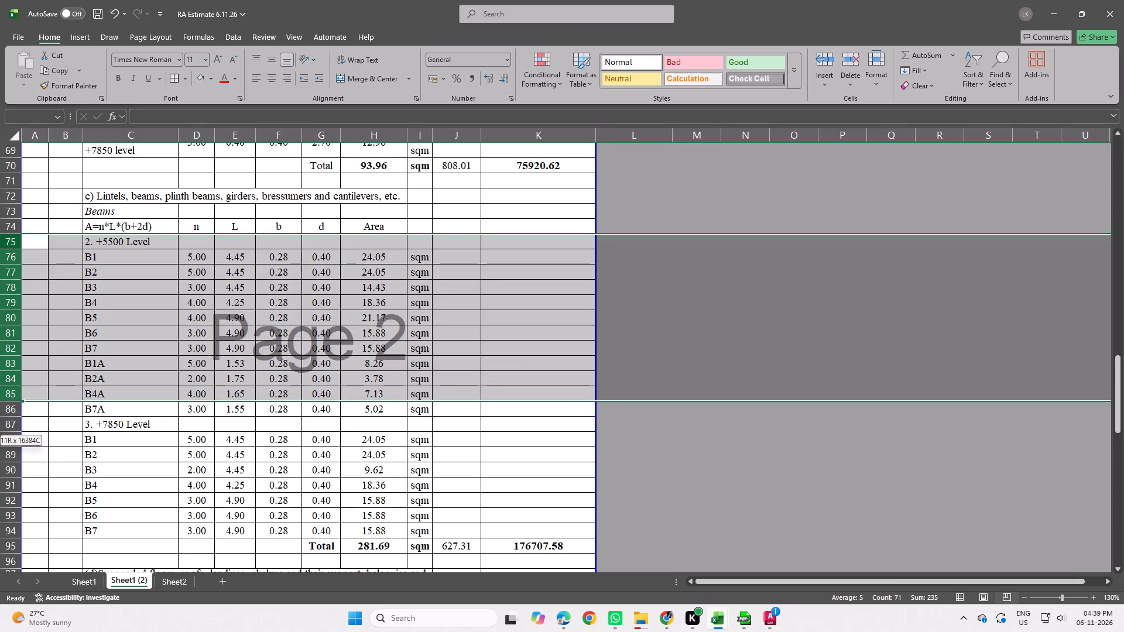
drag(42, 401, 43, 406)
right_click(37, 390)
click(90, 214)
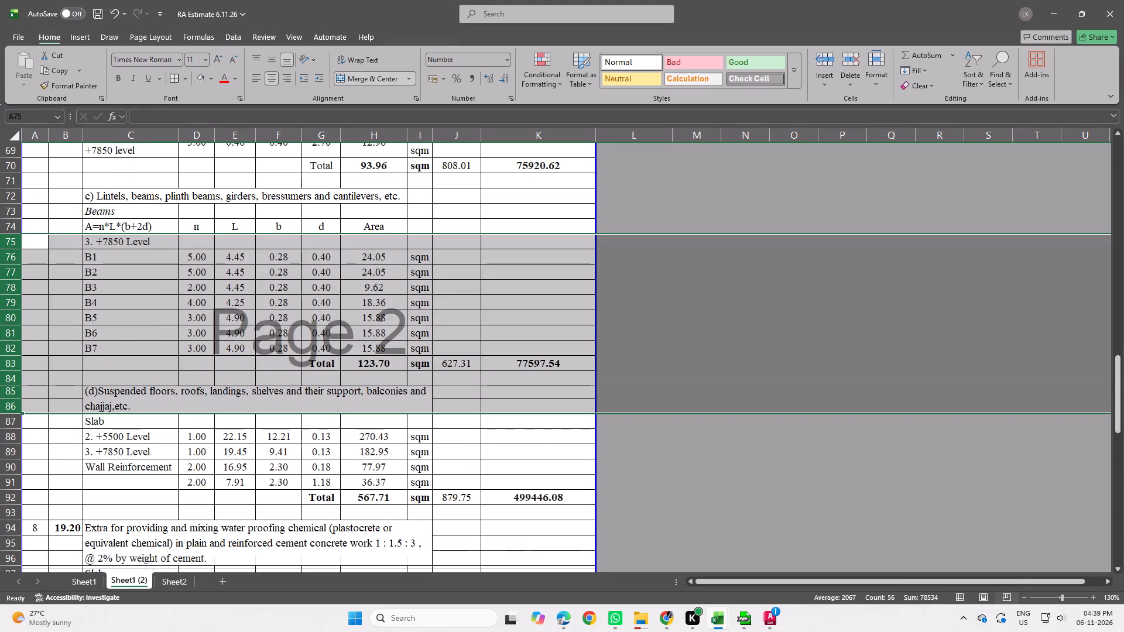
drag(659, 290, 665, 290)
Review the shuttering items and check which range the SUB HEAD 1 TOTAL formula in K104 sums.
scroll(269, 316, up, 1)
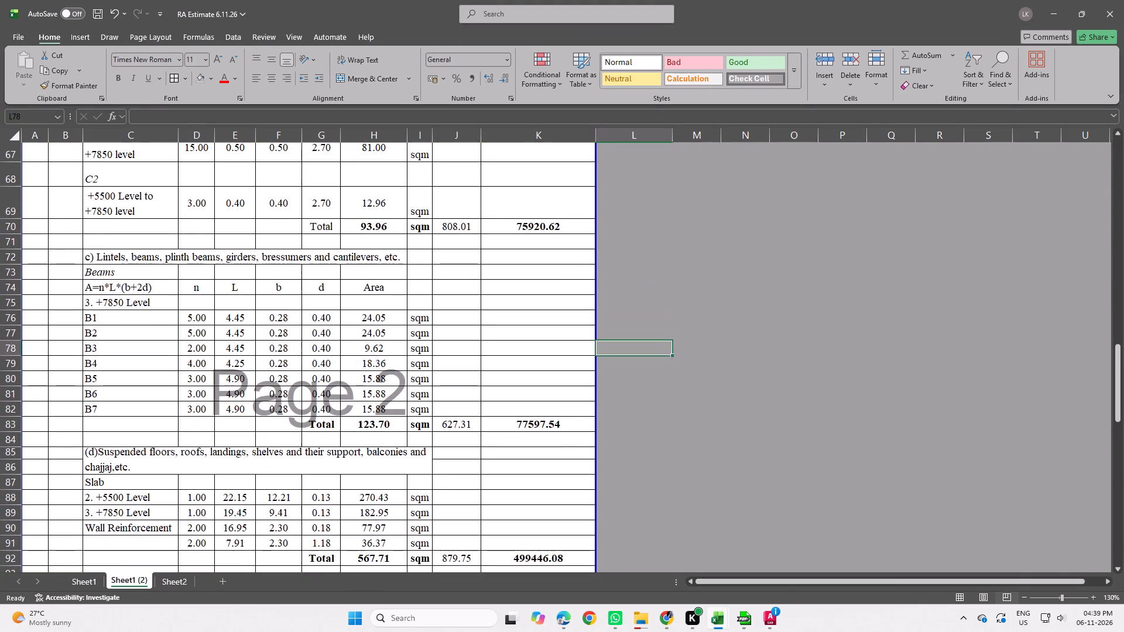
scroll(269, 317, up, 3)
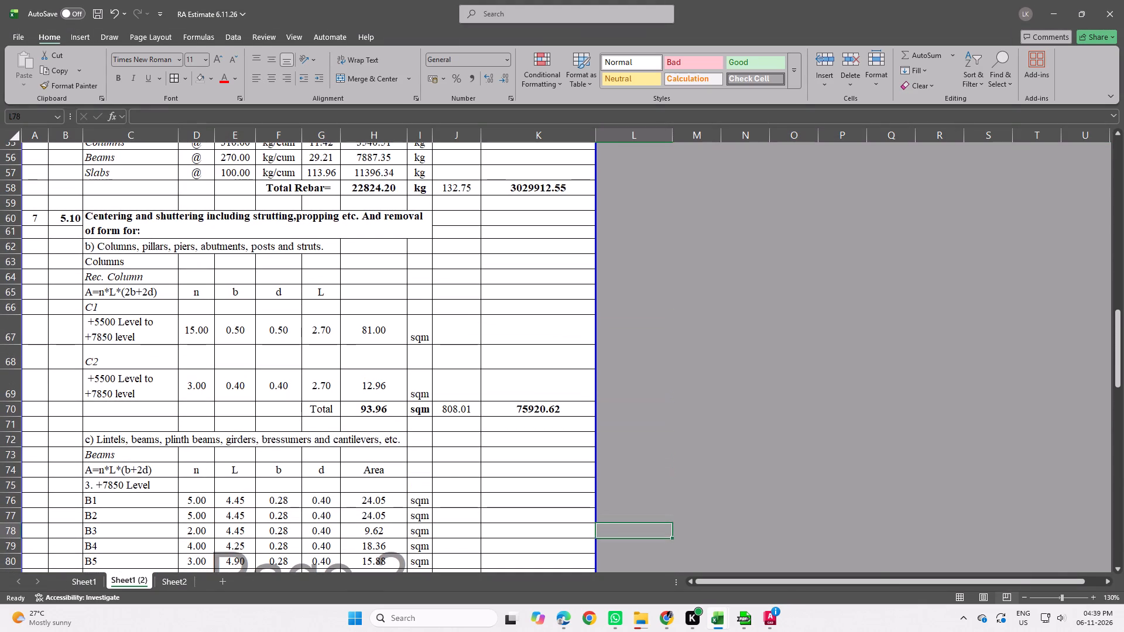
scroll(224, 369, up, 1)
scroll(224, 369, down, 6)
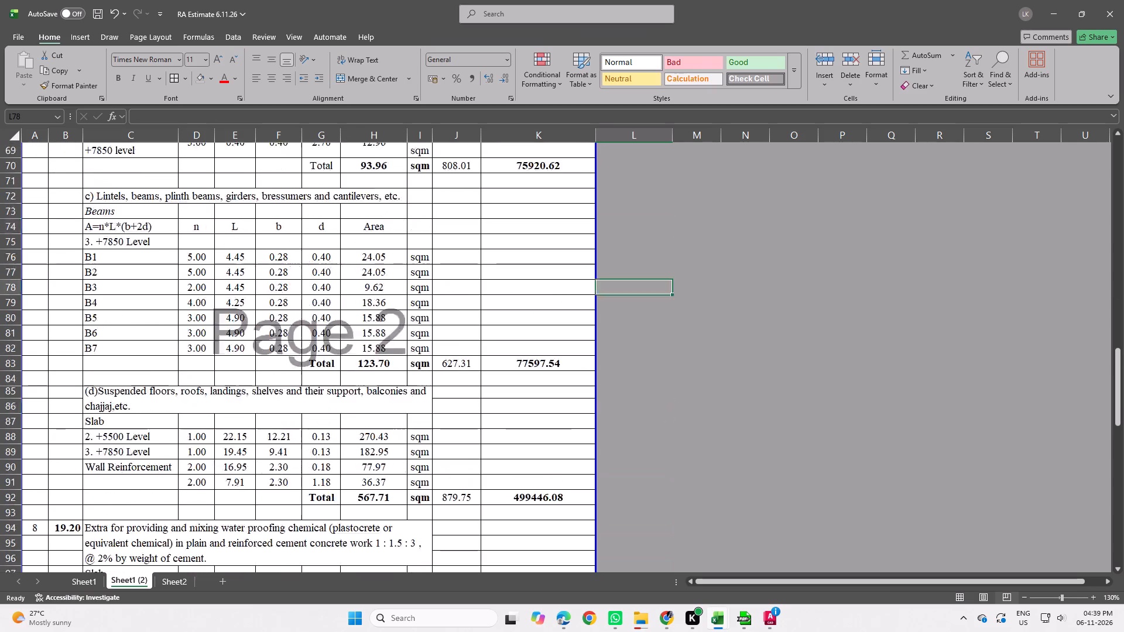
scroll(238, 361, down, 3)
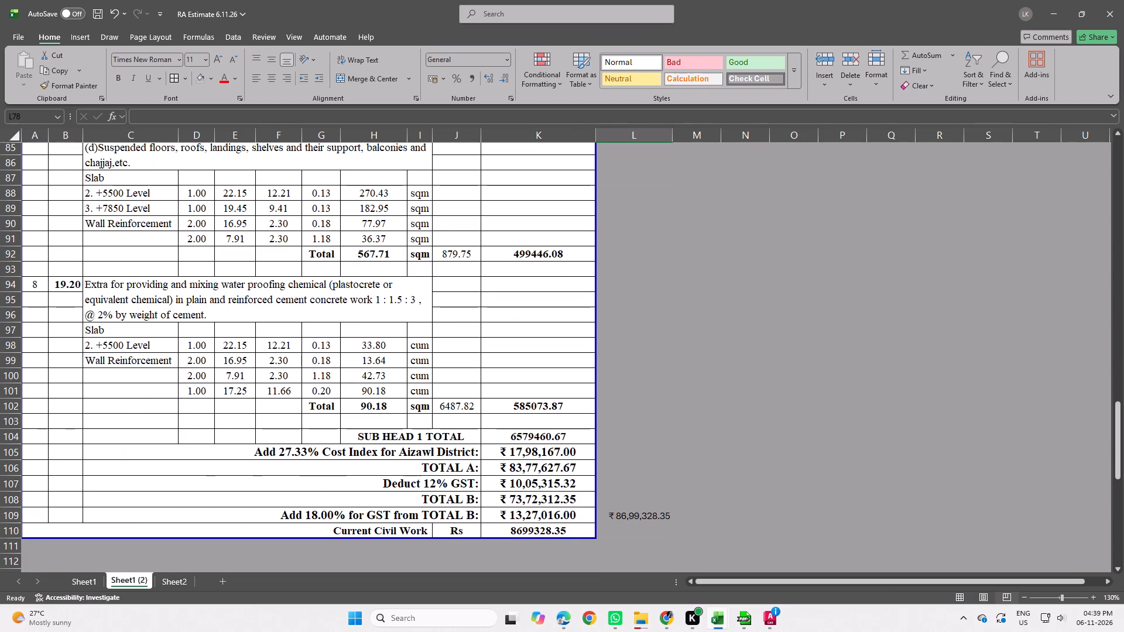
click(532, 439)
double_click(530, 439)
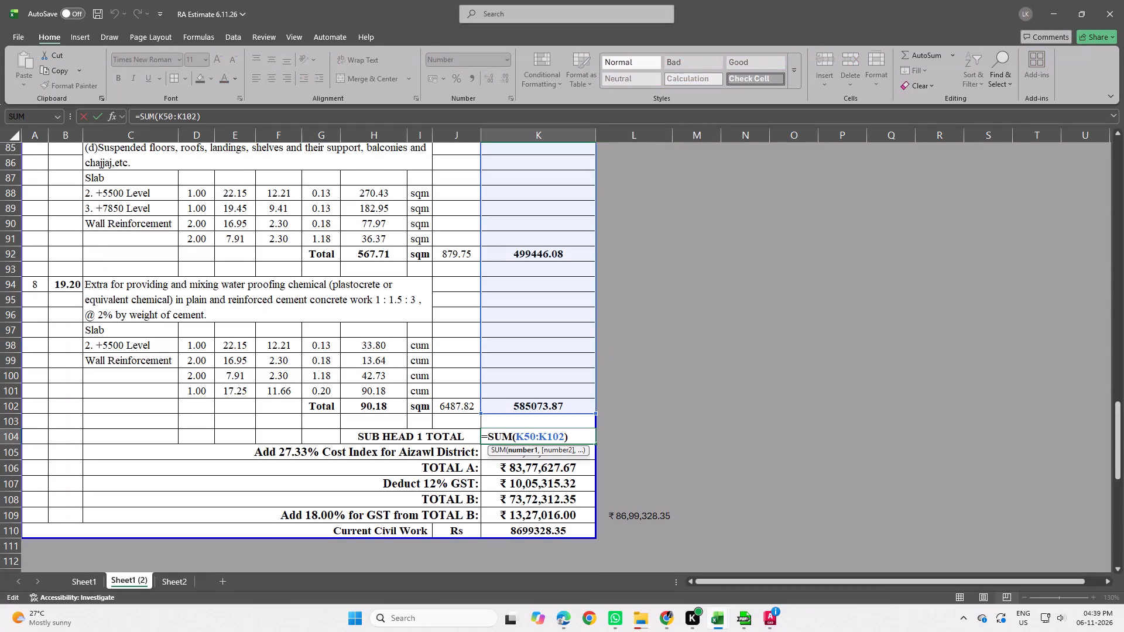
scroll(635, 434, up, 3)
key(Escape)
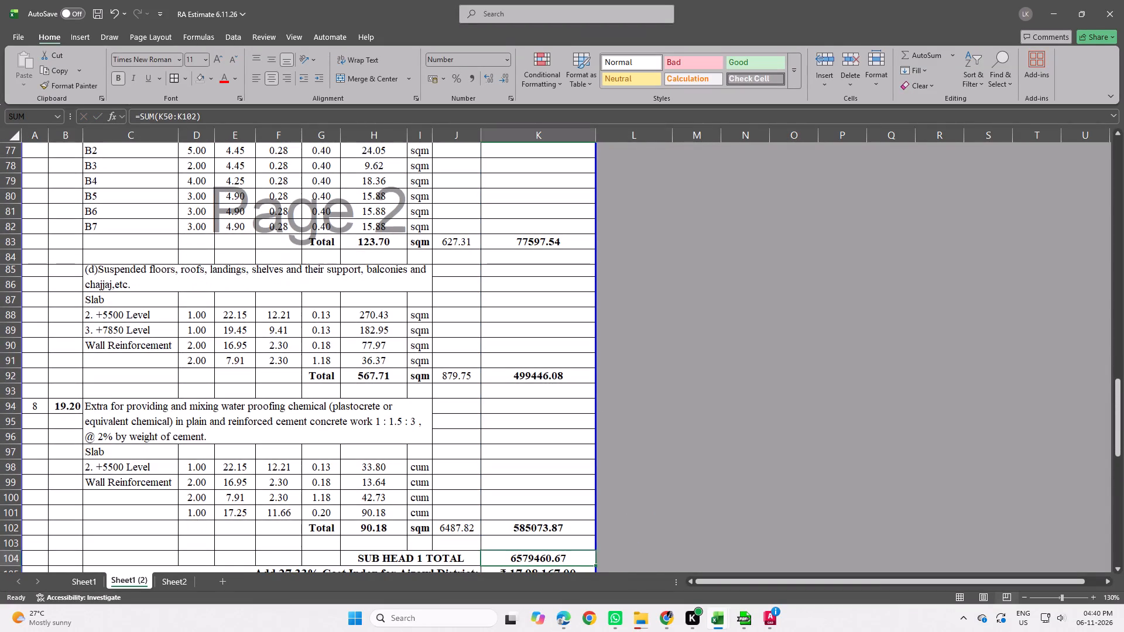
Delete the +5500 Level beam rows 23 to 34 from the concrete quantities above plinth level.
click(1034, 410)
scroll(455, 406, up, 4)
scroll(310, 428, up, 6)
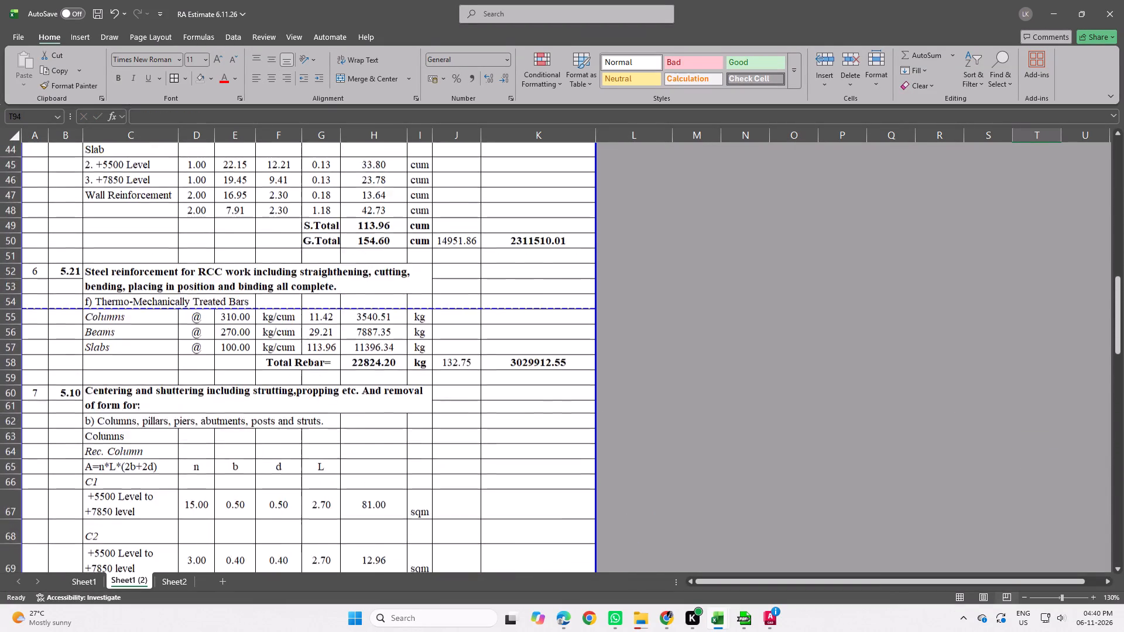
scroll(310, 427, up, 4)
scroll(189, 355, up, 2)
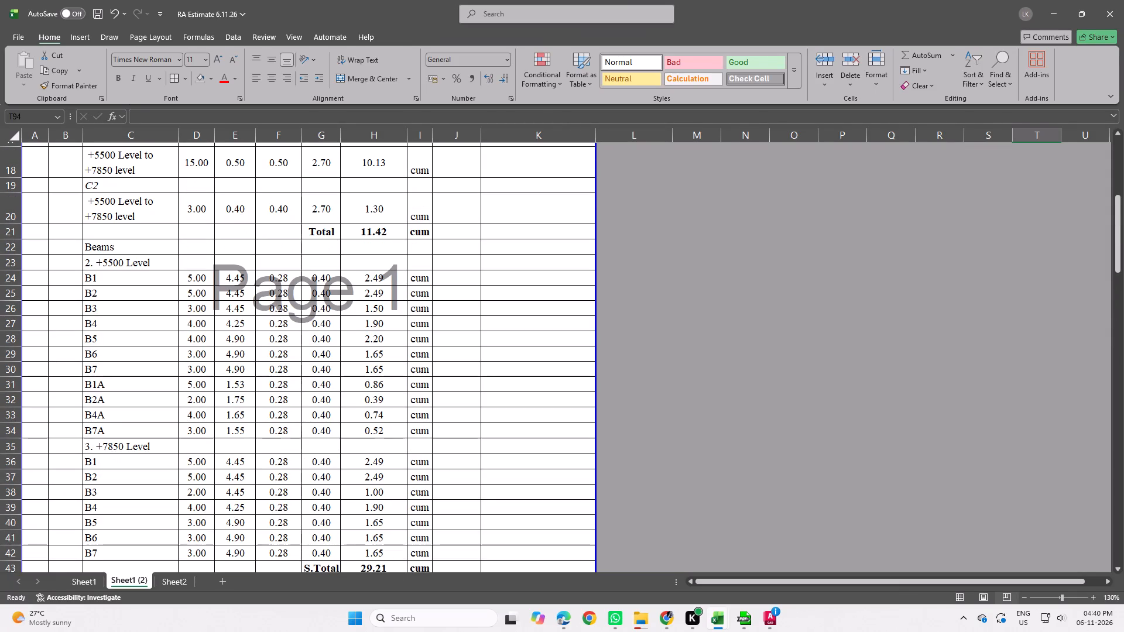
drag(16, 263, 28, 429)
right_drag(11, 373, 11, 366)
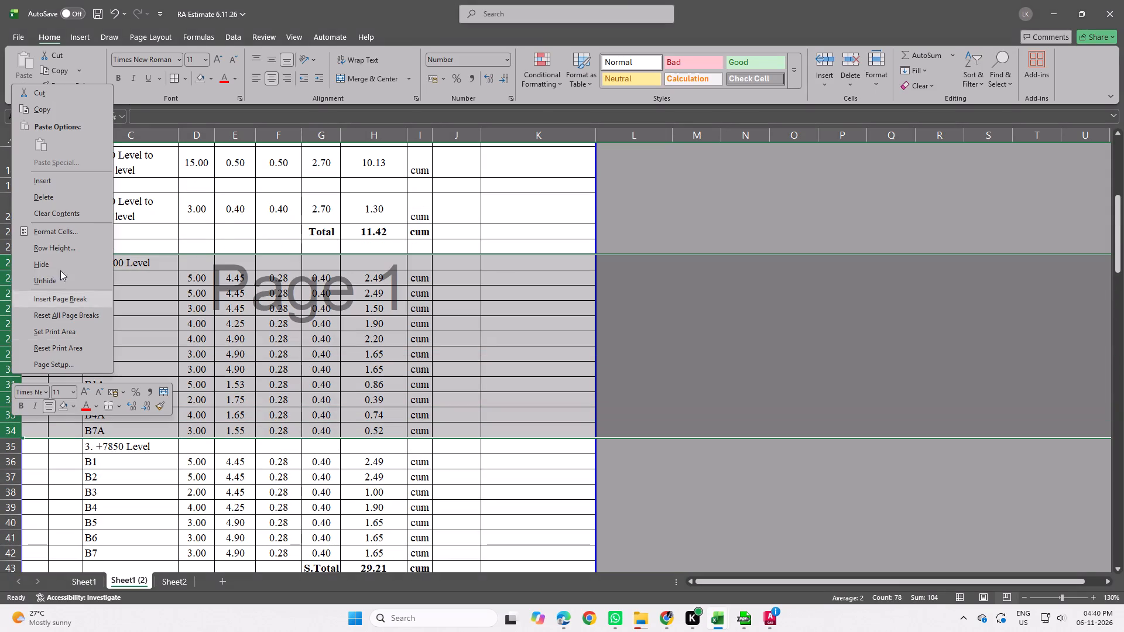
click(71, 195)
scroll(143, 232, up, 1)
drag(739, 376, 748, 379)
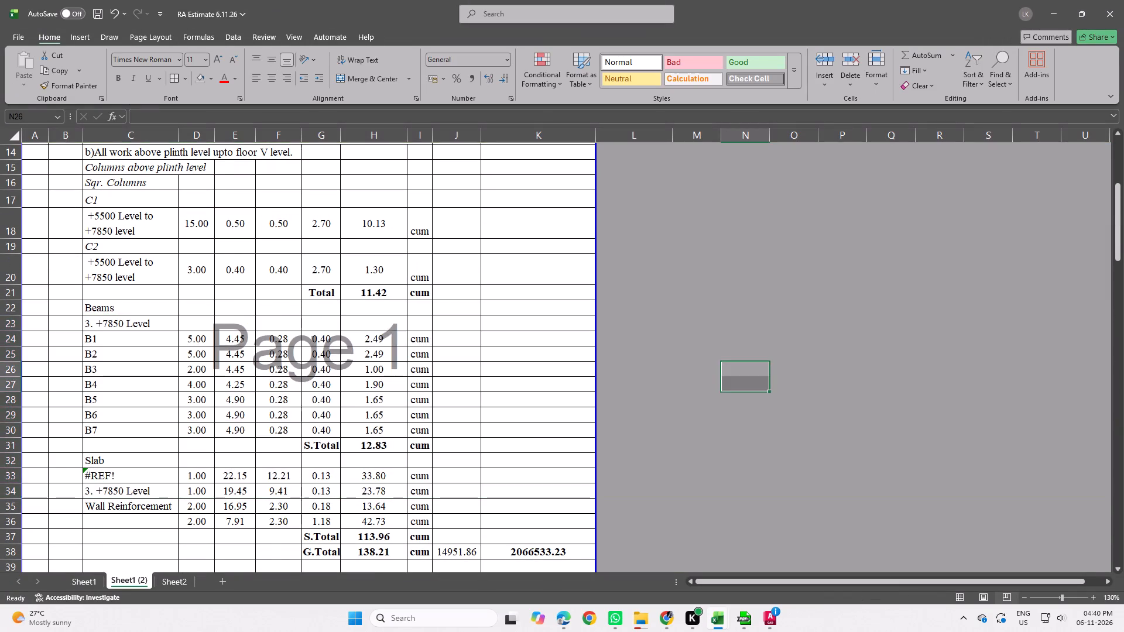
Replace the broken reference label in C33 under Slab with 1. +5500.
scroll(469, 414, down, 2)
click(104, 355)
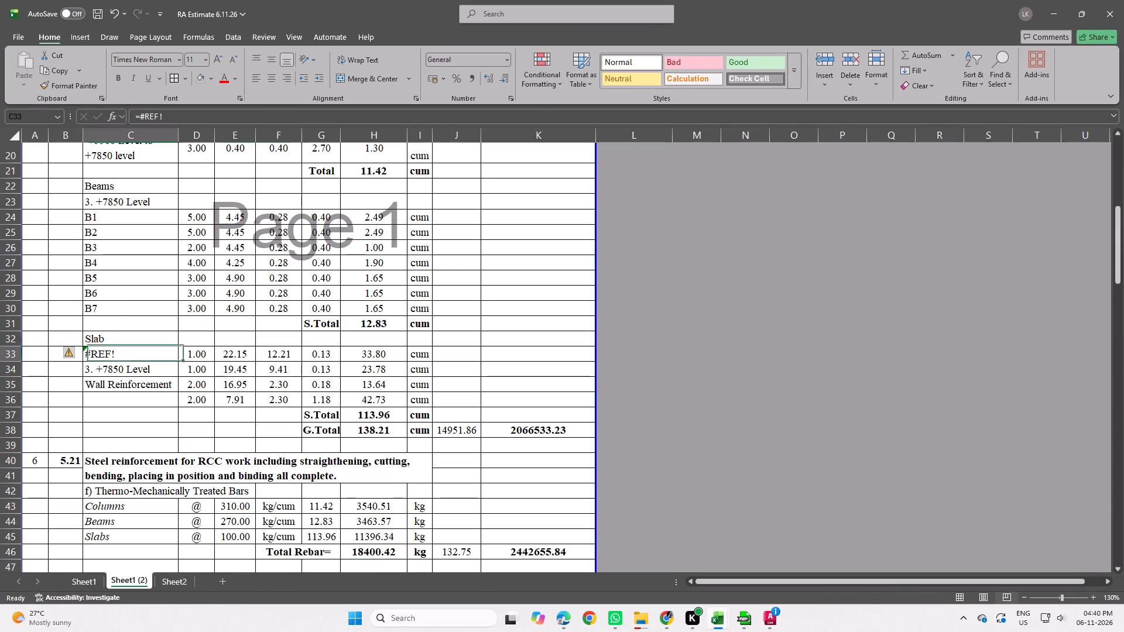
double_click(104, 355)
key(Escape)
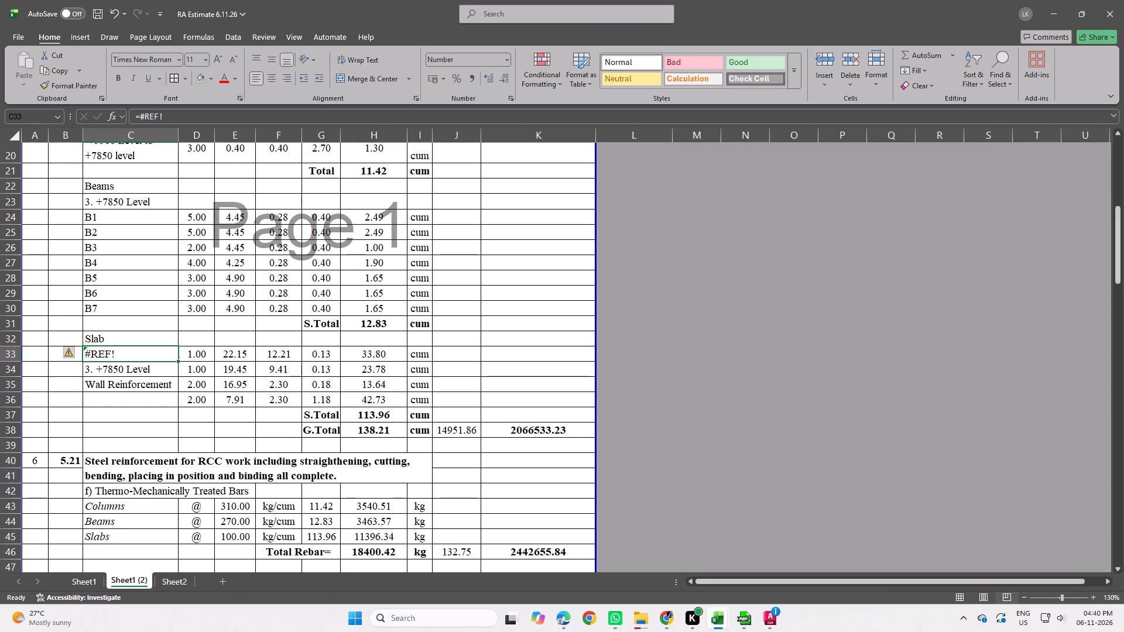
double_click(128, 352)
drag(126, 352, 69, 352)
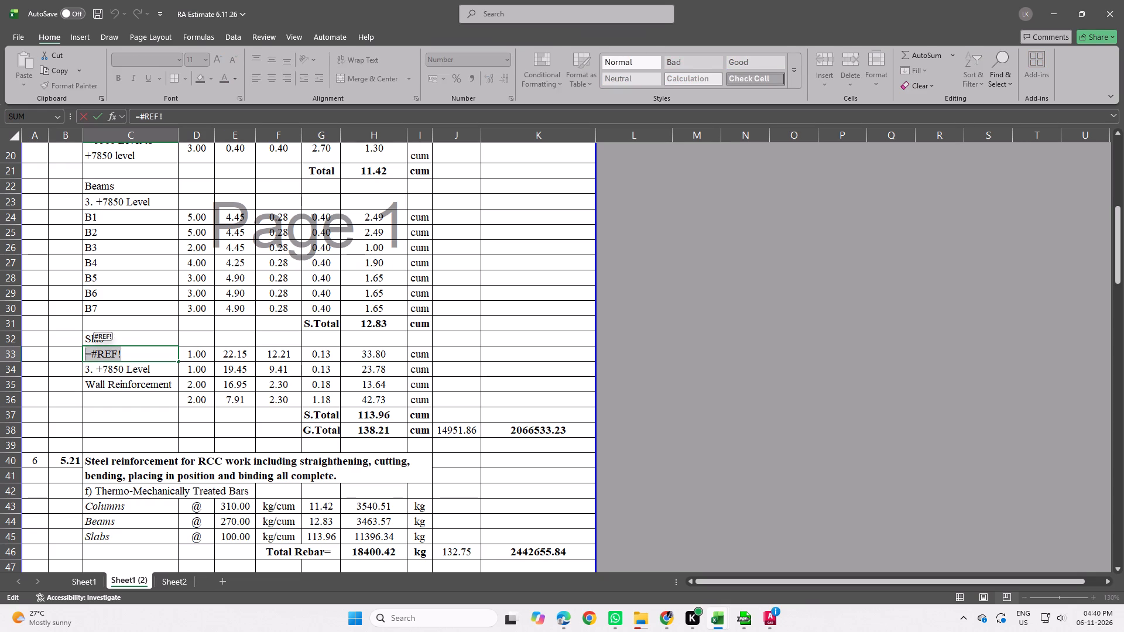
key(1)
key(period)
key(space)
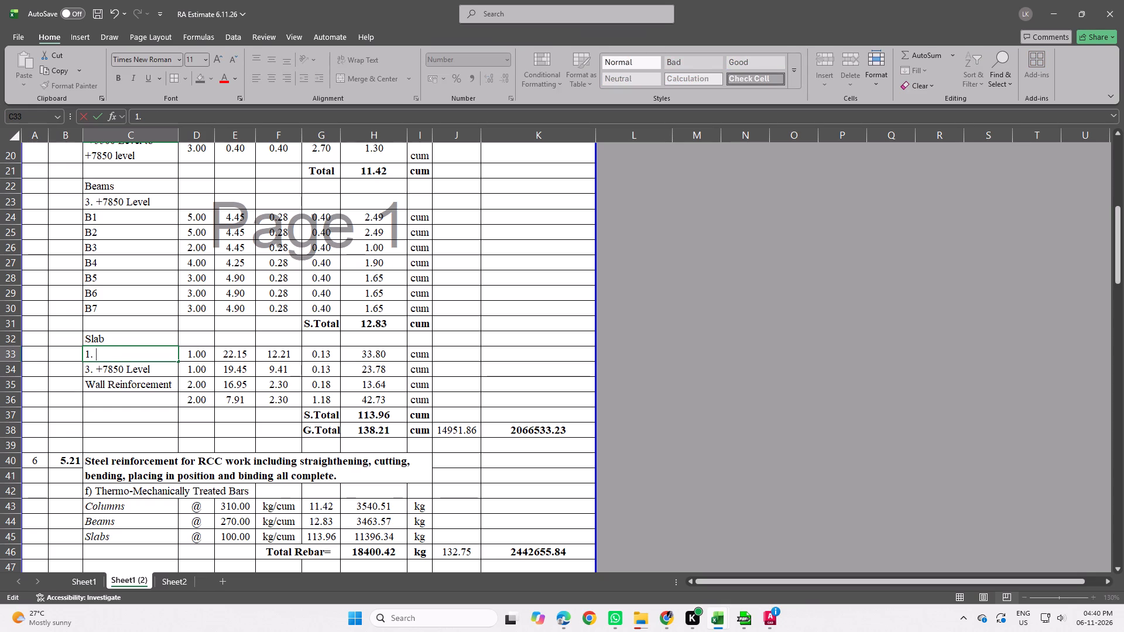
key(equal)
key(BackSpace)
key(equal)
key(BackSpace)
key(shift+plus)
text(55)
text(00)
key(Return)
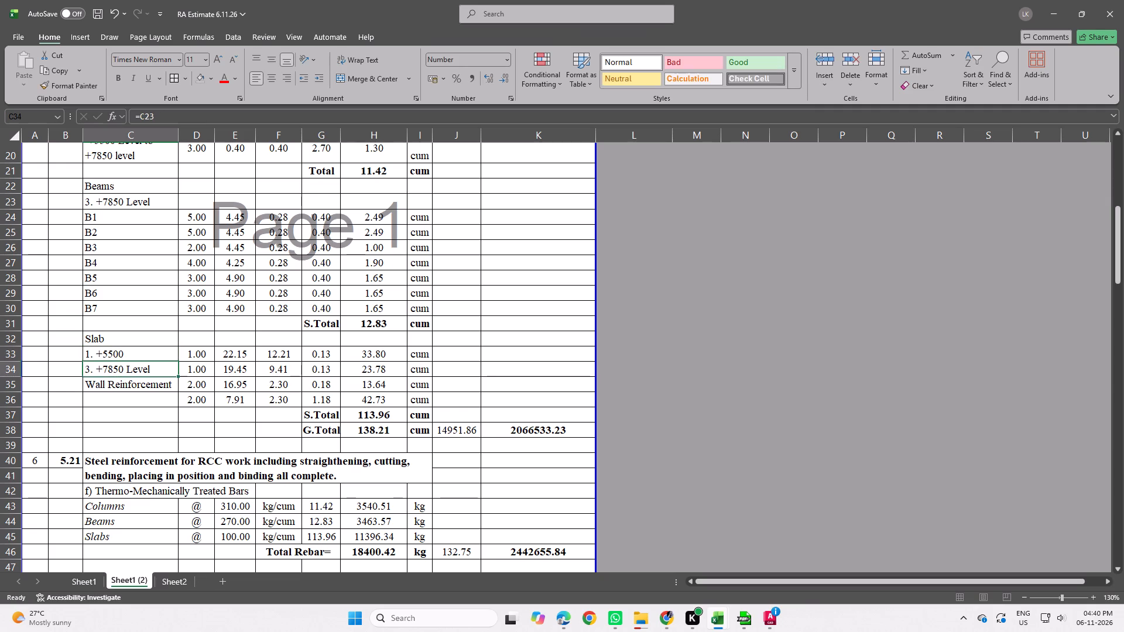
Extend the slab label in C33 to read 1. +5500 Level.
click(163, 356)
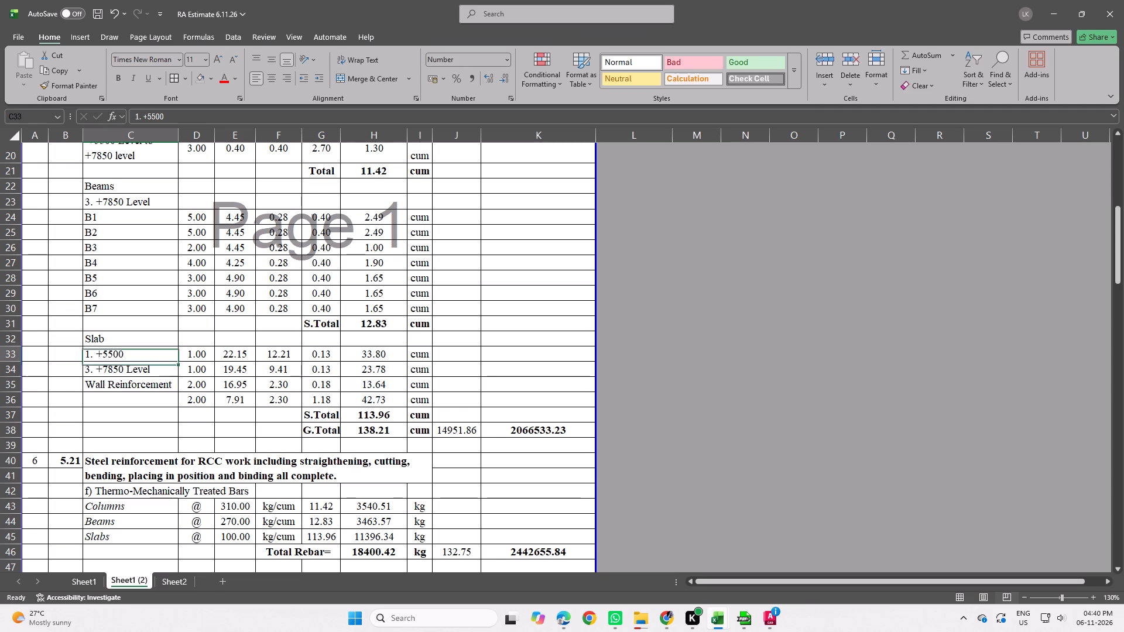
double_click(158, 355)
key(space)
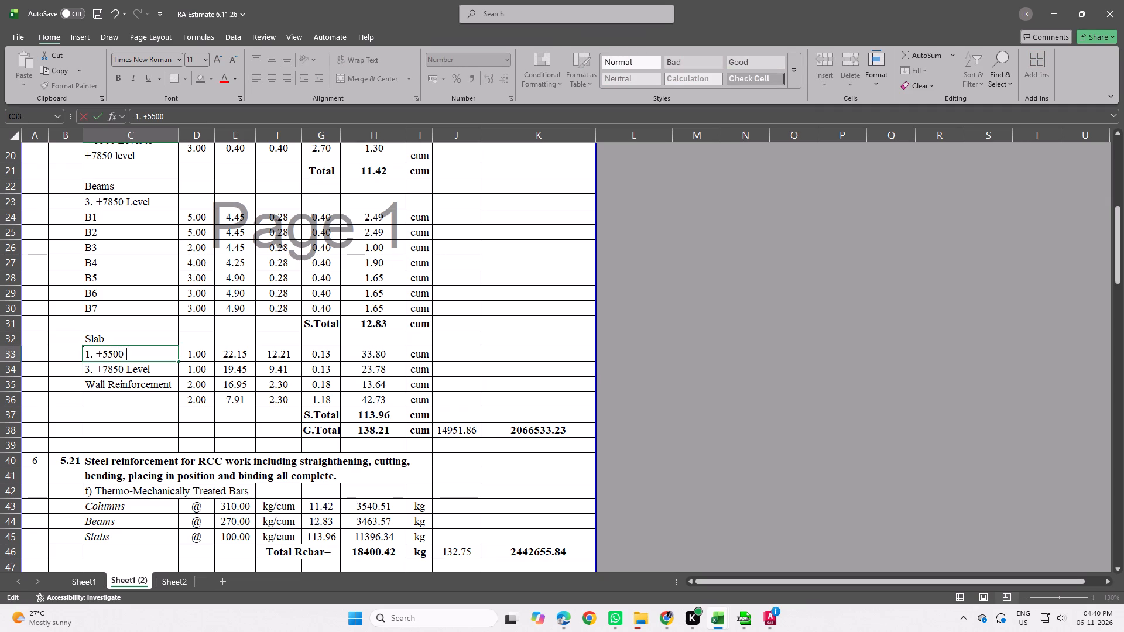
text(lEVEL)
key(BackSpace)
key(BackSpace)
key(BackSpace)
key(BackSpace)
key(BackSpace)
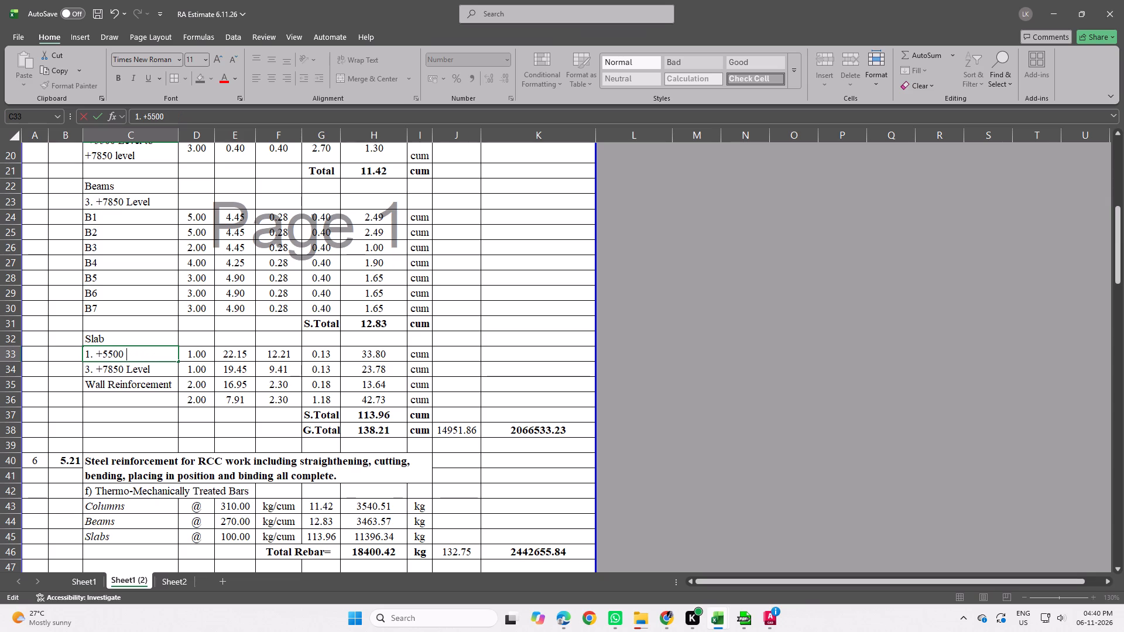
key(shift+l)
key(BackSpace)
key(shift+l)
text(evel)
click(681, 443)
Review the remaining items and totals on Sheet1 (2) and compare them with the civil work totals on Sheet1.
scroll(522, 403, down, 1)
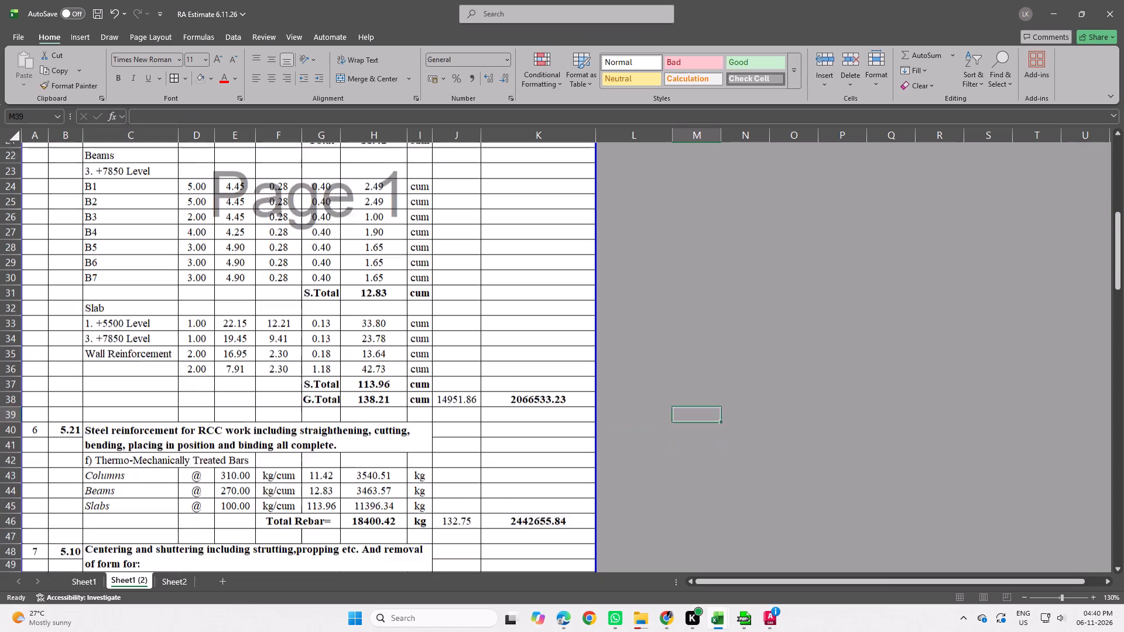
scroll(519, 403, down, 11)
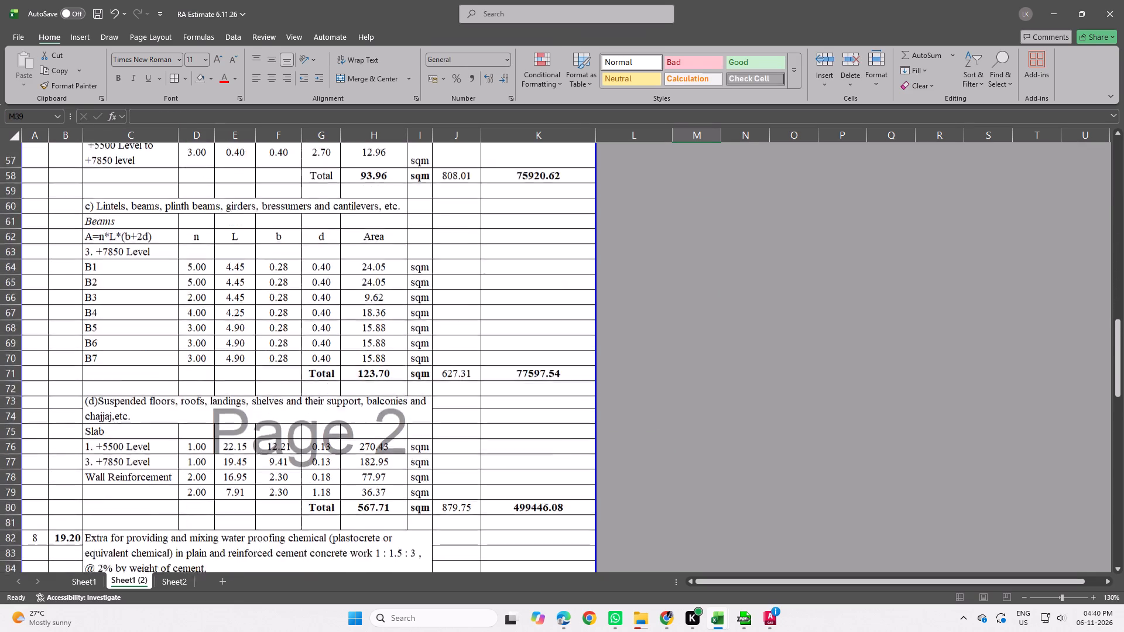
scroll(532, 369, down, 4)
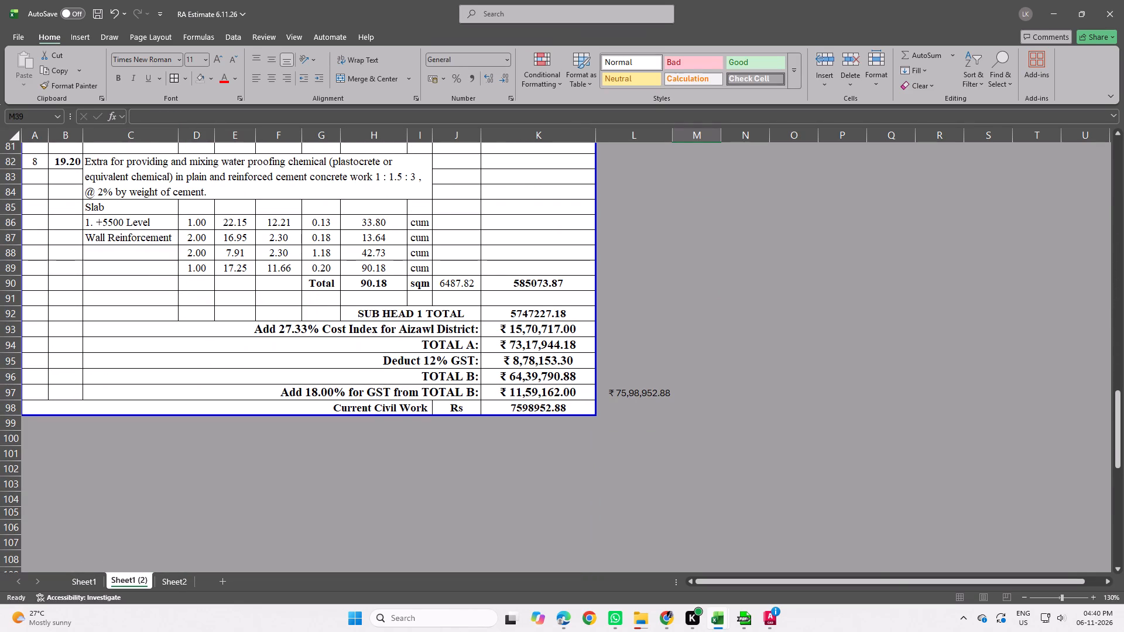
click(80, 582)
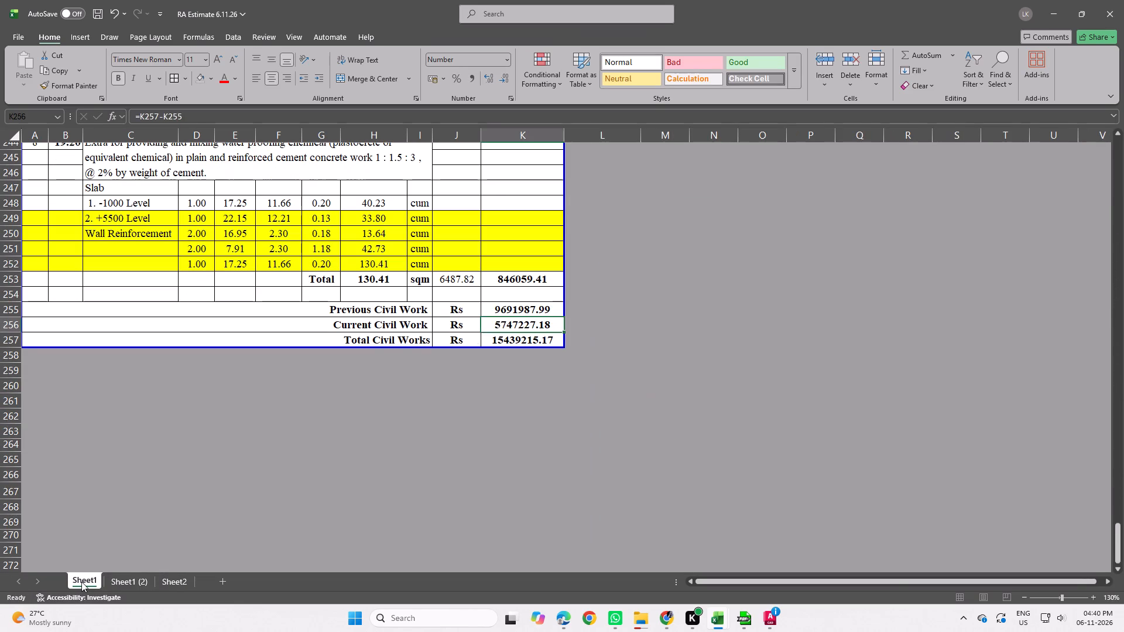
click(107, 585)
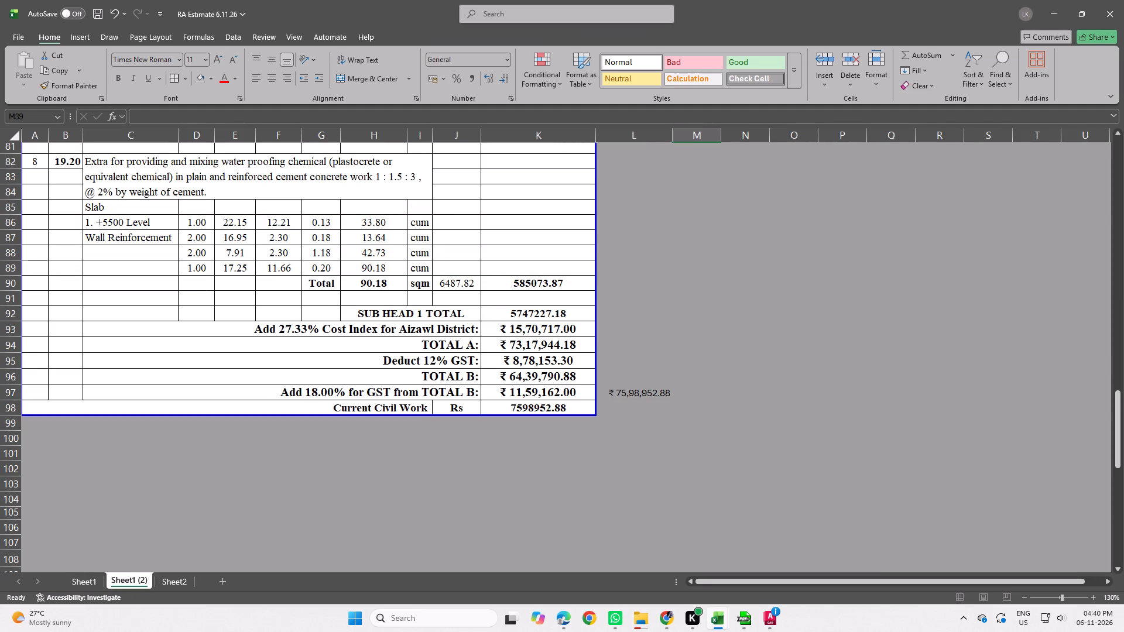
Set the font size of the total rows 92 to 98, SUB HEAD 1 TOTAL through Current Civil Work, to 14.
drag(10, 312, 68, 390)
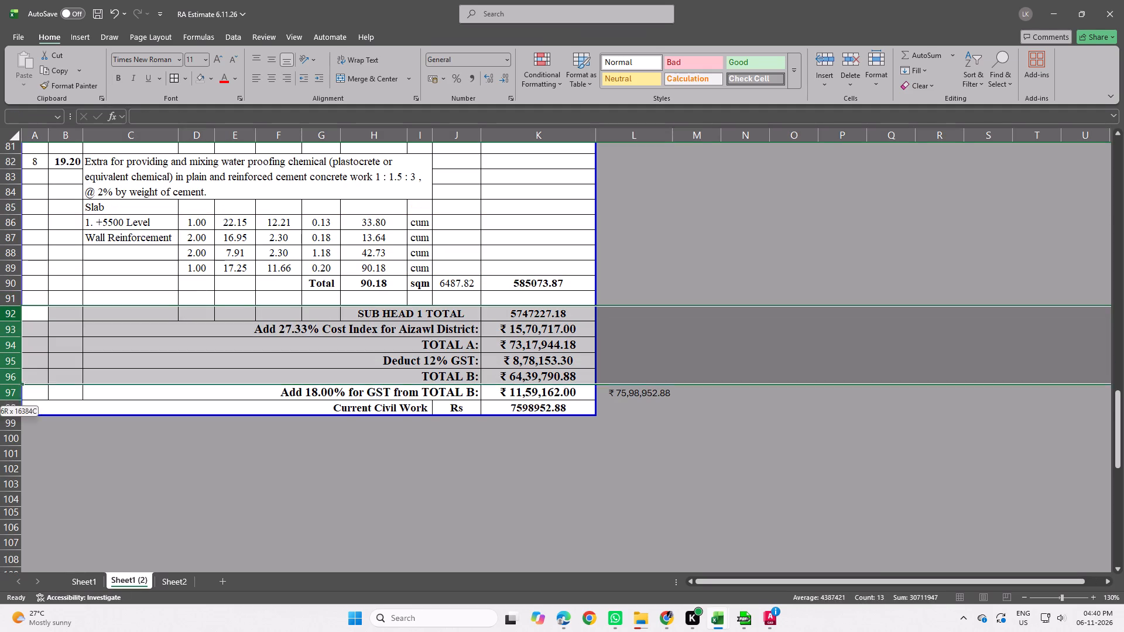
drag(68, 390, 75, 411)
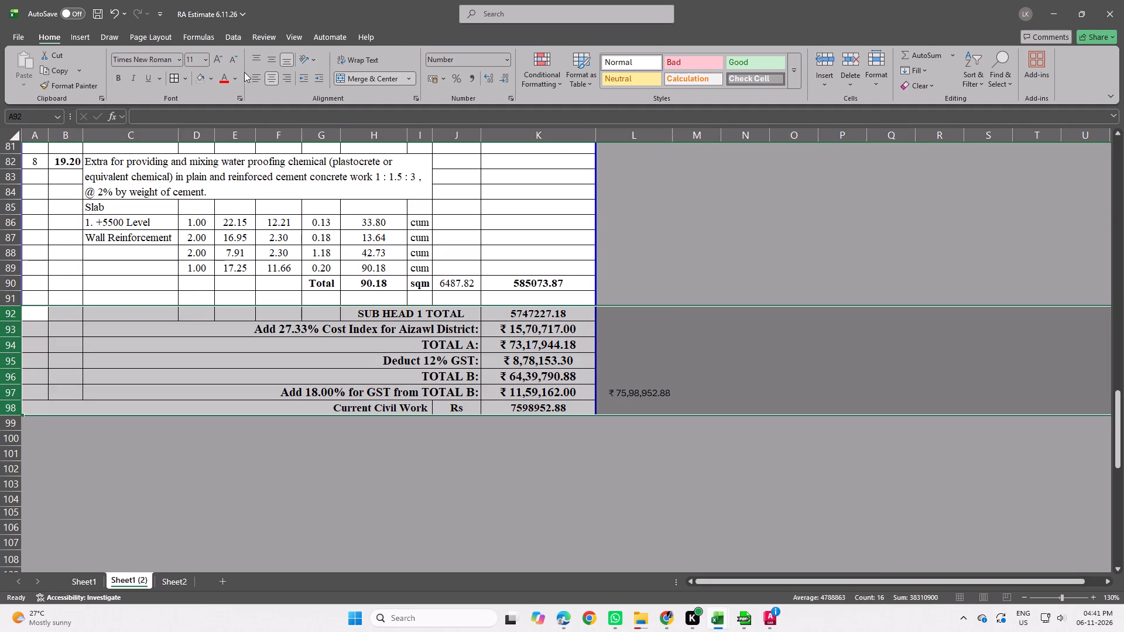
click(203, 63)
click(195, 142)
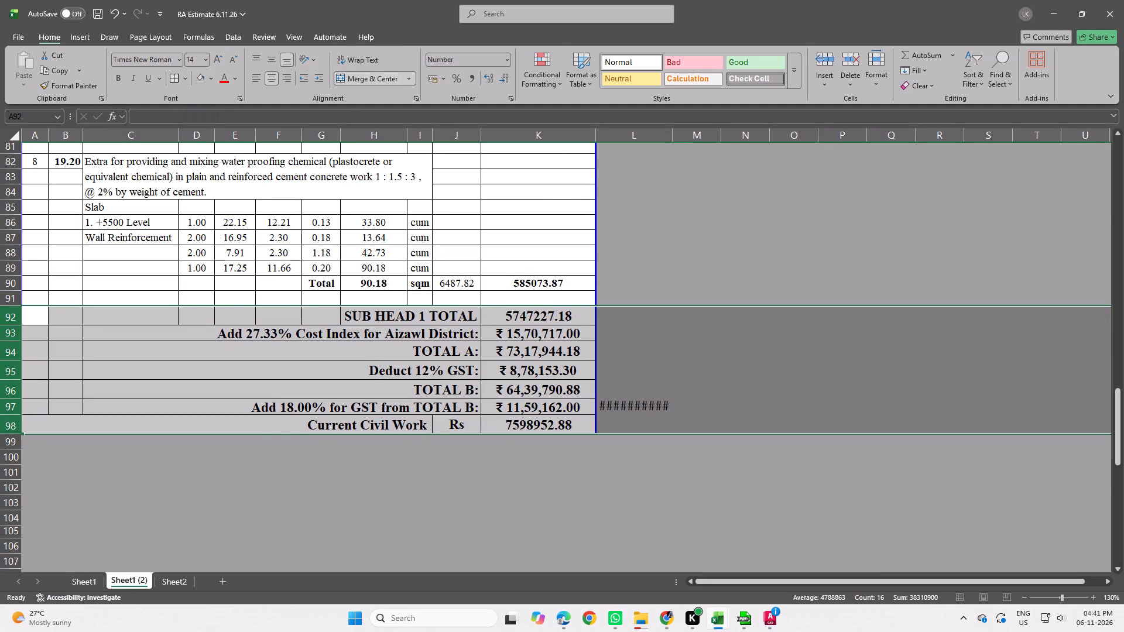
Merge the Current Civil Work label and its Rs cell in row 98 into one cell across A to J, right-aligned.
click(614, 249)
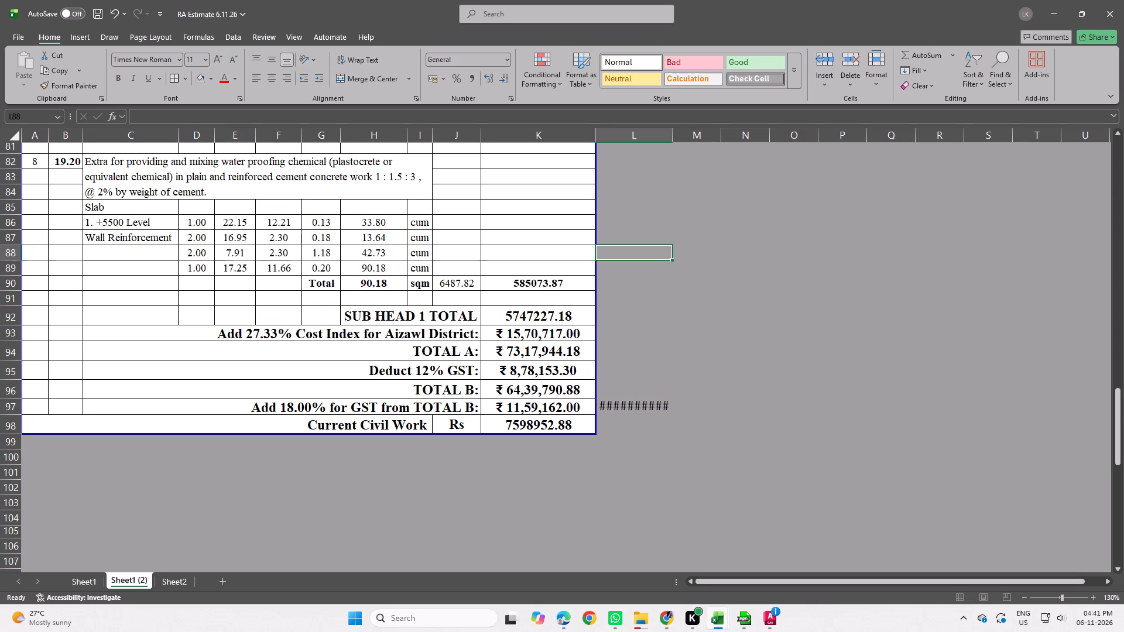
click(465, 431)
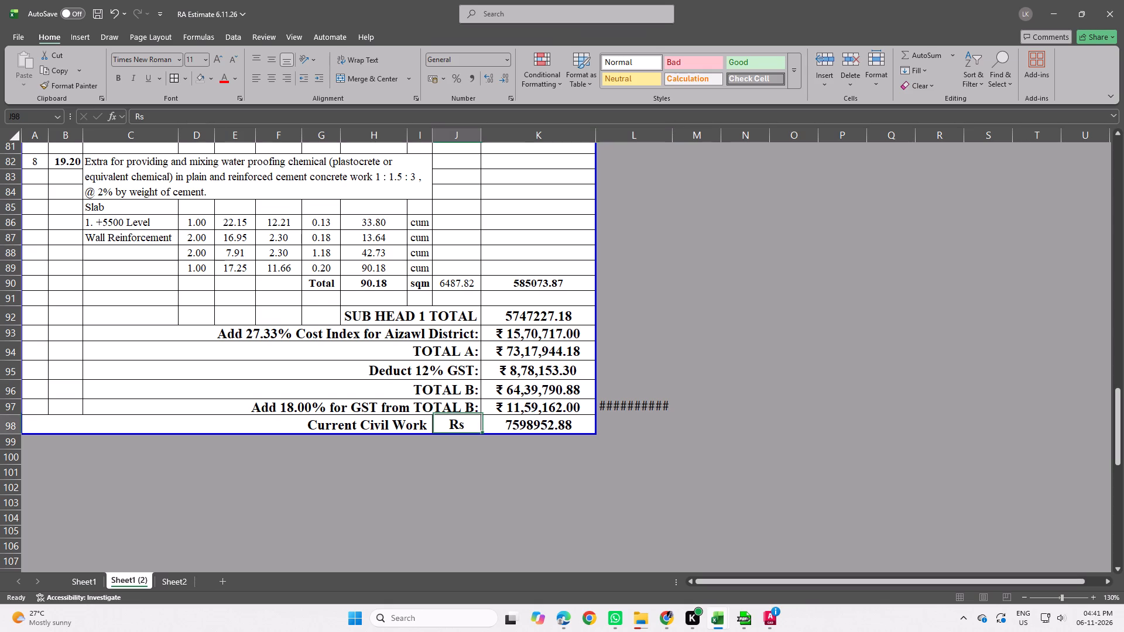
drag(462, 429, 410, 428)
click(344, 425)
drag(342, 424, 448, 421)
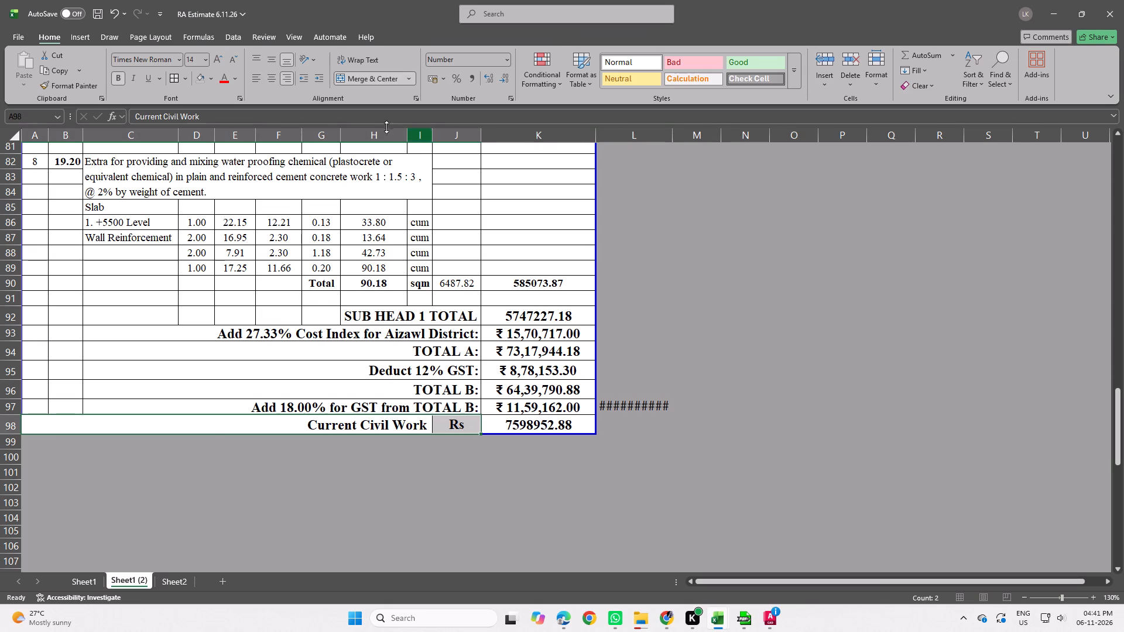
double_click(351, 83)
click(585, 336)
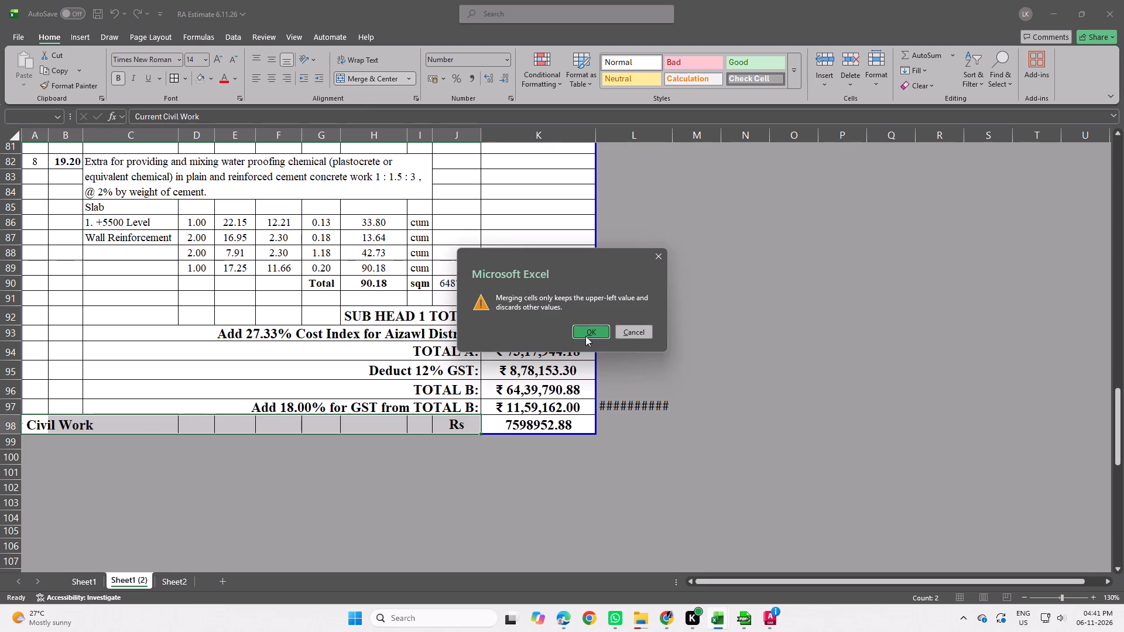
double_click(279, 82)
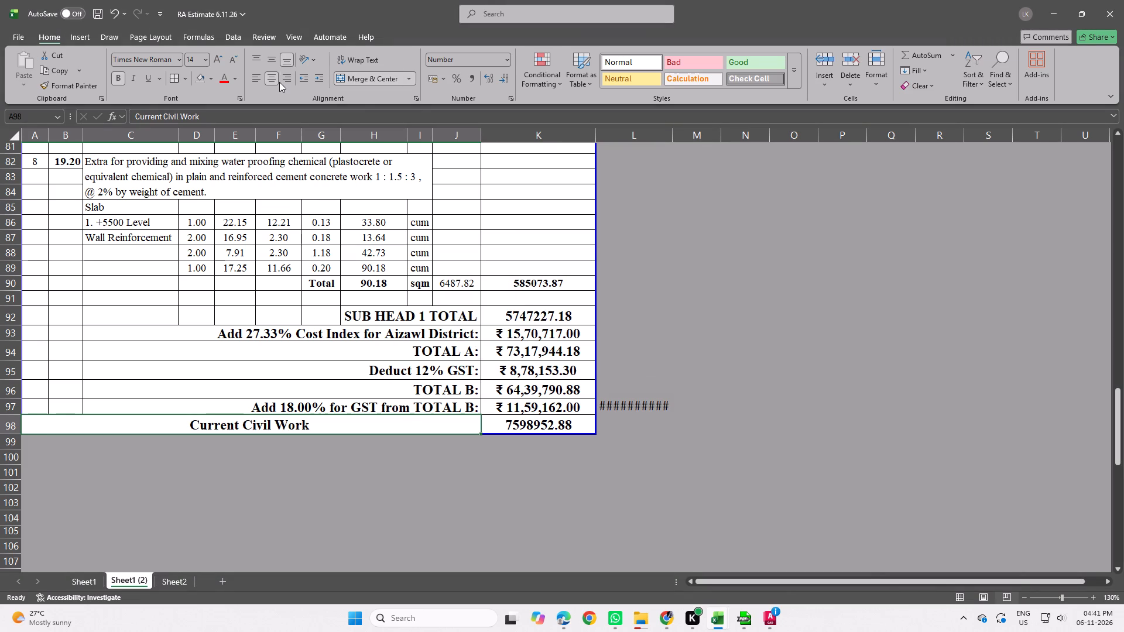
click(745, 346)
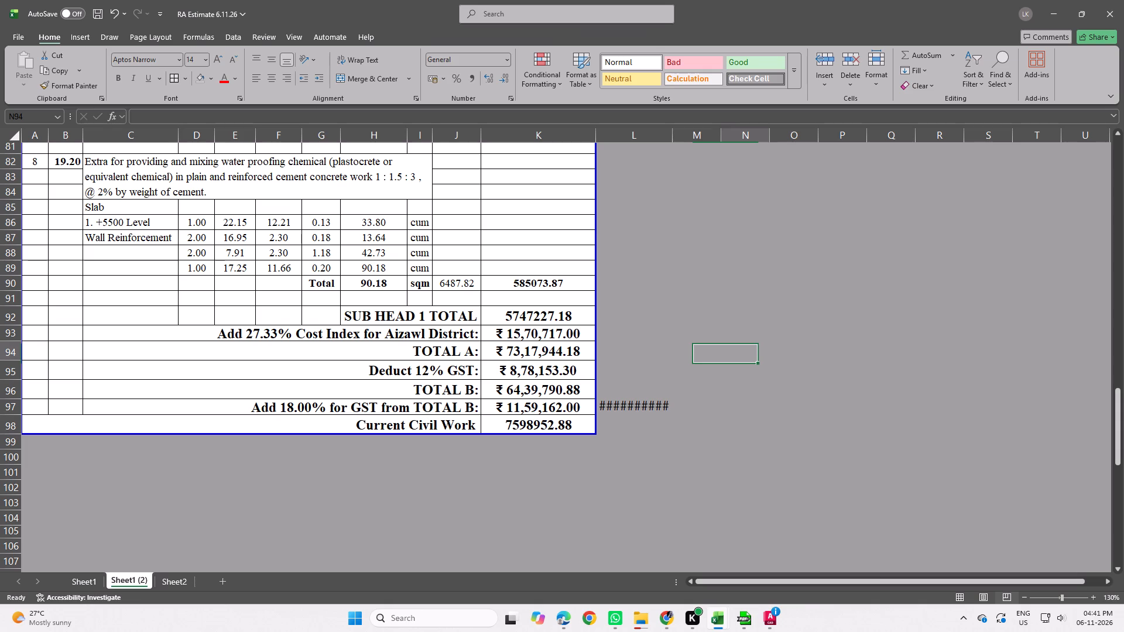
Delete the stray formula in L97 beside the 18.00% GST row.
click(606, 406)
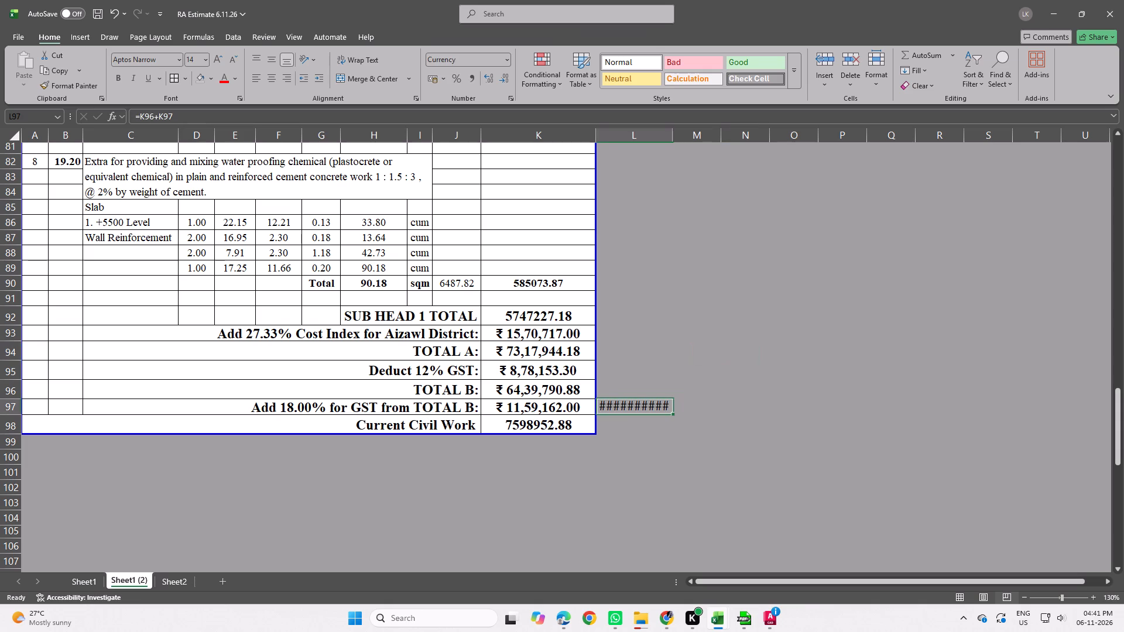
key(Delete)
click(638, 435)
Insert a blank row between SUB HEAD 1 TOTAL and the 27.33% cost index row.
drag(566, 315, 392, 312)
click(10, 332)
right_click(10, 332)
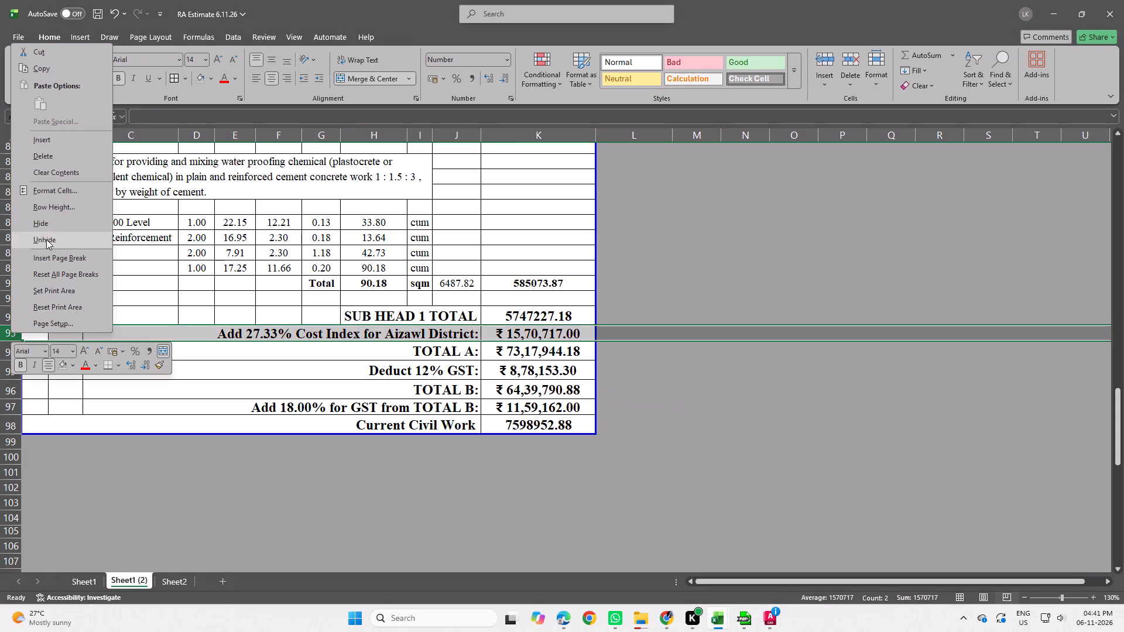
click(39, 141)
click(703, 421)
Apply cell borders to H93 through K93 in the blank row below SUB HEAD 1 TOTAL.
drag(567, 320, 488, 314)
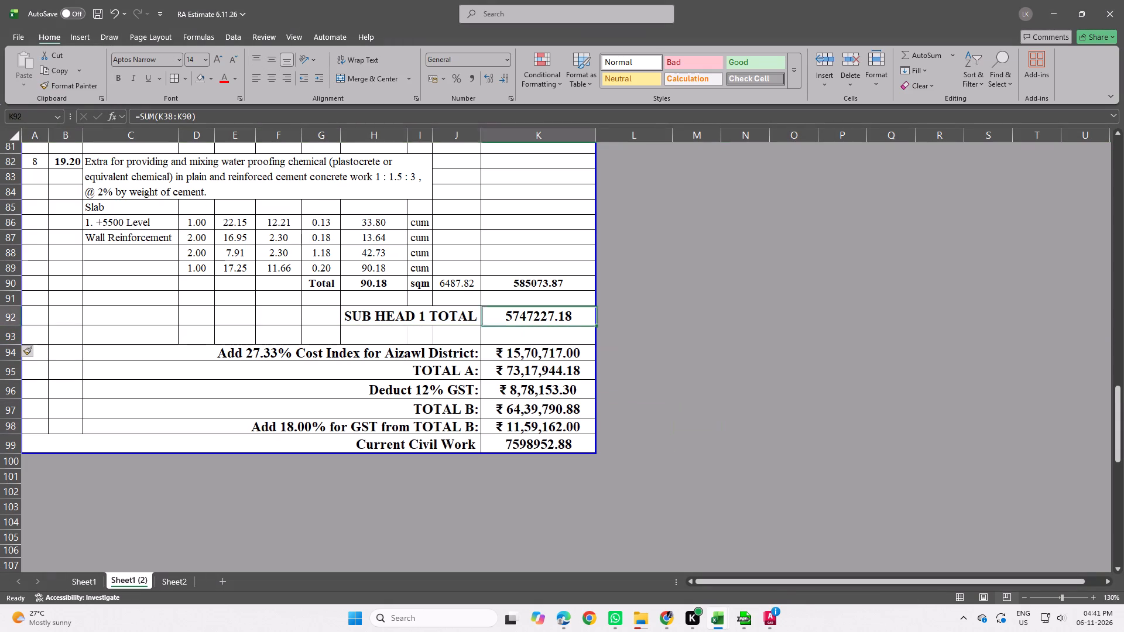
drag(488, 314, 396, 311)
drag(524, 335, 388, 334)
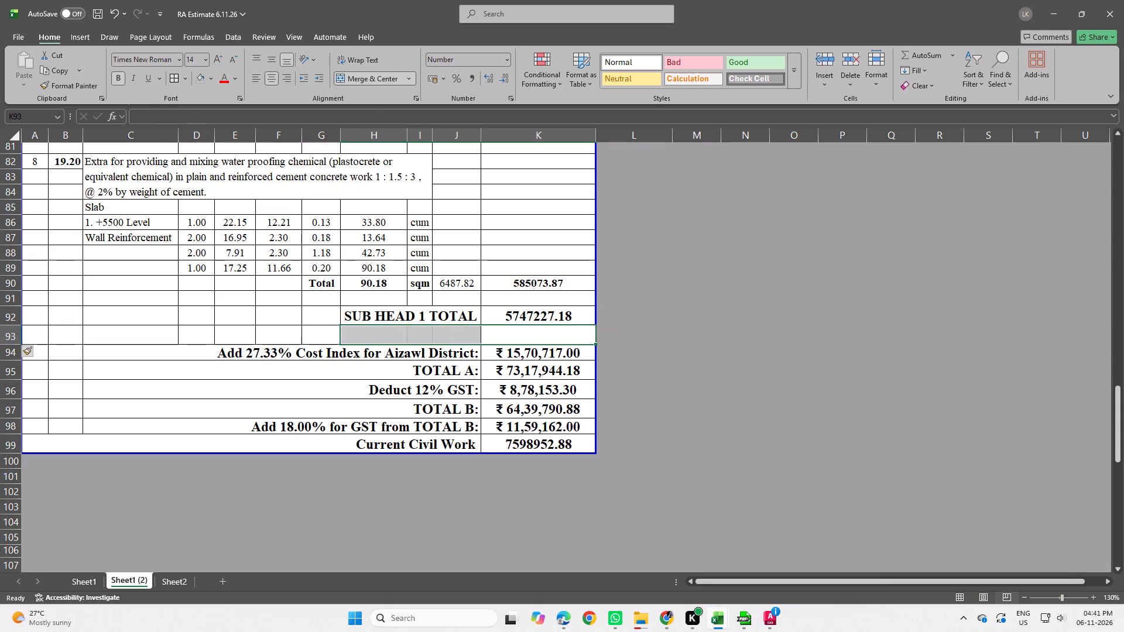
click(176, 80)
click(806, 371)
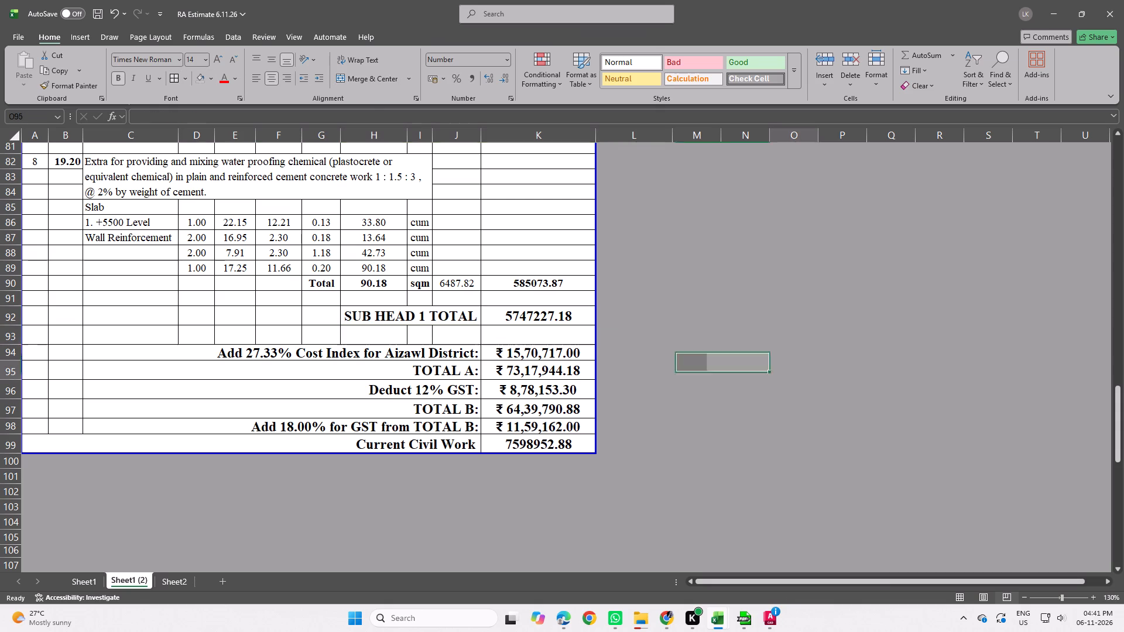
Review the estimate's items on Sheet1 (2), from the totals up to the RCC column, beam and slab quantities and back.
scroll(491, 407, up, 1)
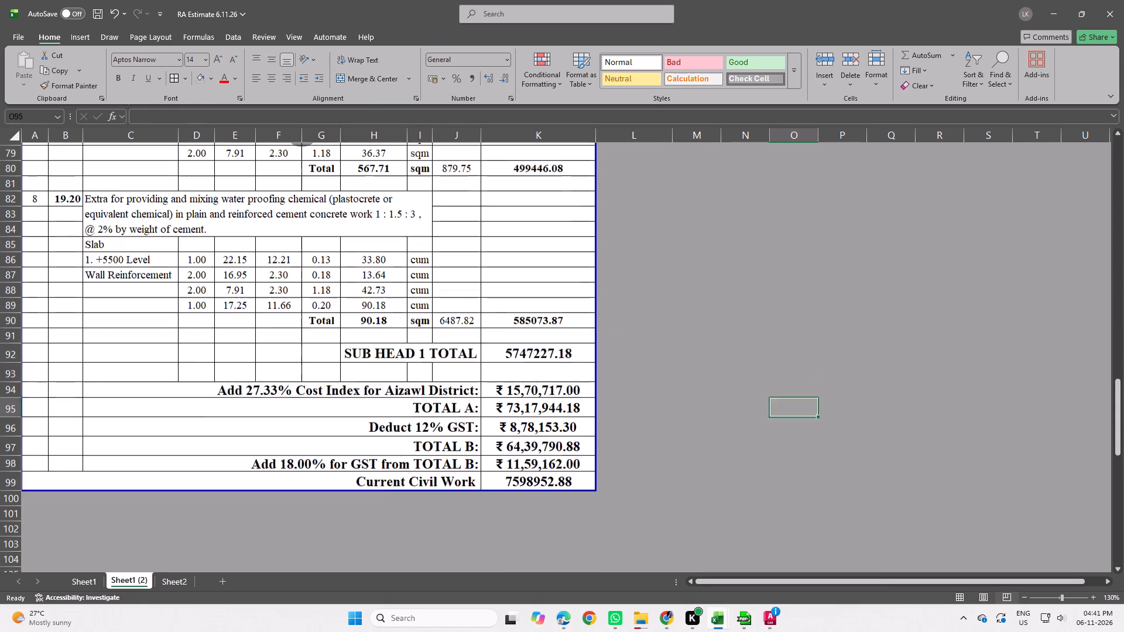
scroll(492, 407, up, 1)
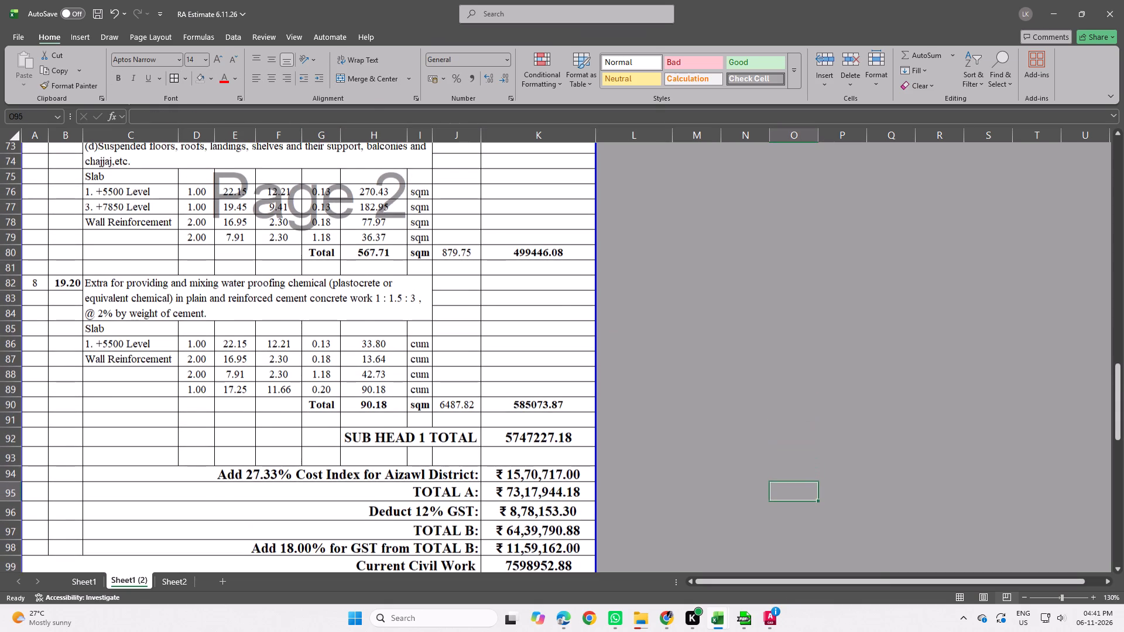
scroll(509, 415, up, 1)
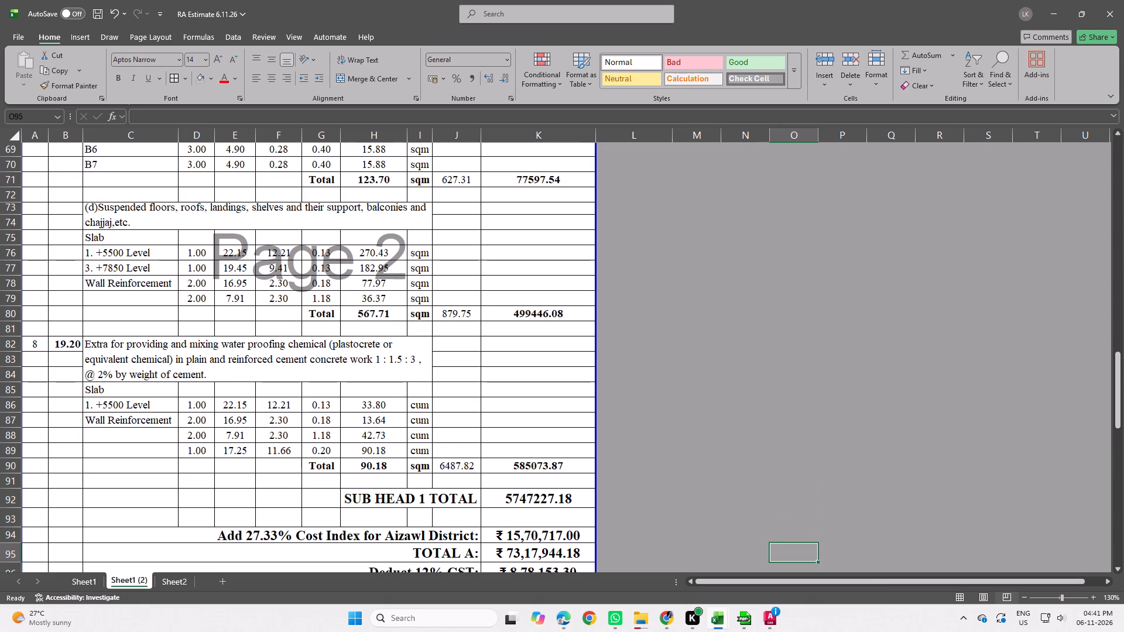
scroll(507, 438, up, 15)
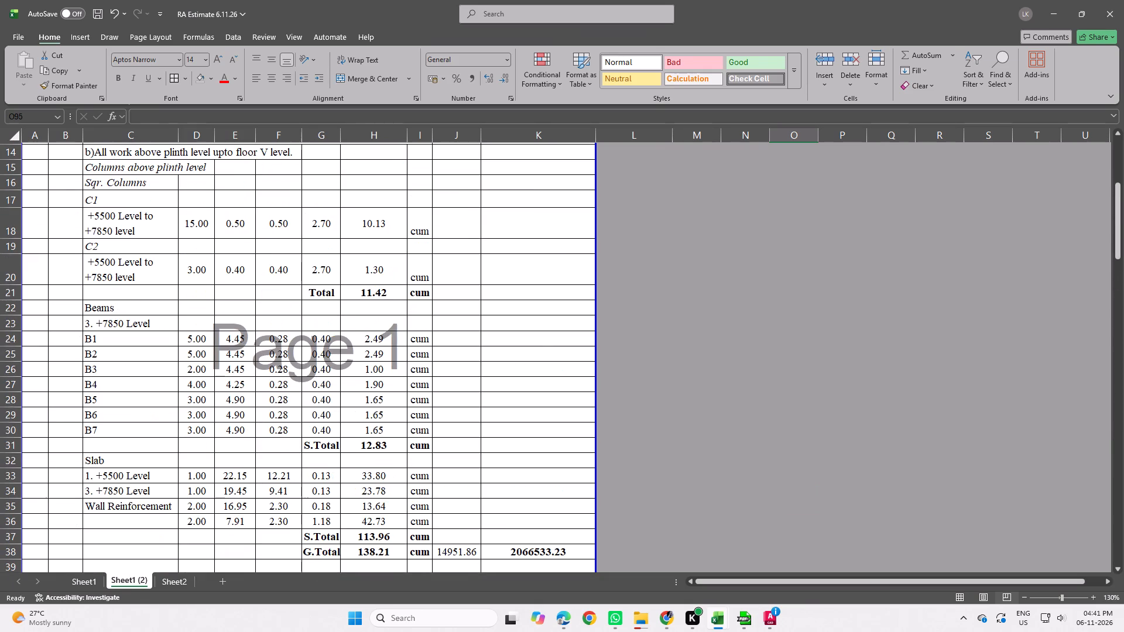
scroll(519, 439, up, 5)
scroll(521, 441, down, 11)
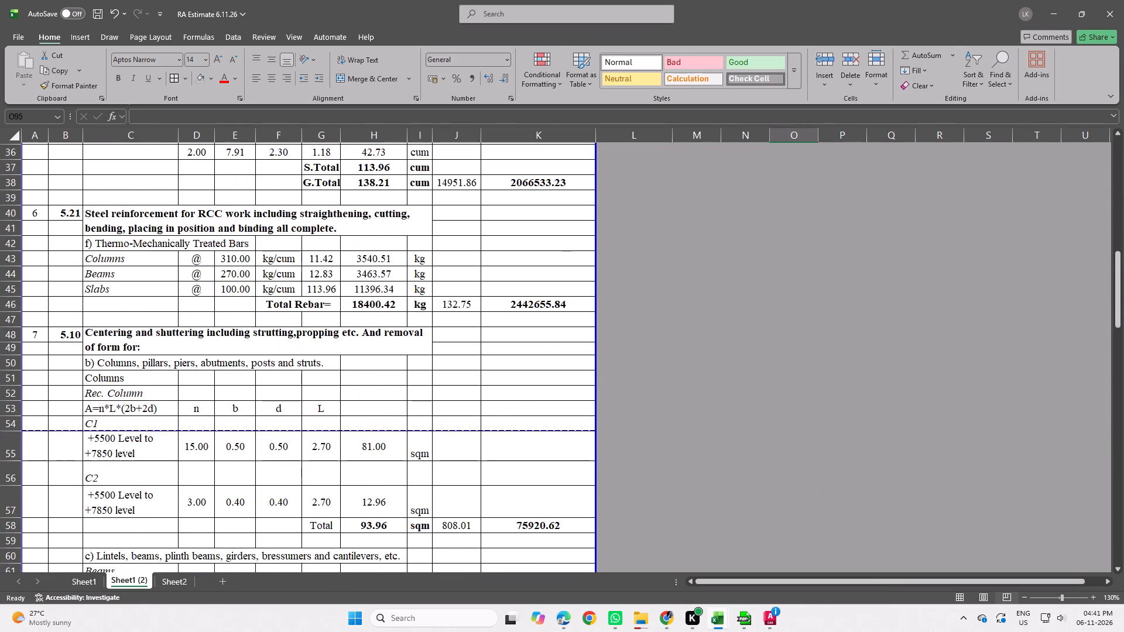
scroll(522, 441, down, 11)
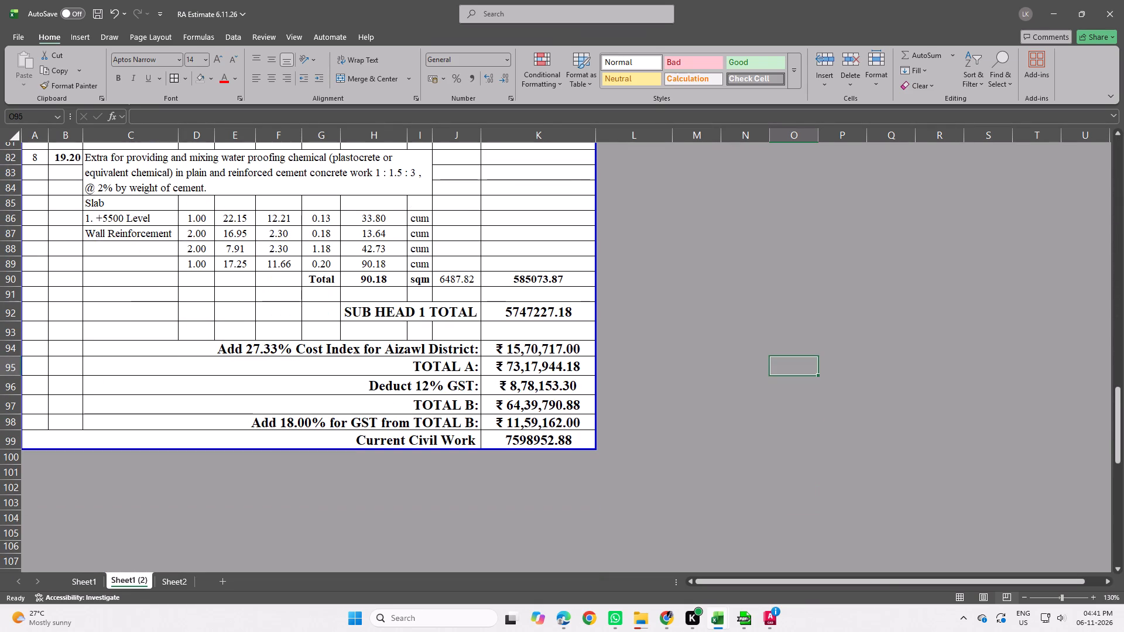
Fill the SUB HEAD 1 TOTAL label and its amount in row 92 with standard orange.
drag(533, 312, 429, 314)
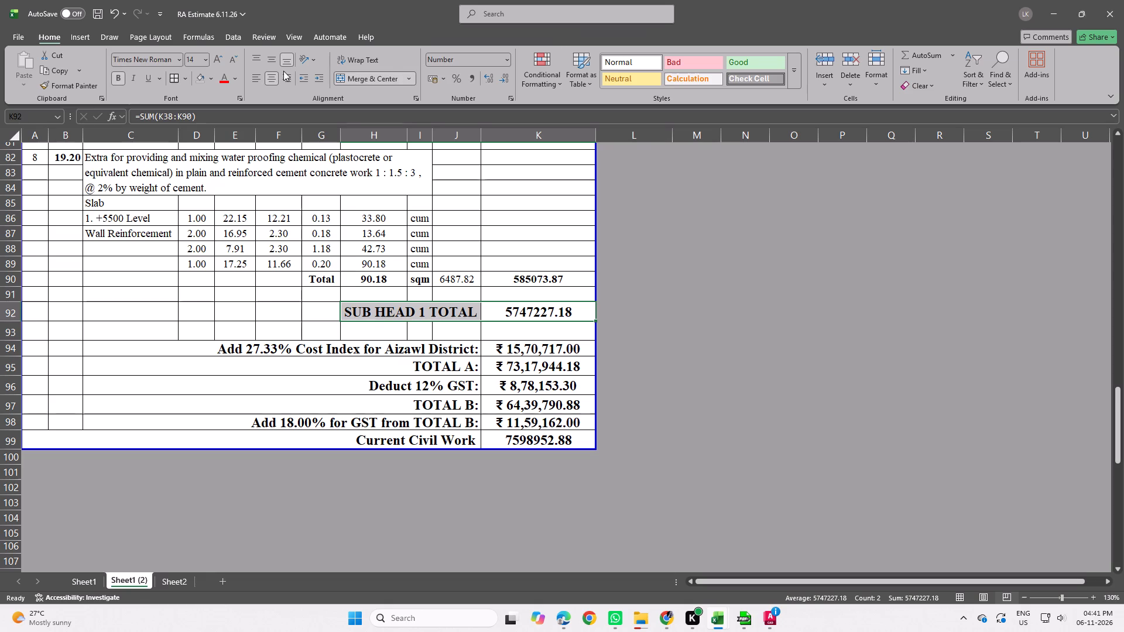
click(184, 75)
click(184, 76)
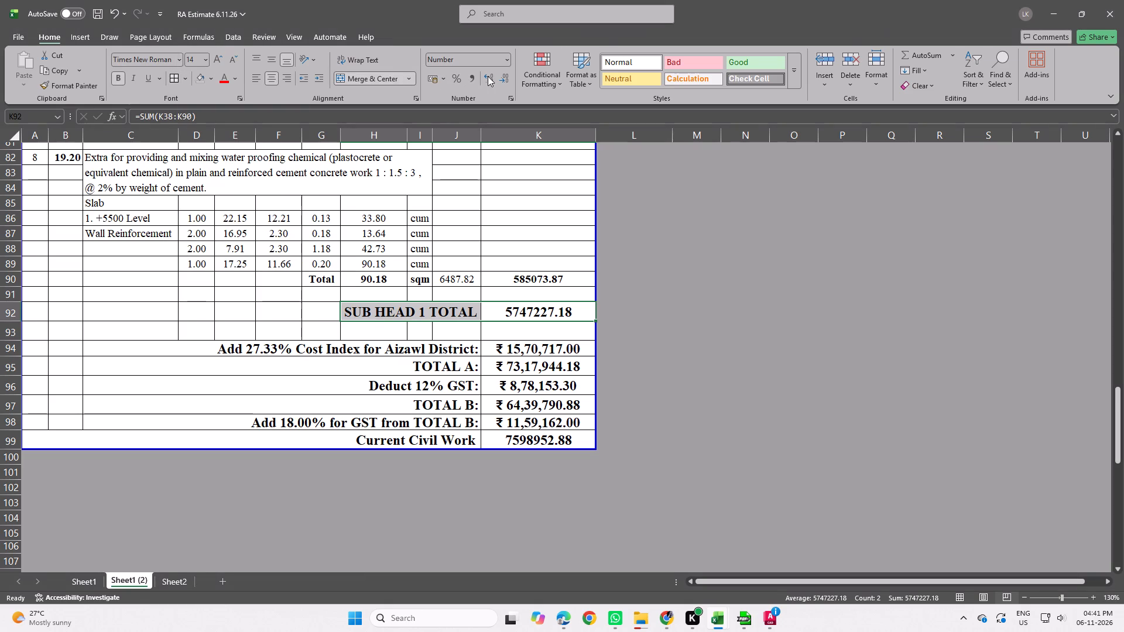
click(208, 77)
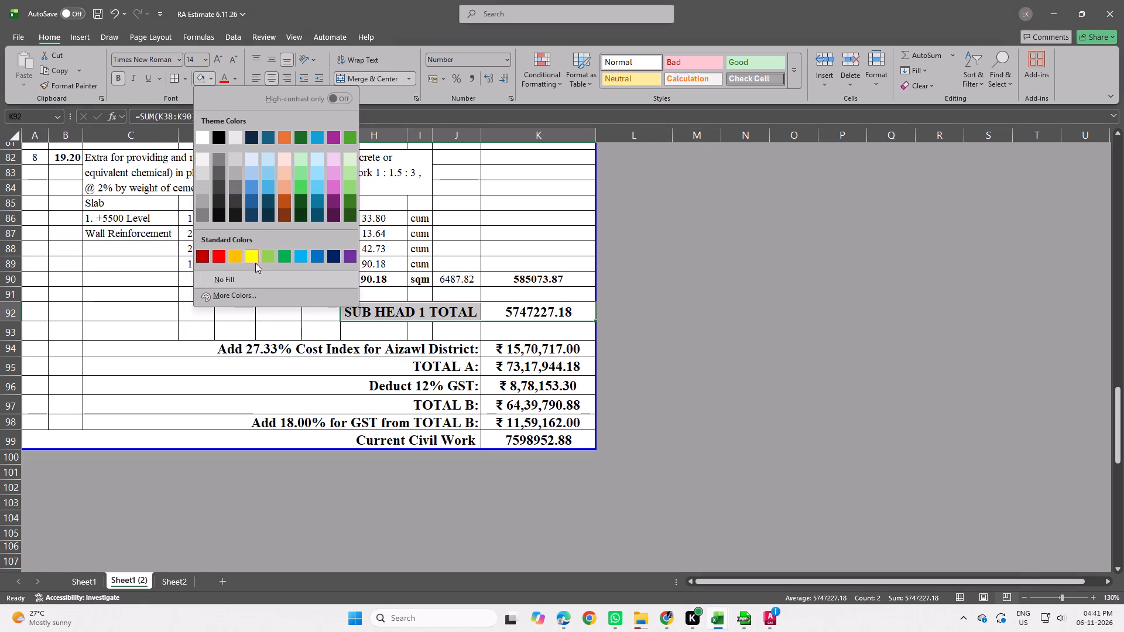
click(229, 259)
click(753, 339)
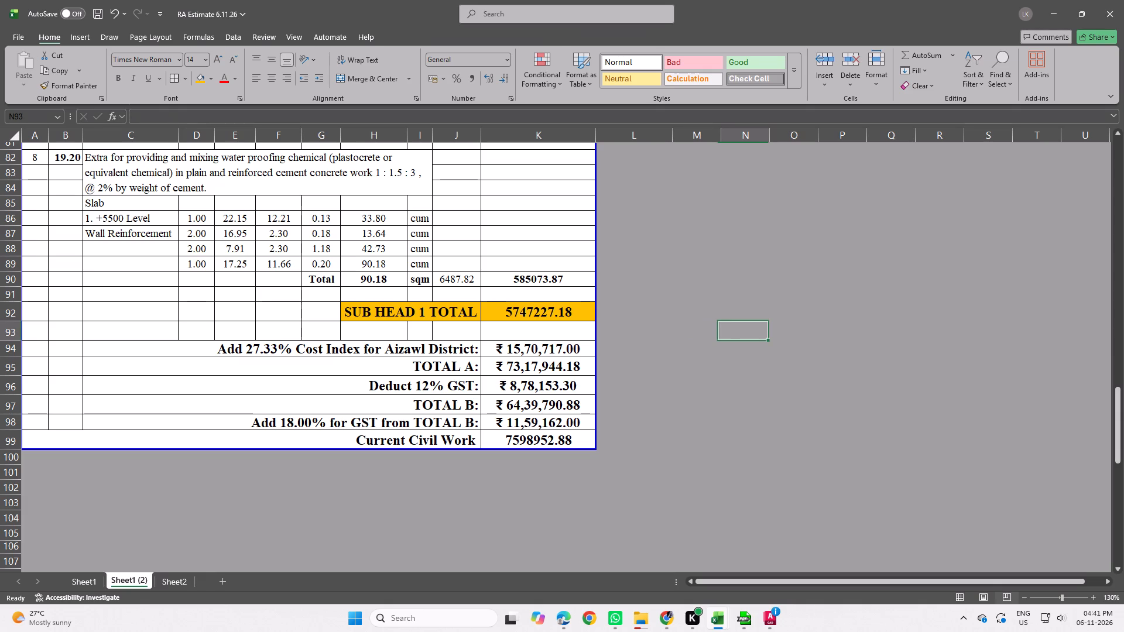
Check the formulas behind the 27.33% cost index and TOTAL A amounts in K94 and K95.
double_click(574, 354)
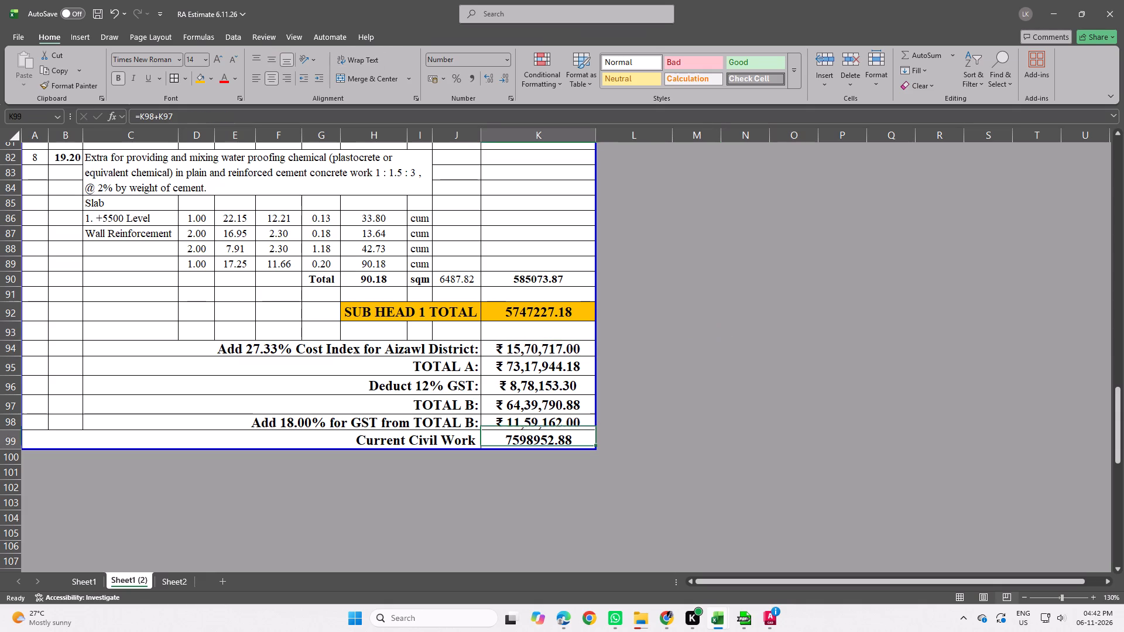
double_click(574, 351)
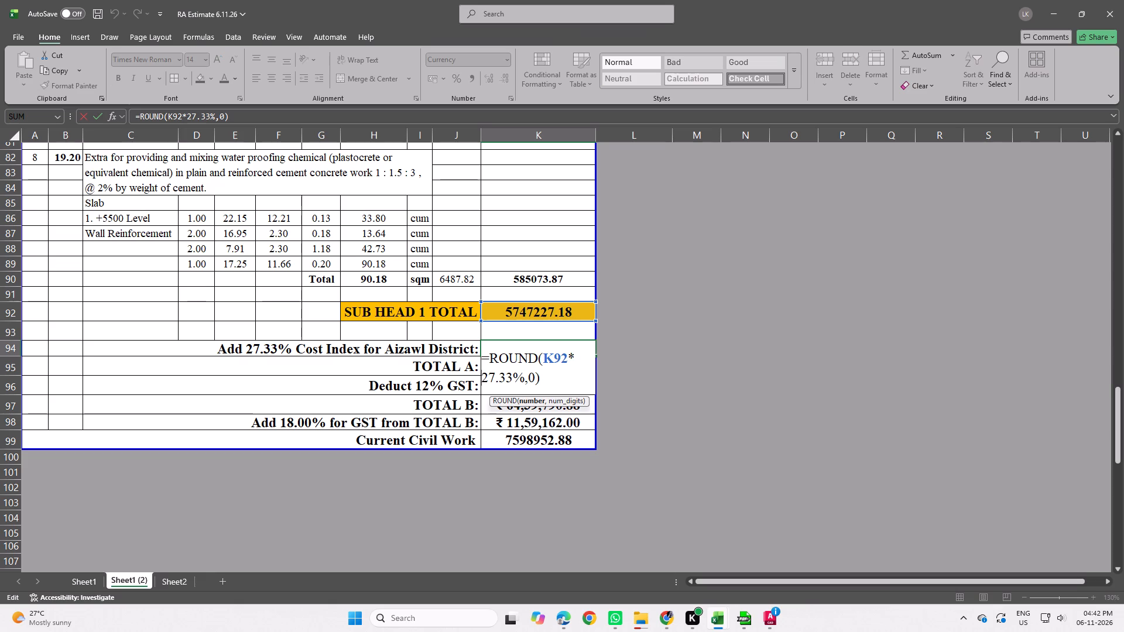
key(Escape)
click(570, 368)
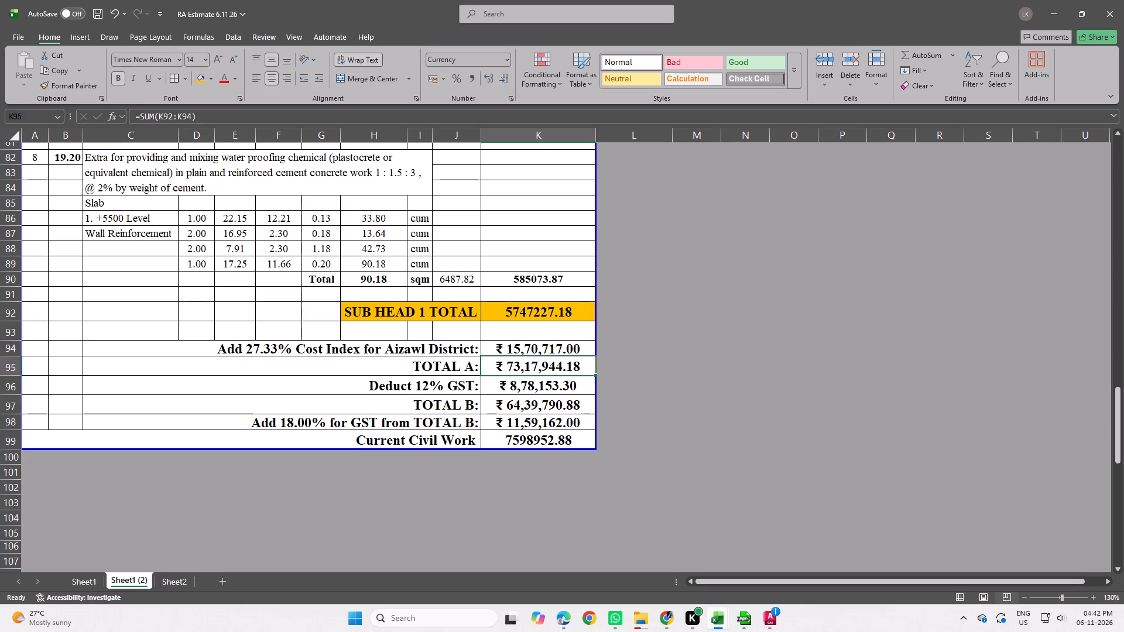
click(728, 410)
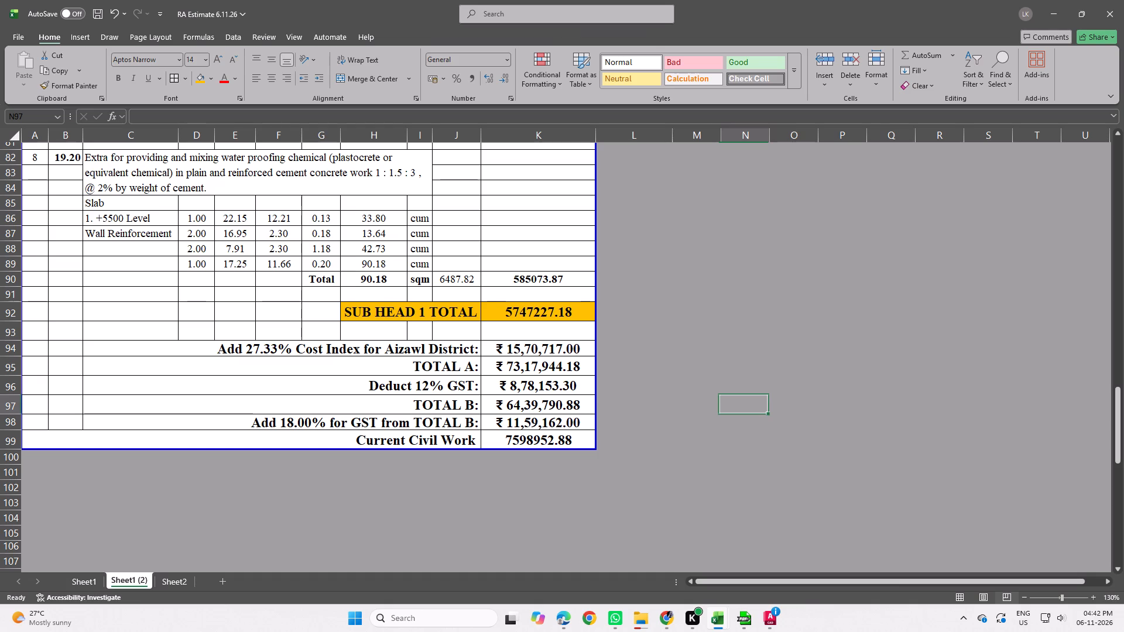
Format the Current Civil Work amount in K99 as Currency.
click(565, 434)
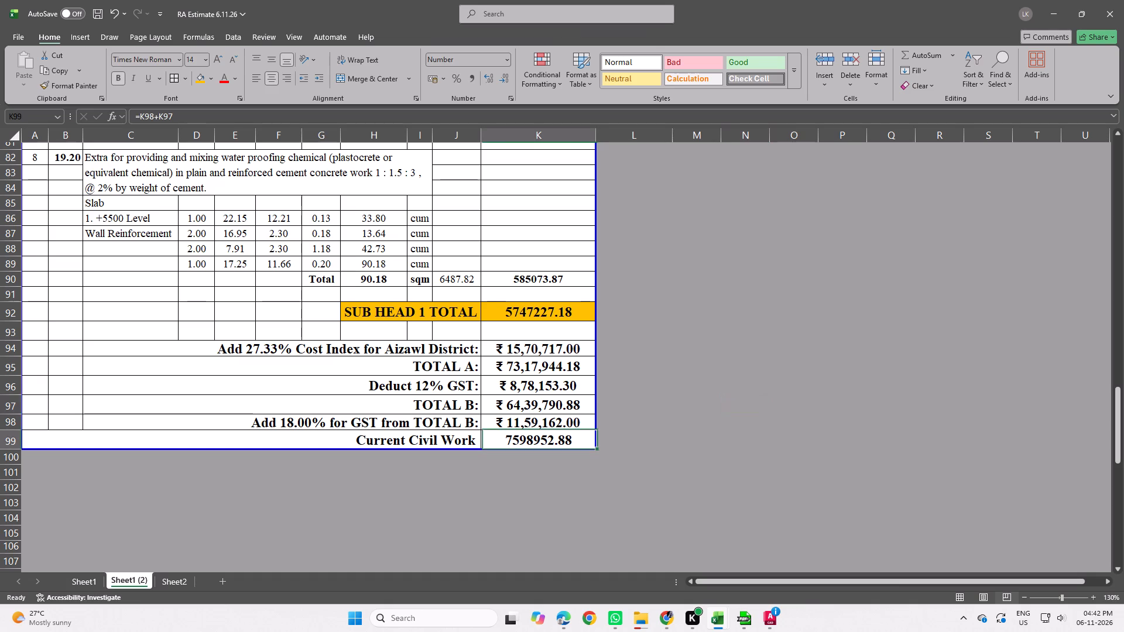
right_click(570, 443)
click(634, 348)
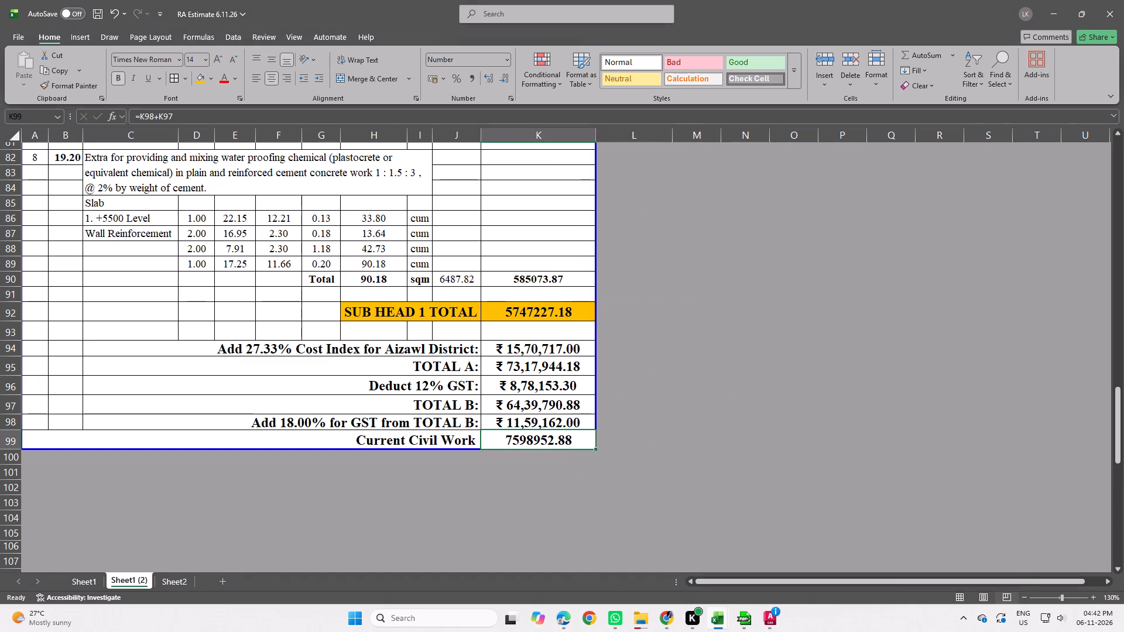
click(513, 268)
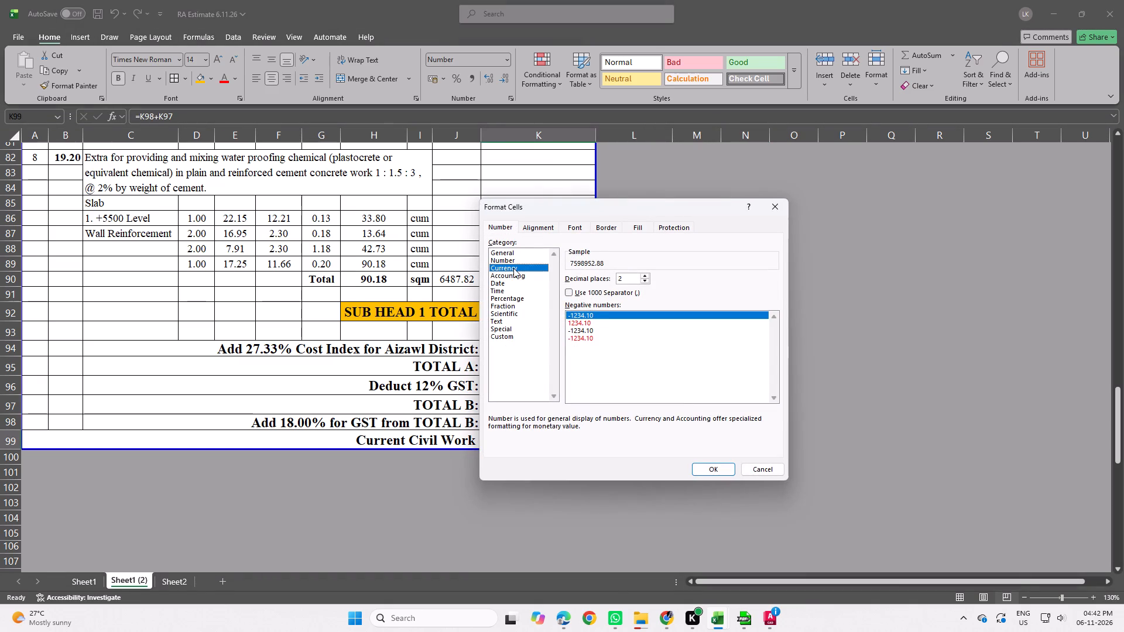
click(709, 465)
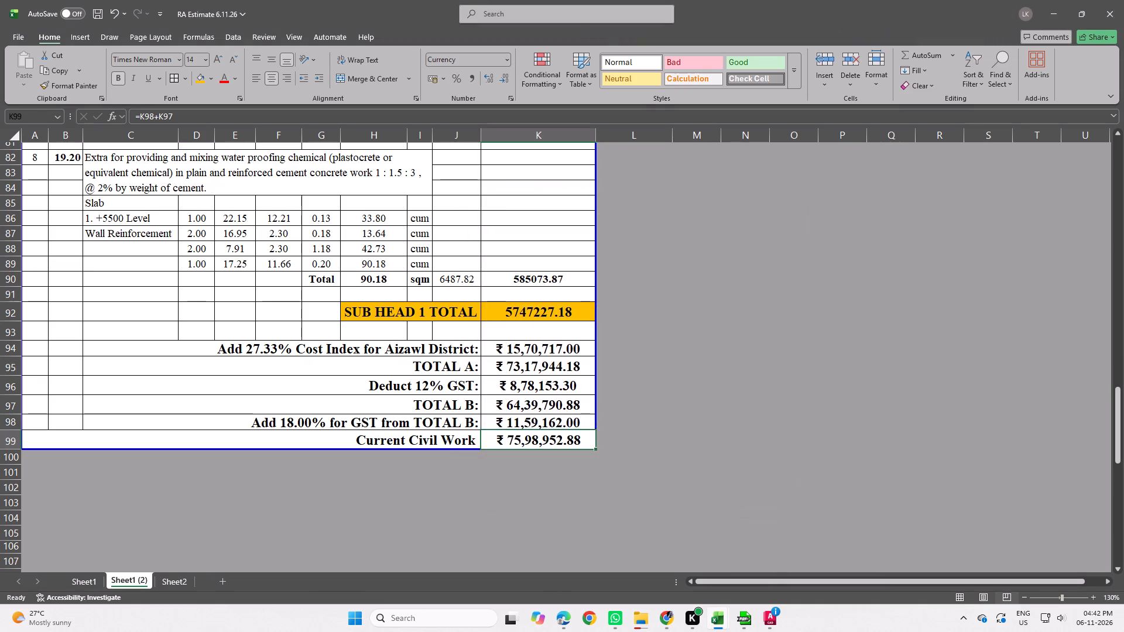
Extend the row 99 label to read Current Civil Work with GST.
drag(558, 442, 422, 441)
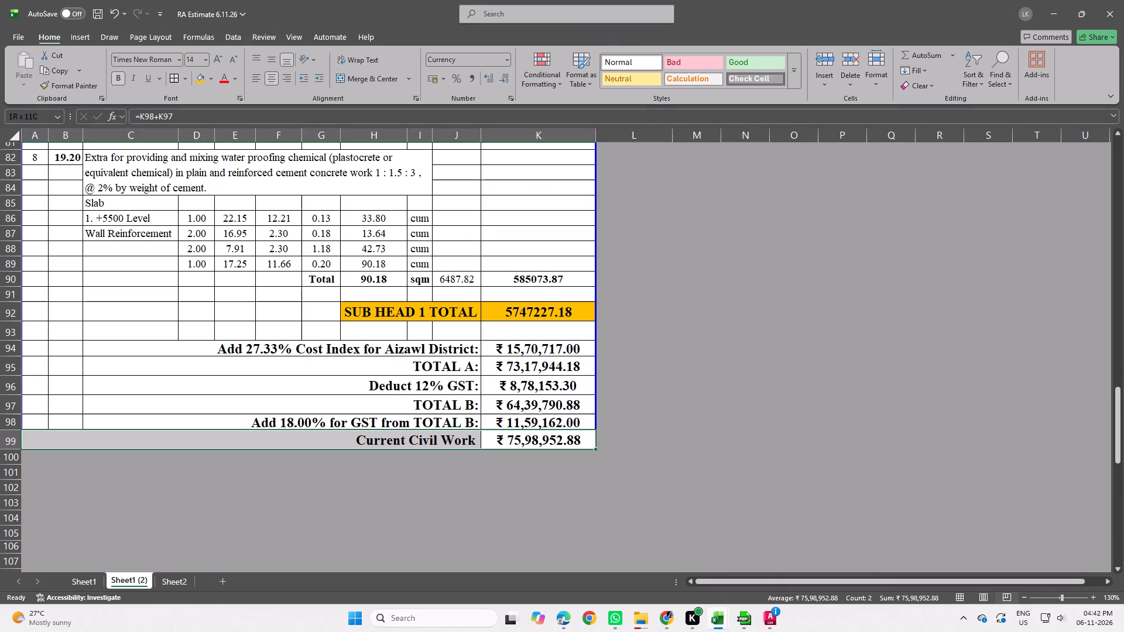
drag(422, 441, 421, 441)
double_click(429, 443)
double_click(454, 440)
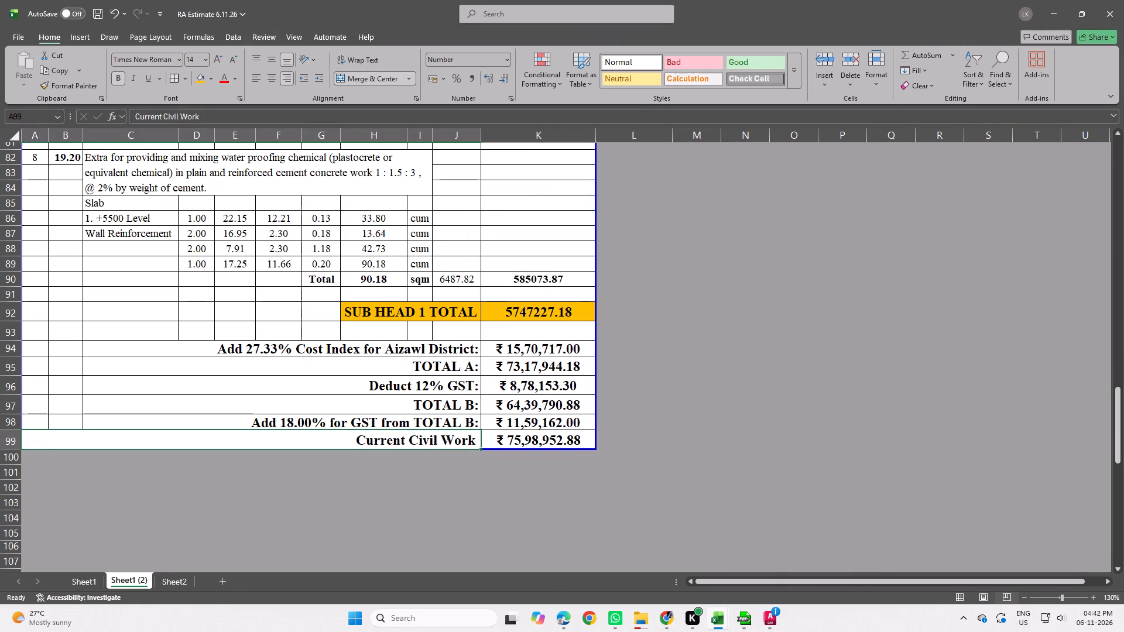
click(473, 442)
key(space)
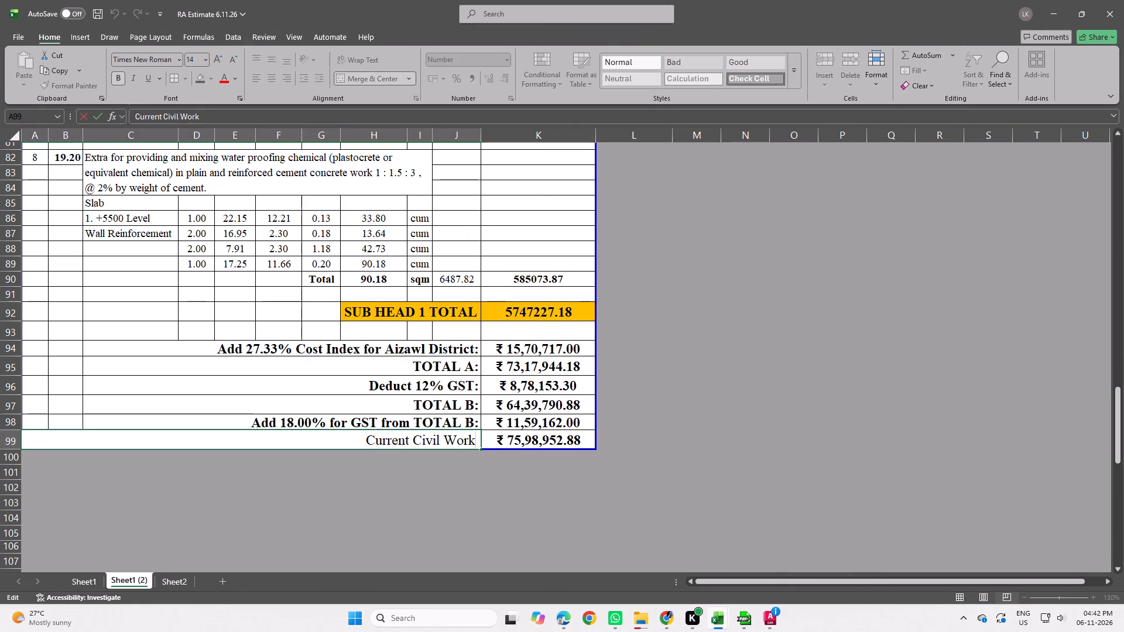
text(wi)
text(th)
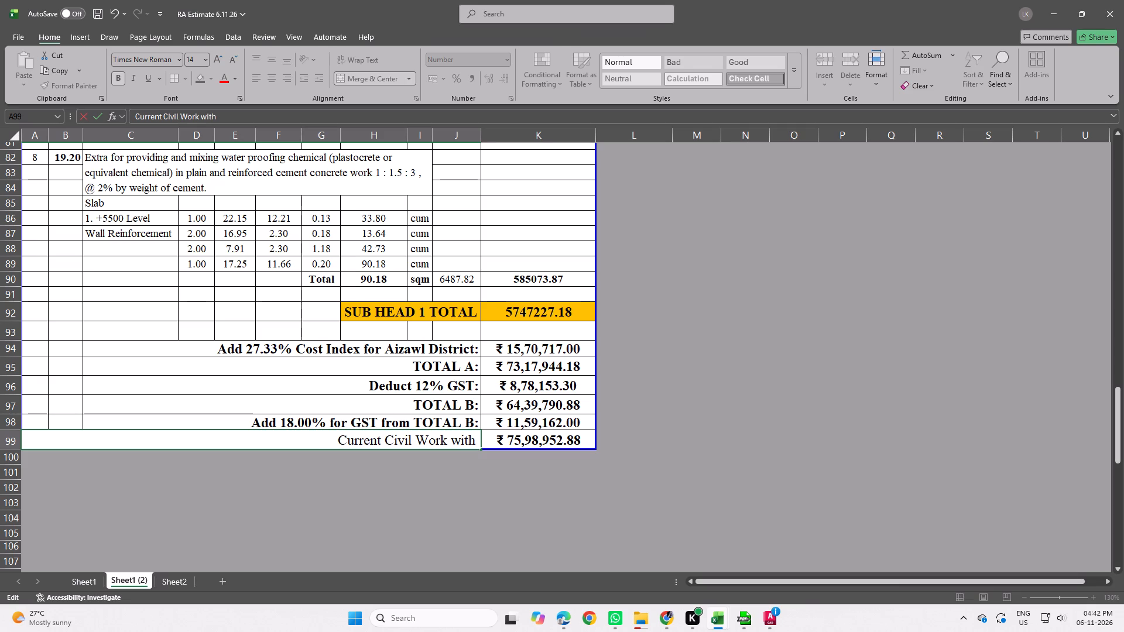
key(space)
text(GS)
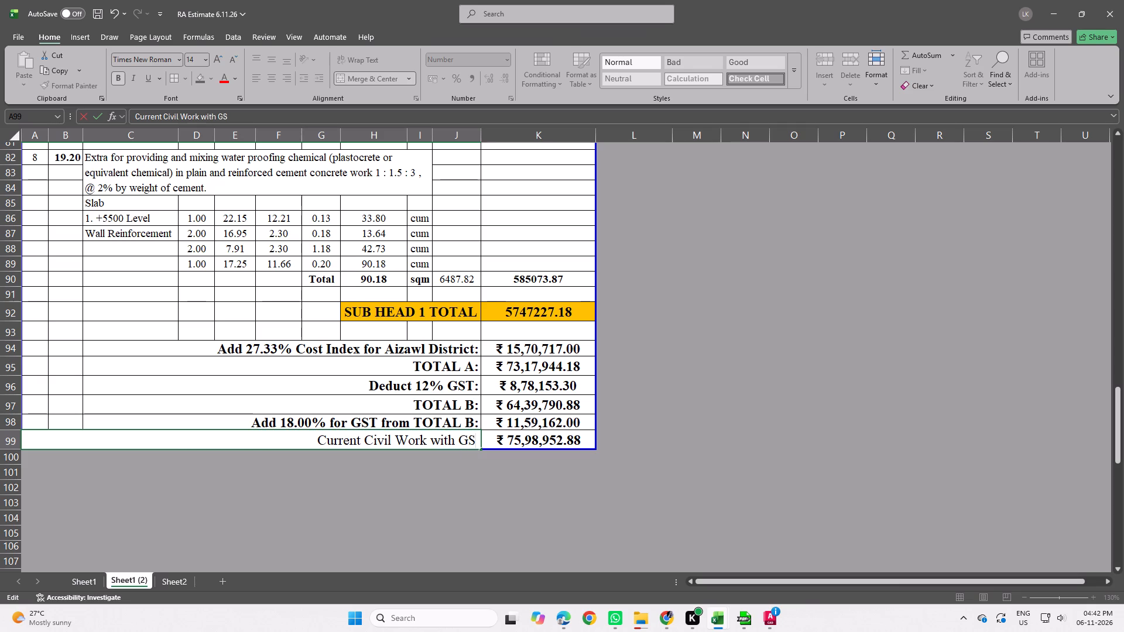
key(shift+t)
click(721, 489)
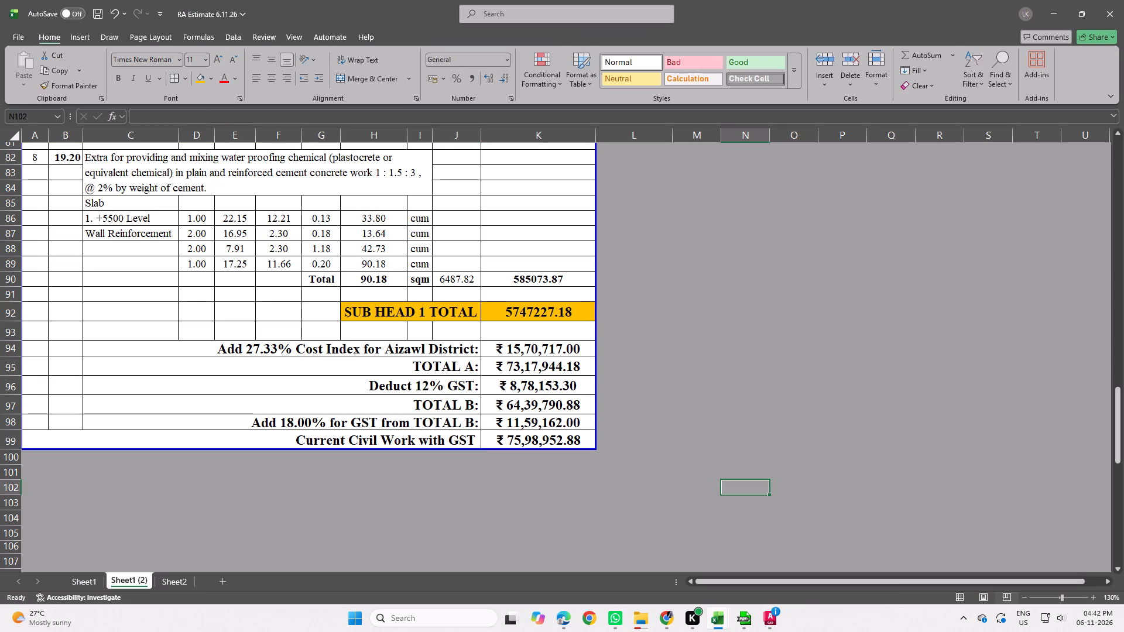
Review the whole RA-2 estimate on Sheet1 (2), from its title and RCC items down to the final totals.
scroll(602, 375, up, 1)
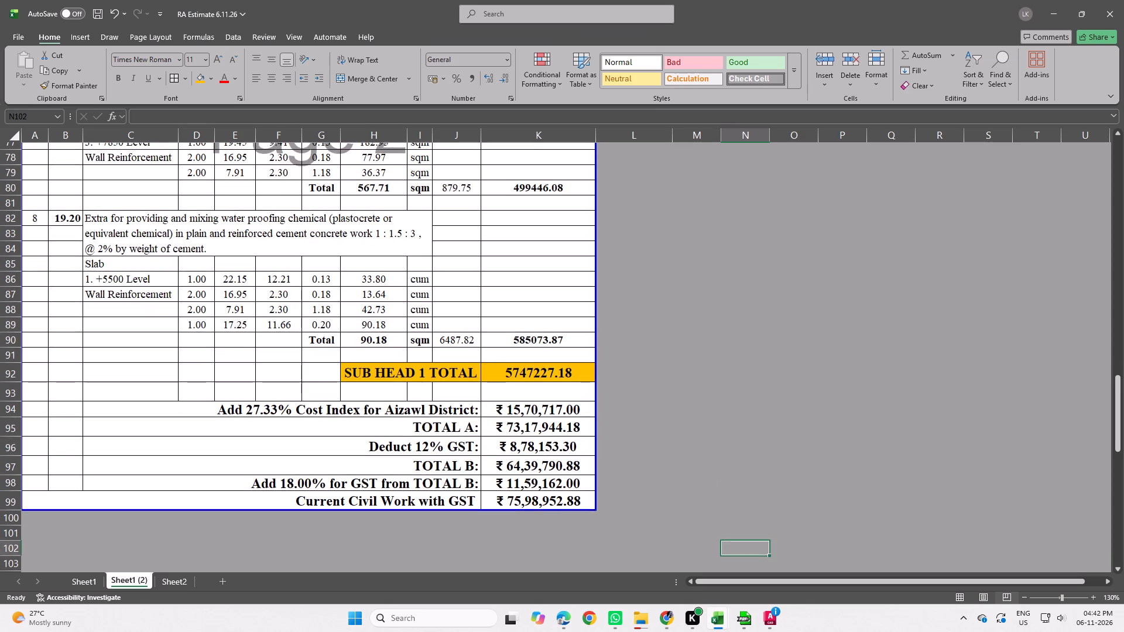
scroll(608, 400, up, 19)
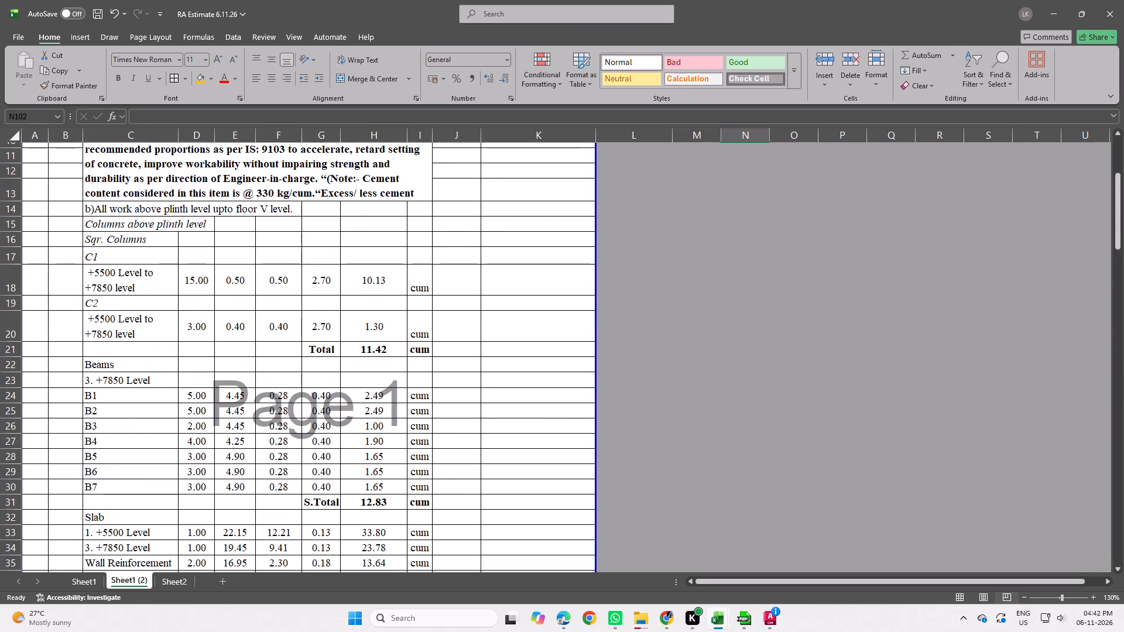
scroll(553, 408, up, 5)
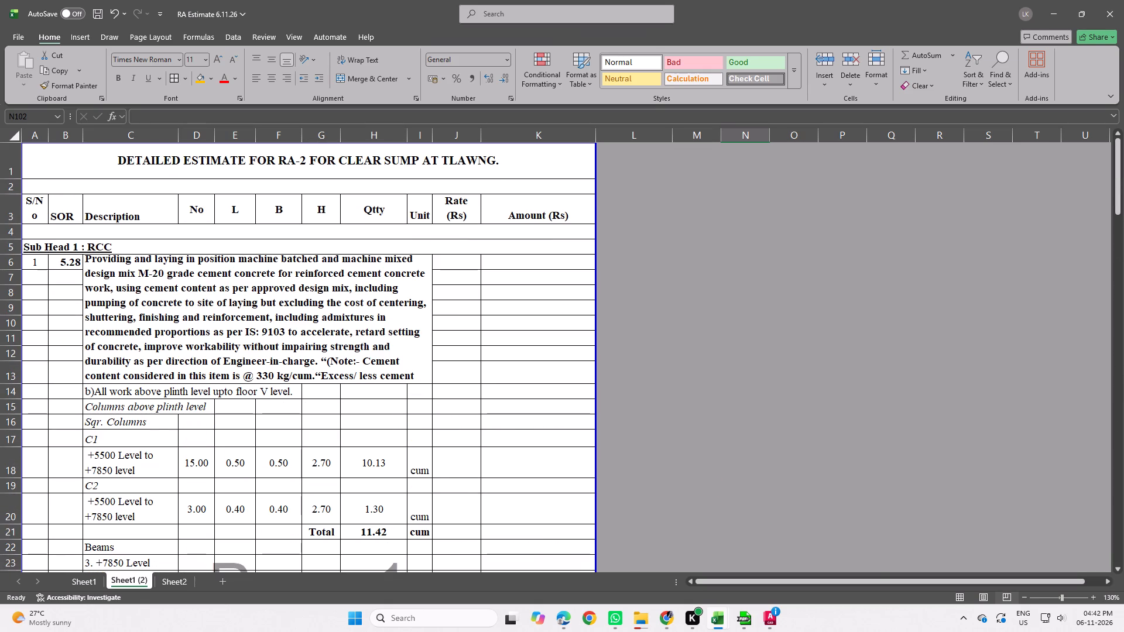
scroll(533, 334, down, 13)
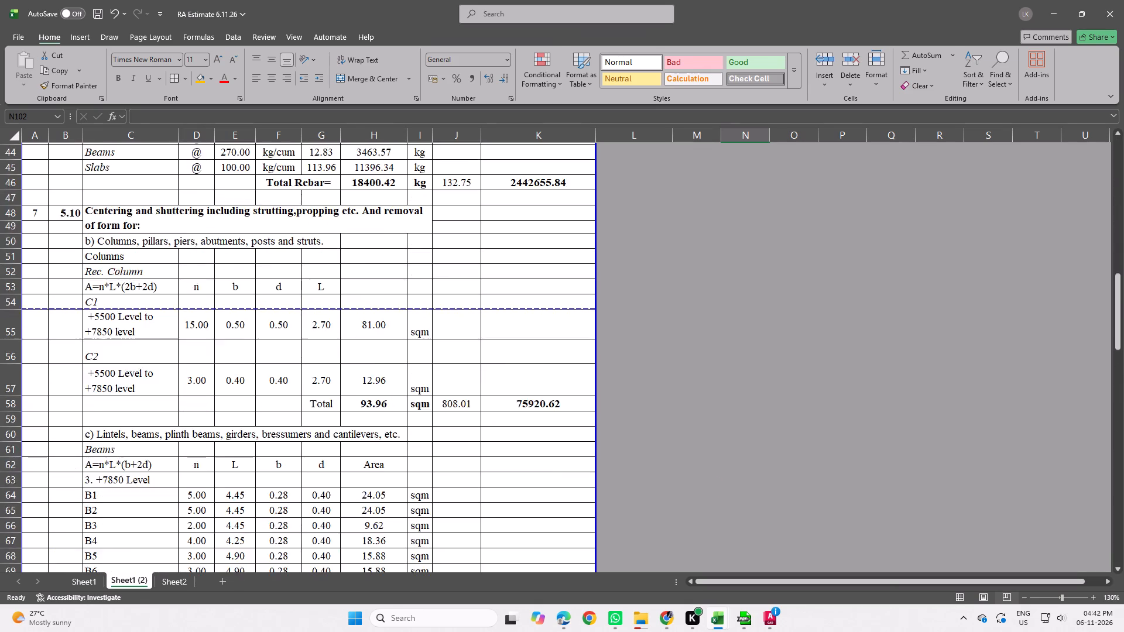
scroll(566, 344, down, 11)
scroll(573, 361, up, 1)
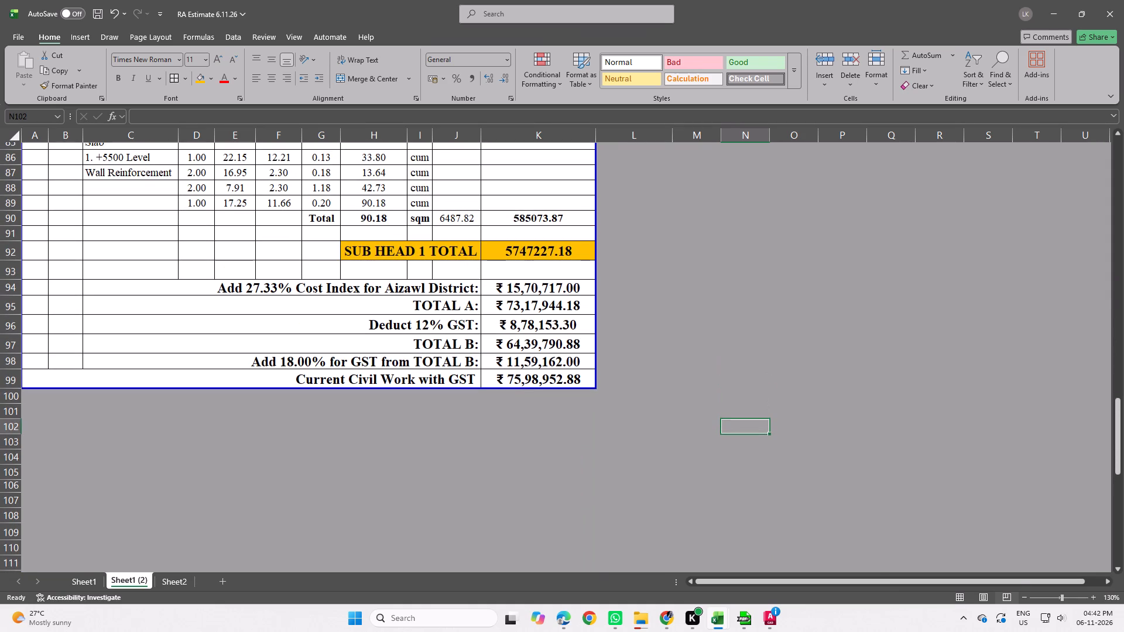
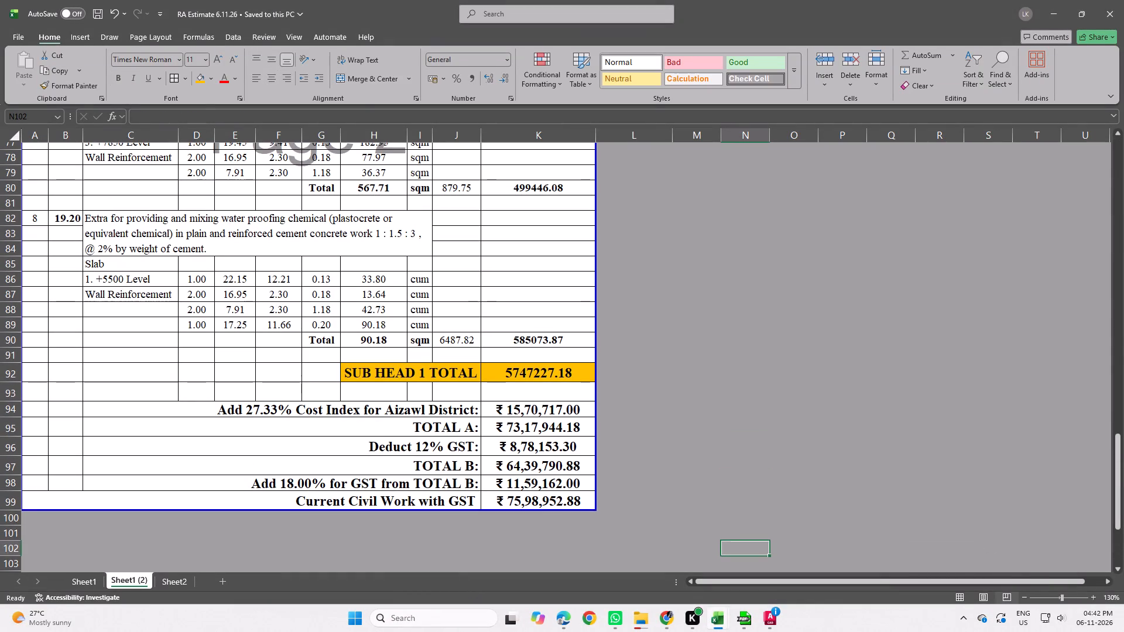
Save the workbook as a new copy named RA-2Estimate 6.11.26 in the Clear Sump folder.
key(F12)
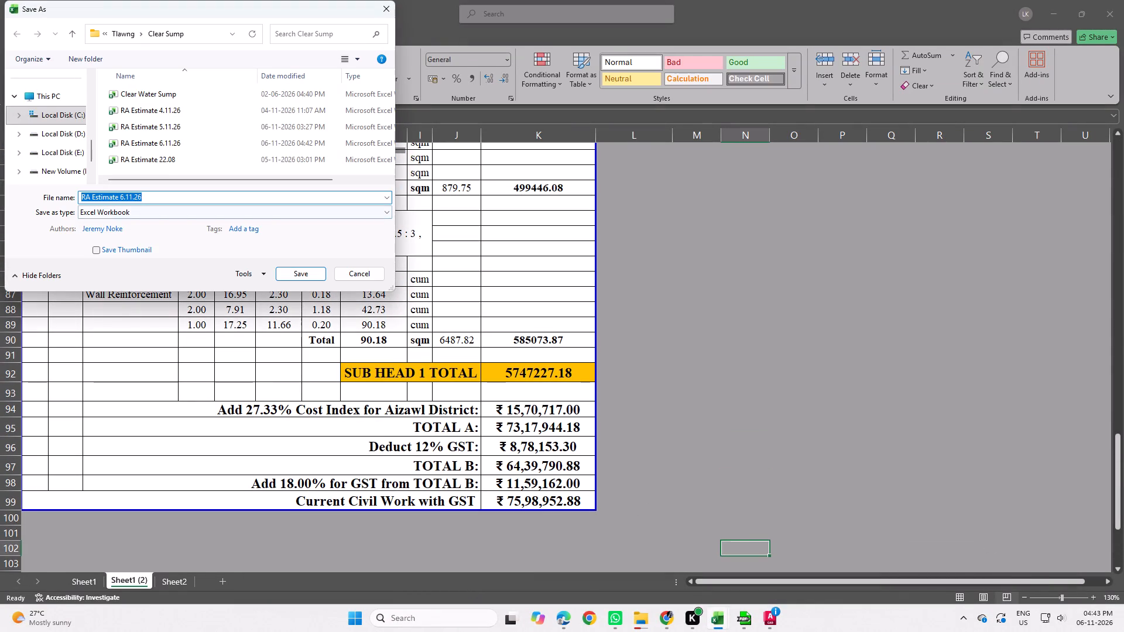
click(91, 195)
key(BackSpace)
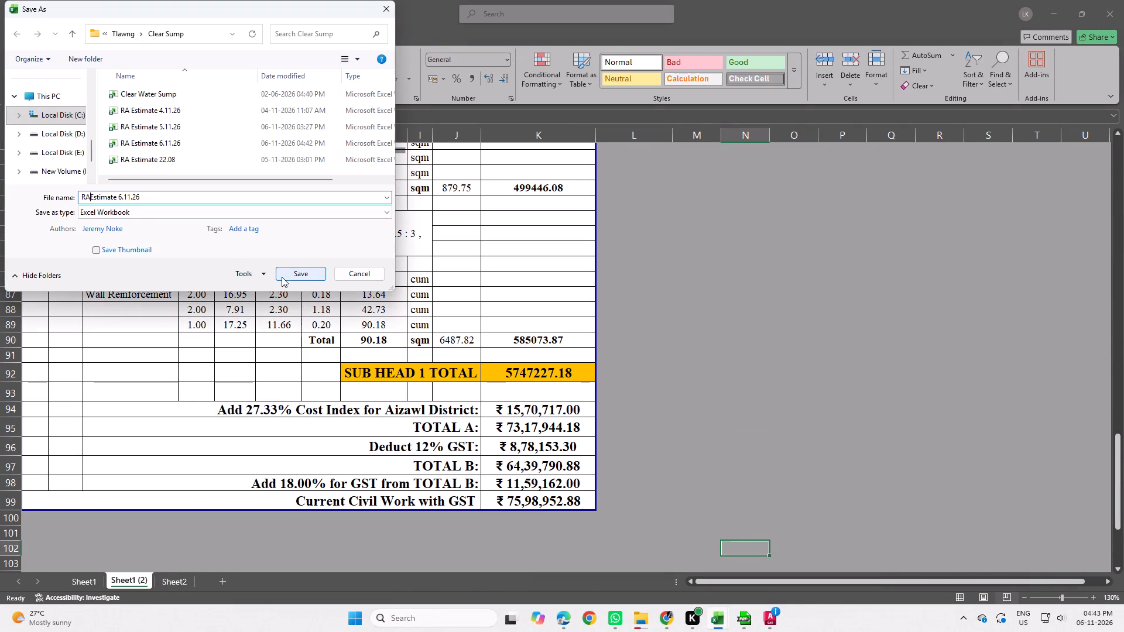
key(2)
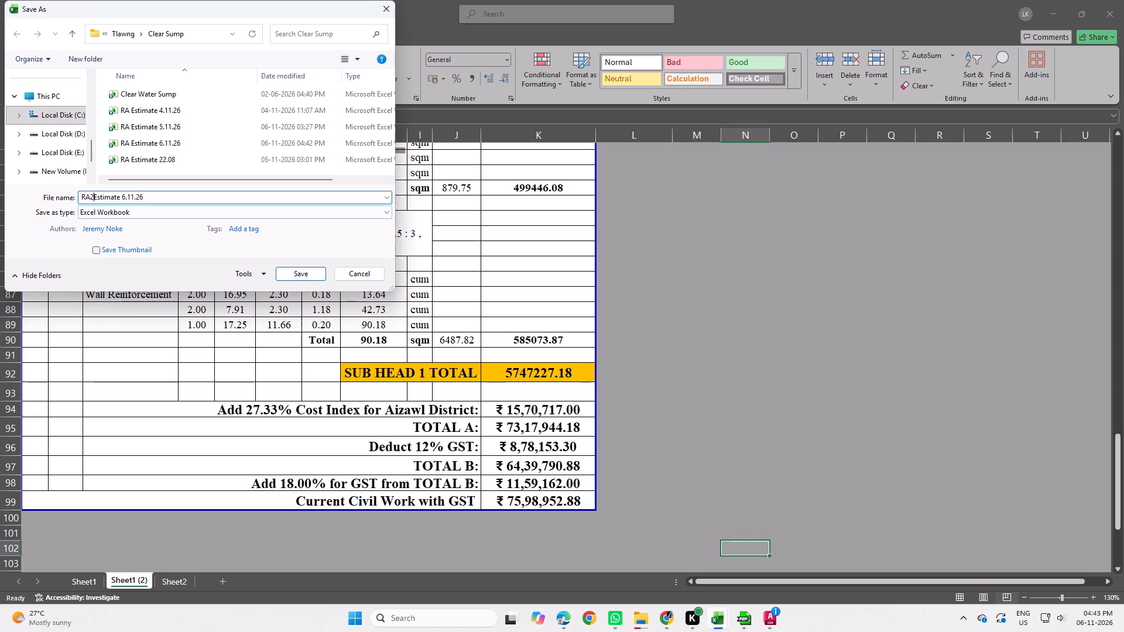
click(88, 197)
key(minus)
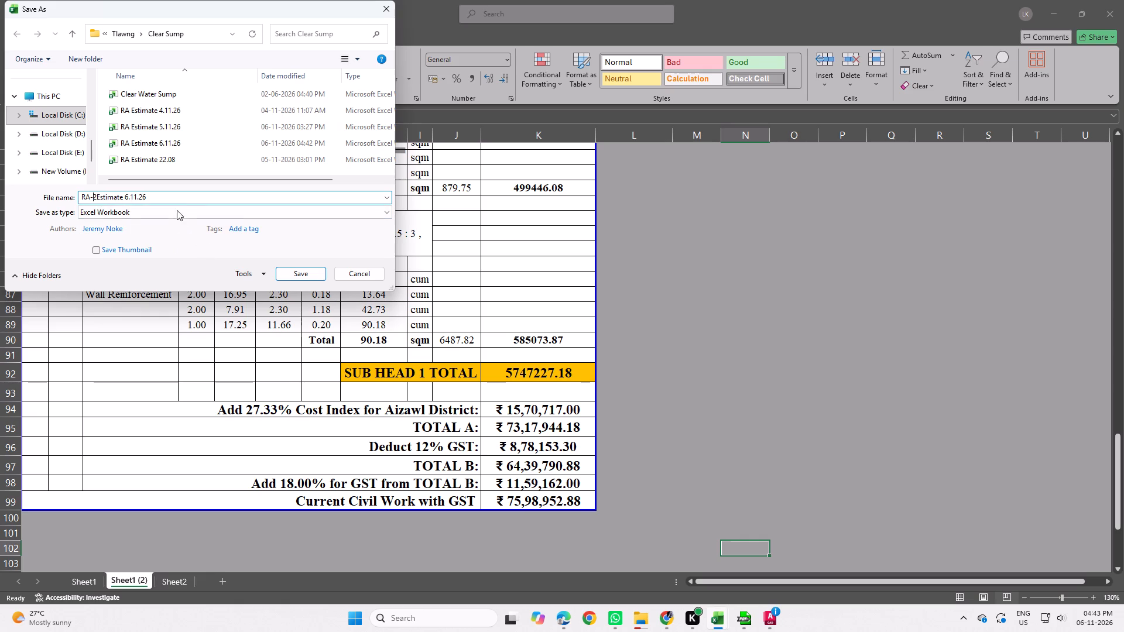
click(160, 195)
click(312, 278)
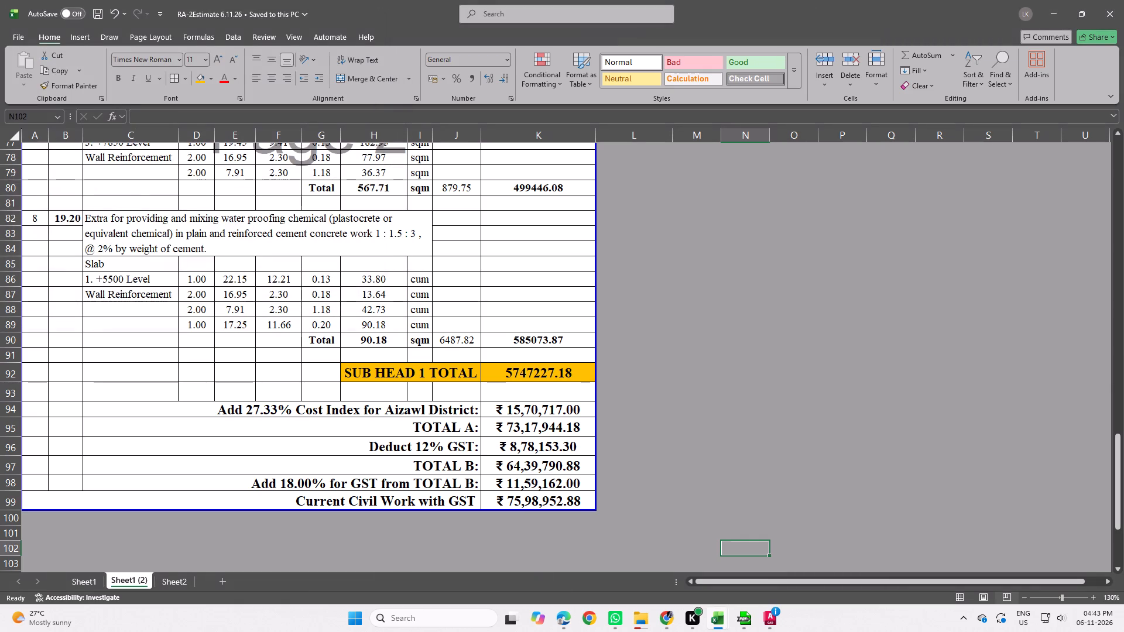
Delete the empty Sheet2 from the workbook.
click(172, 584)
right_click(171, 584)
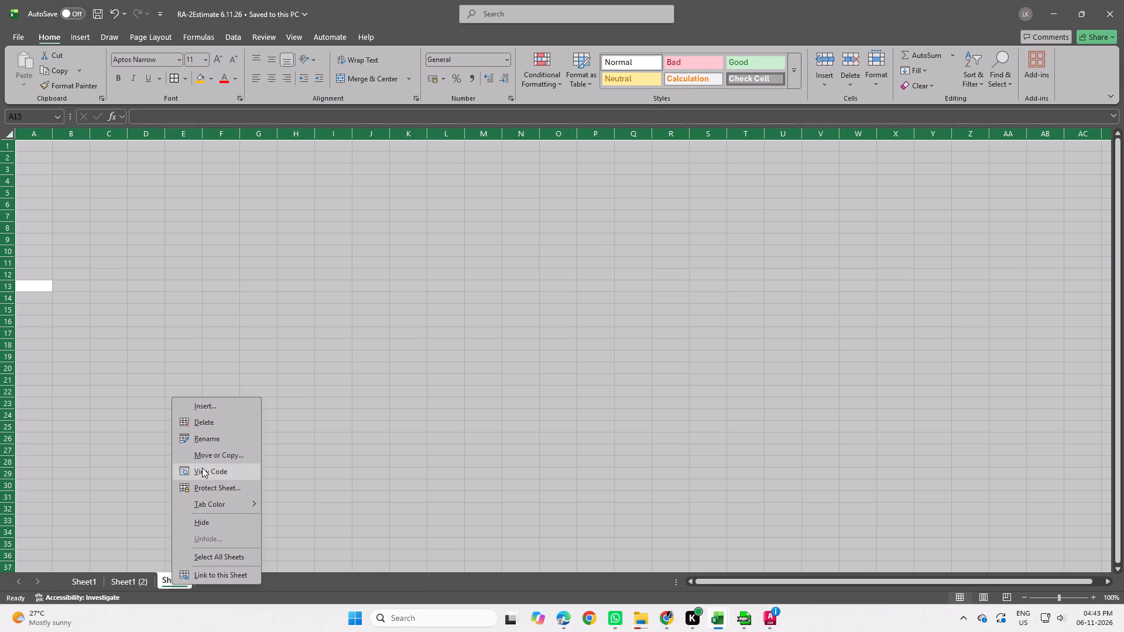
click(214, 424)
Rename the Sheet1 (2) worksheet as RA-2.
double_click(138, 581)
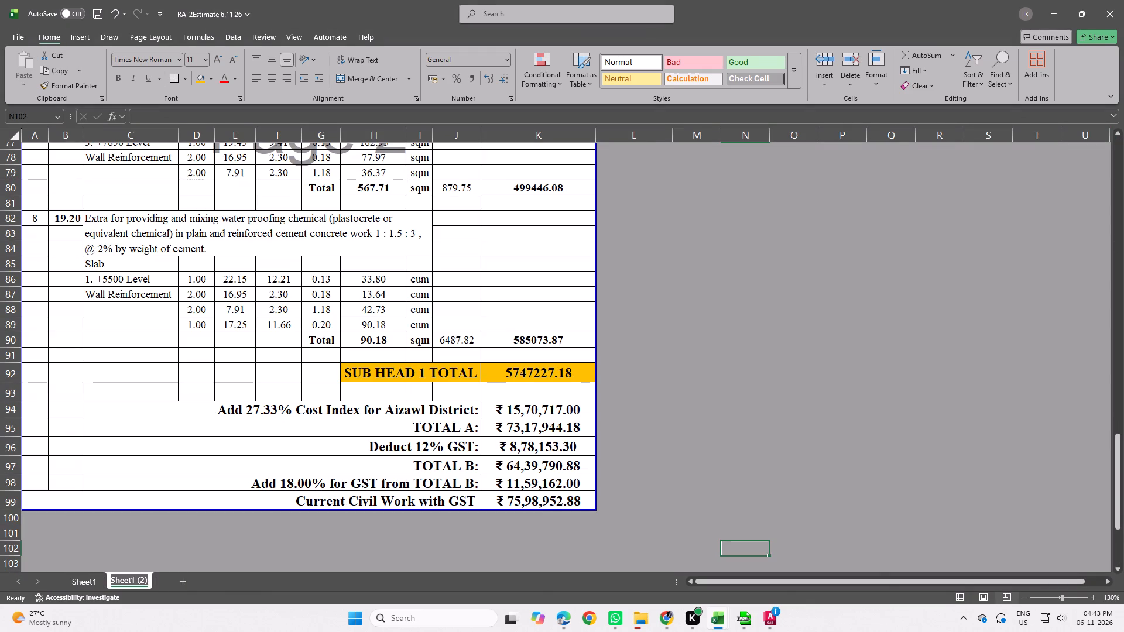
text(ra)
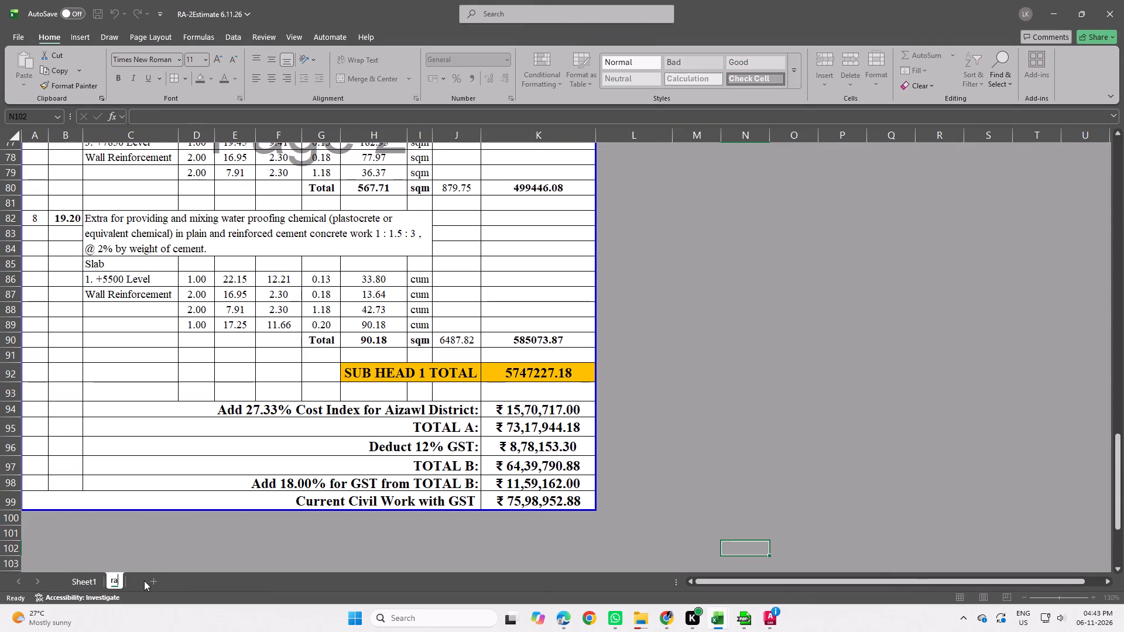
key(BackSpace)
text(RA2)
click(119, 577)
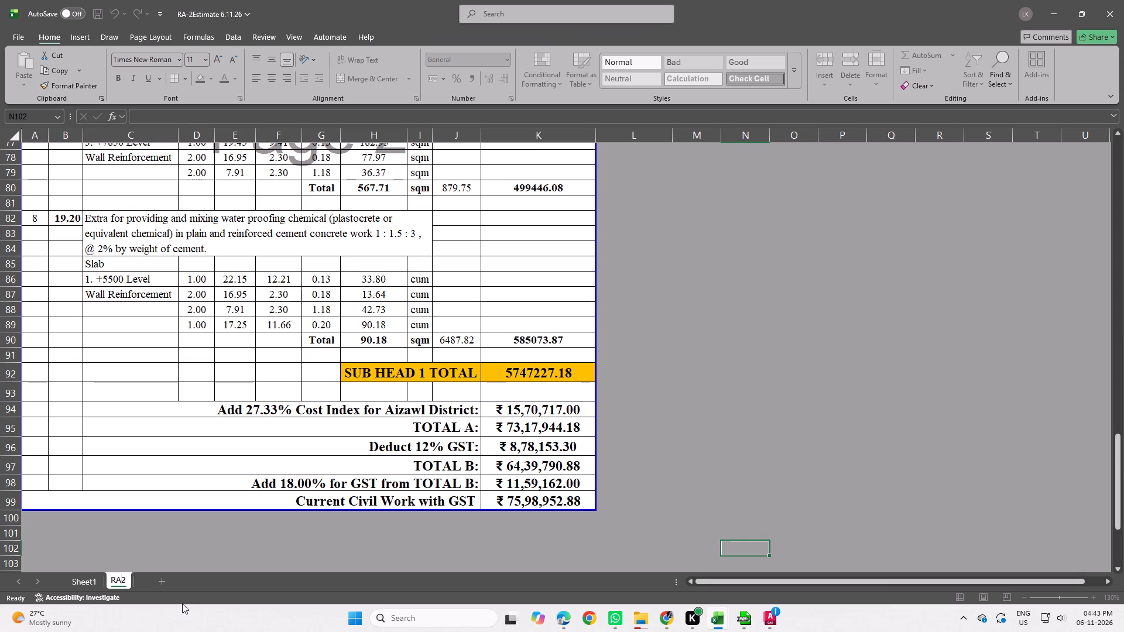
key(minus)
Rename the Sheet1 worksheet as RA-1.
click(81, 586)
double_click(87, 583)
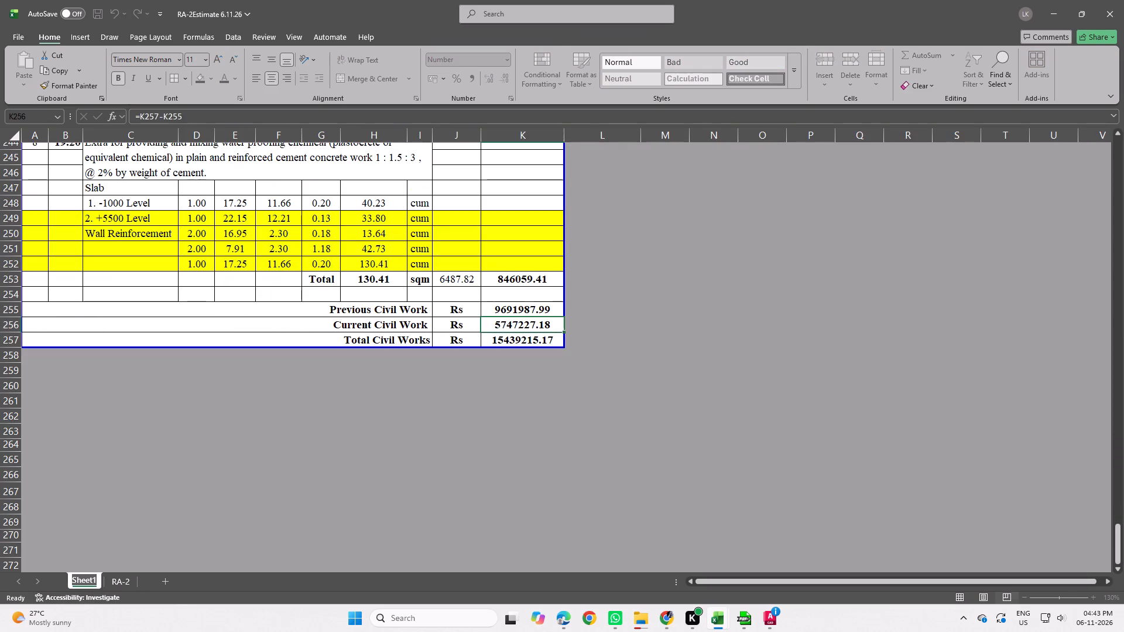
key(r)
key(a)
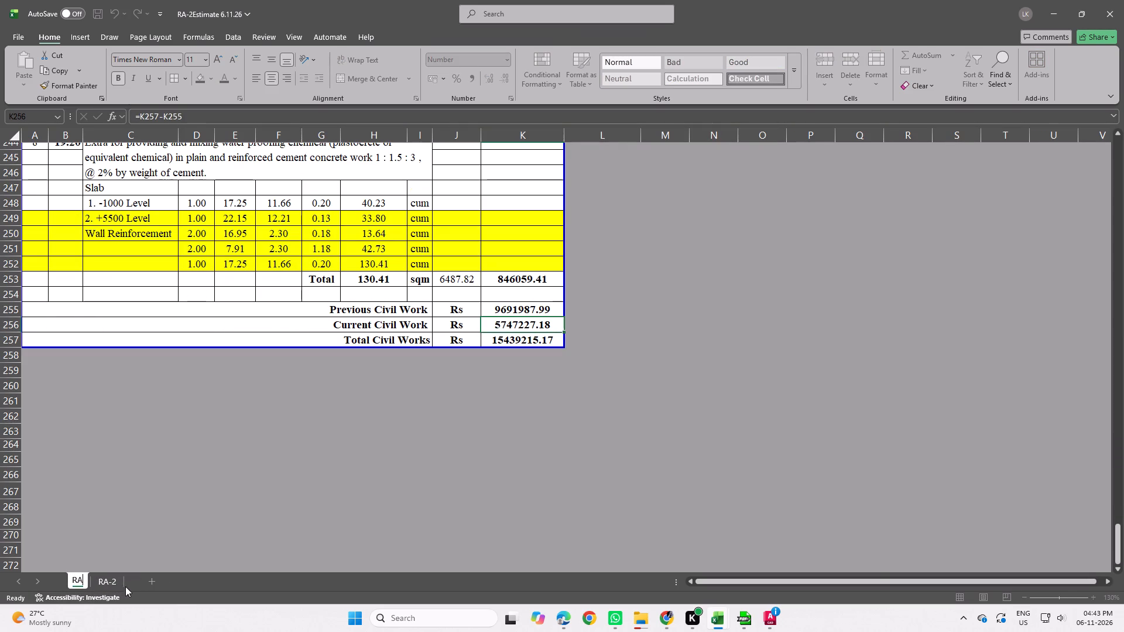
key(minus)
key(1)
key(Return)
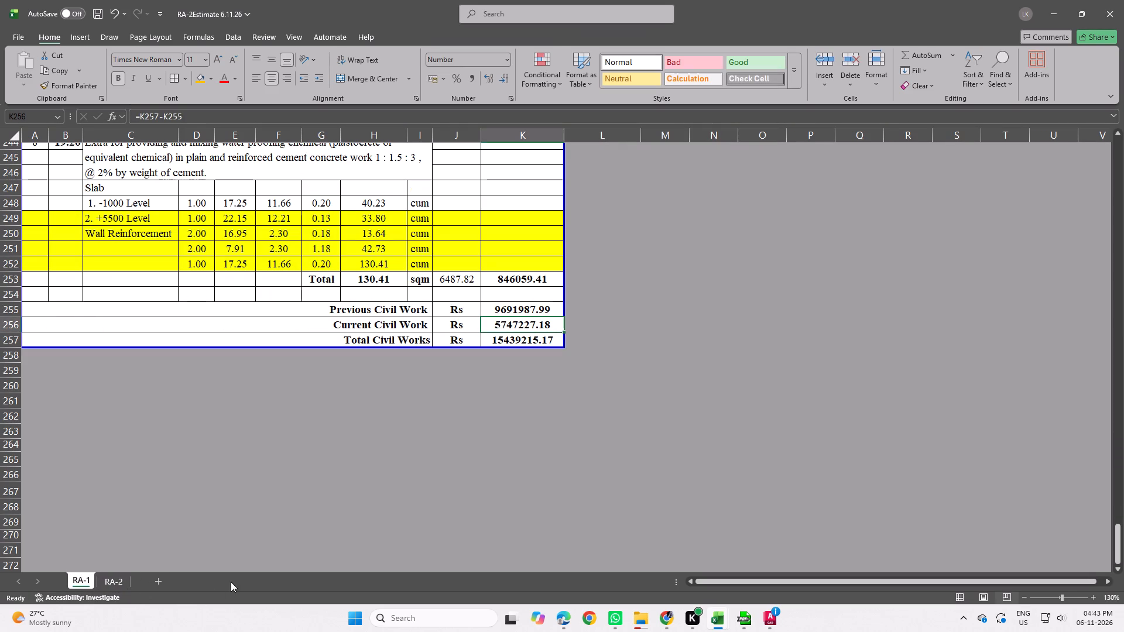
Compare the closing civil work totals on RA-1 with the cost index and GST rows 94 to 98 on RA-2.
click(247, 532)
click(367, 504)
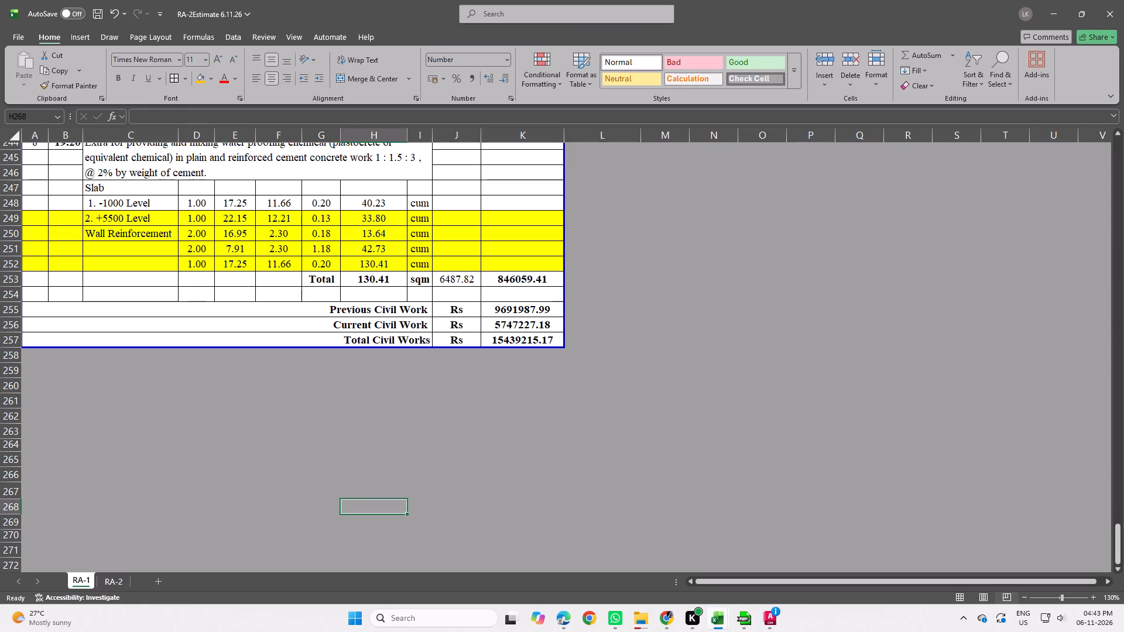
click(124, 575)
click(87, 581)
click(103, 581)
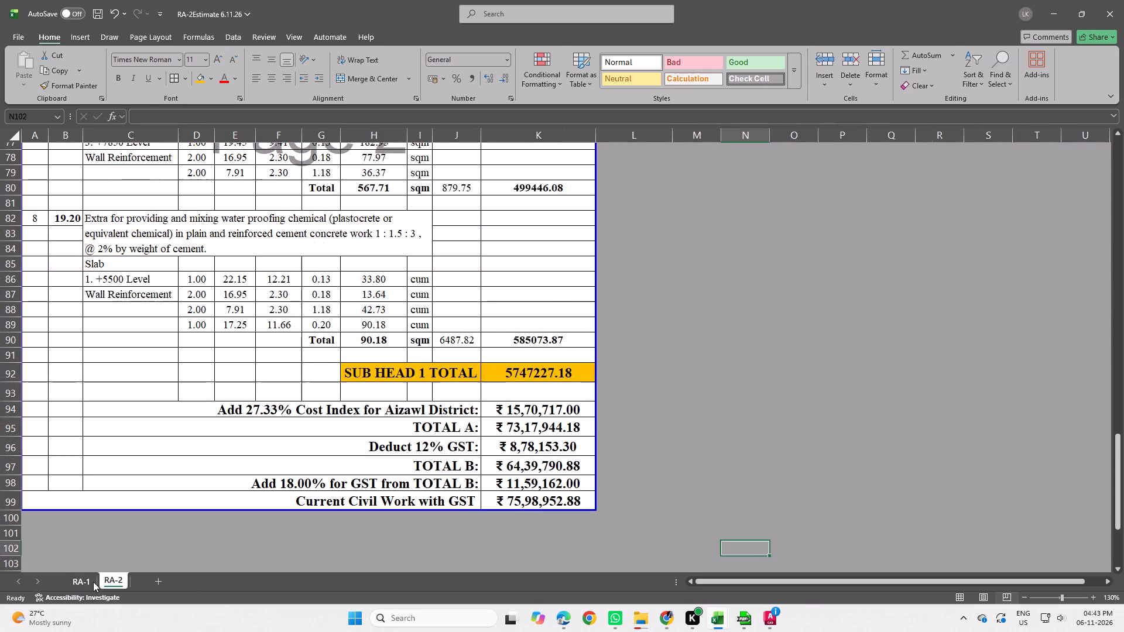
drag(11, 410, 16, 448)
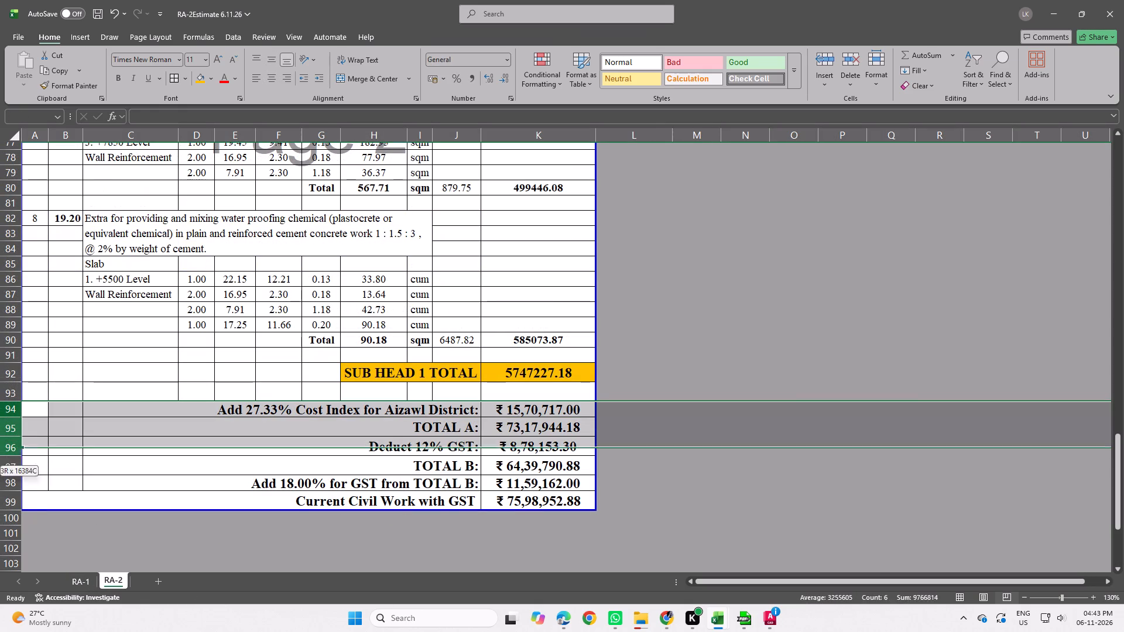
drag(16, 448, 24, 480)
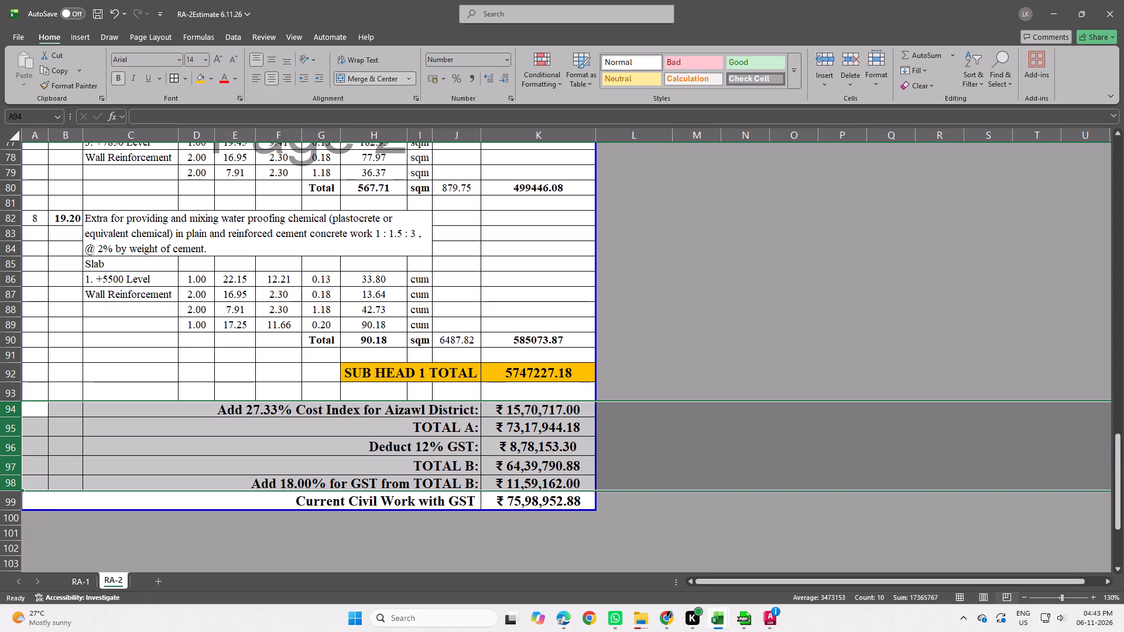
click(76, 582)
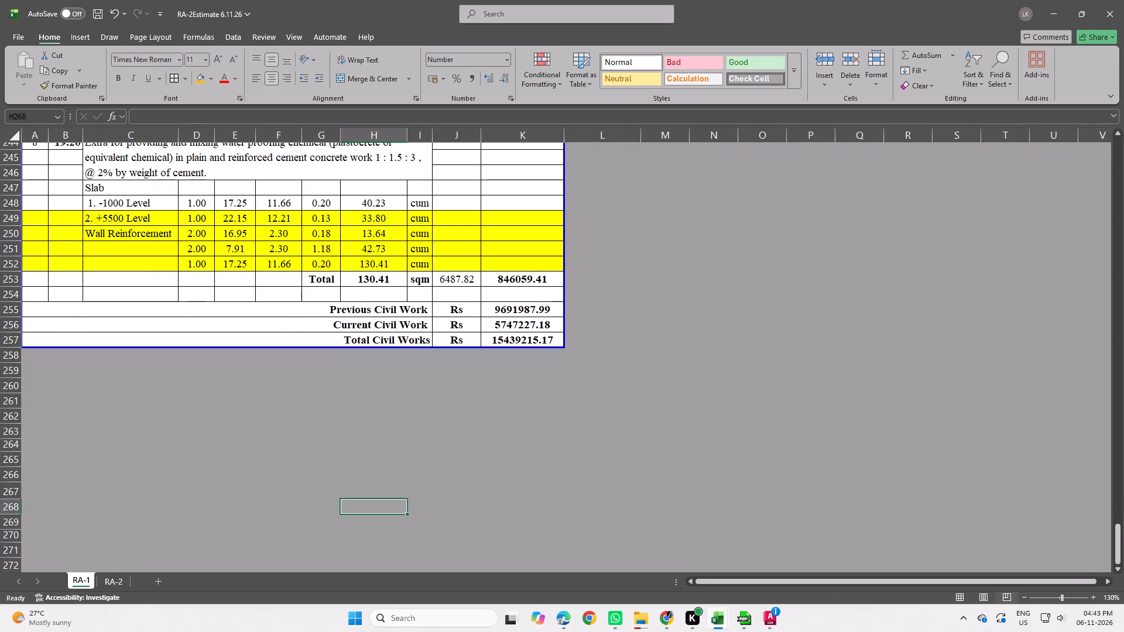
click(313, 437)
double_click(83, 580)
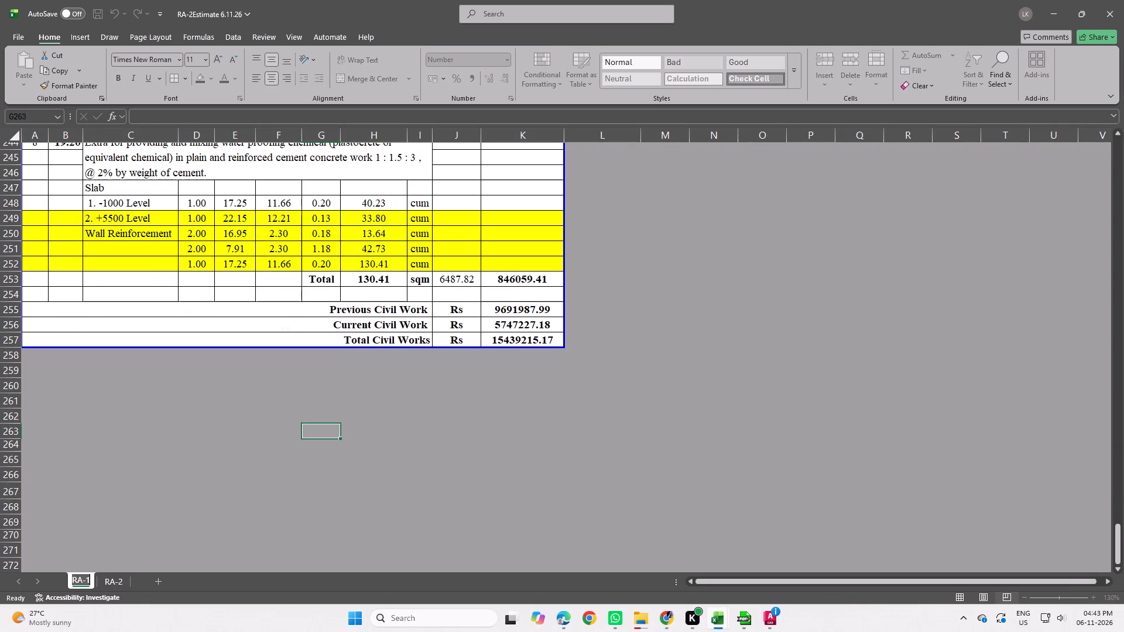
click(237, 506)
click(125, 580)
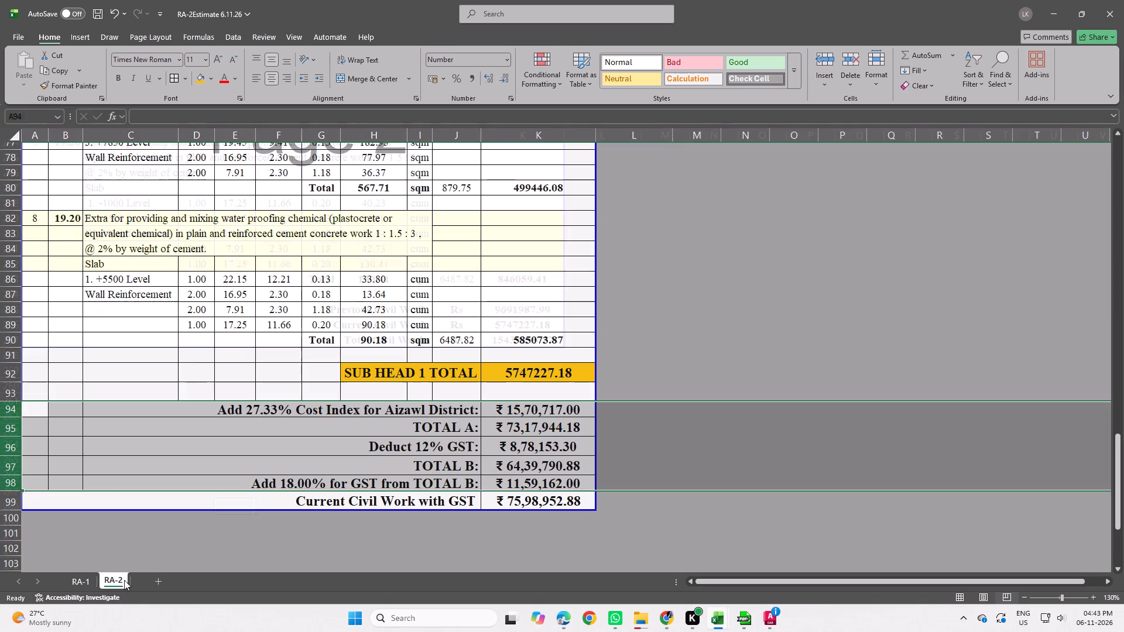
click(86, 582)
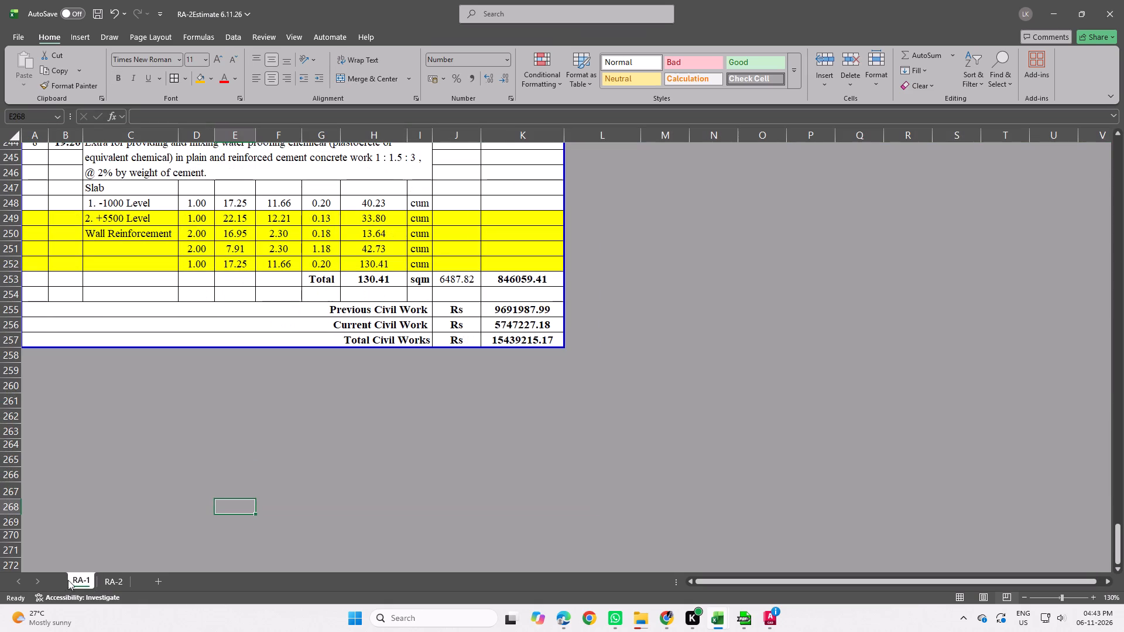
Add a blank worksheet and arrange the sheets so that it comes before RA-1.
click(155, 581)
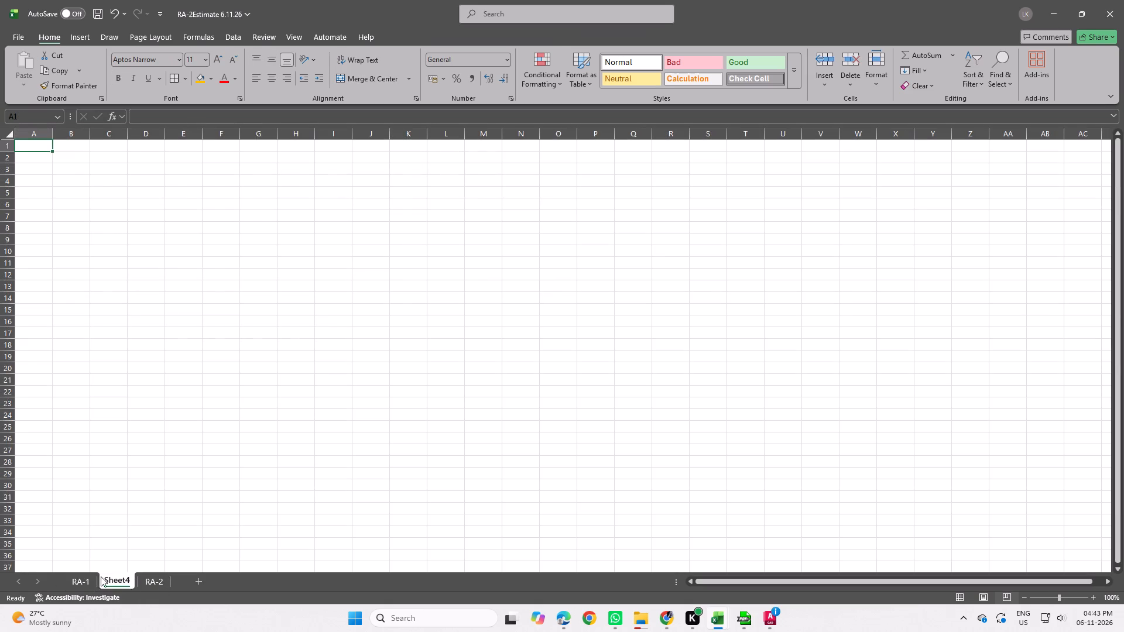
click(90, 577)
click(116, 585)
drag(87, 576, 139, 588)
Rename the RA-1 worksheet as RA(1+2) and return to the blank Sheet4.
double_click(128, 585)
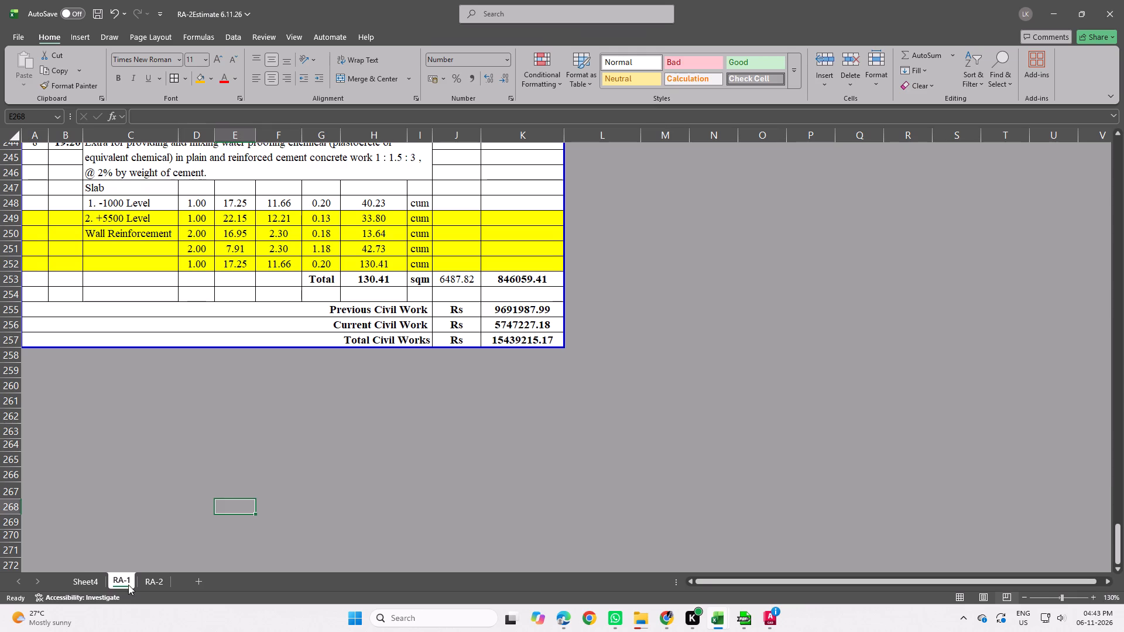
click(130, 583)
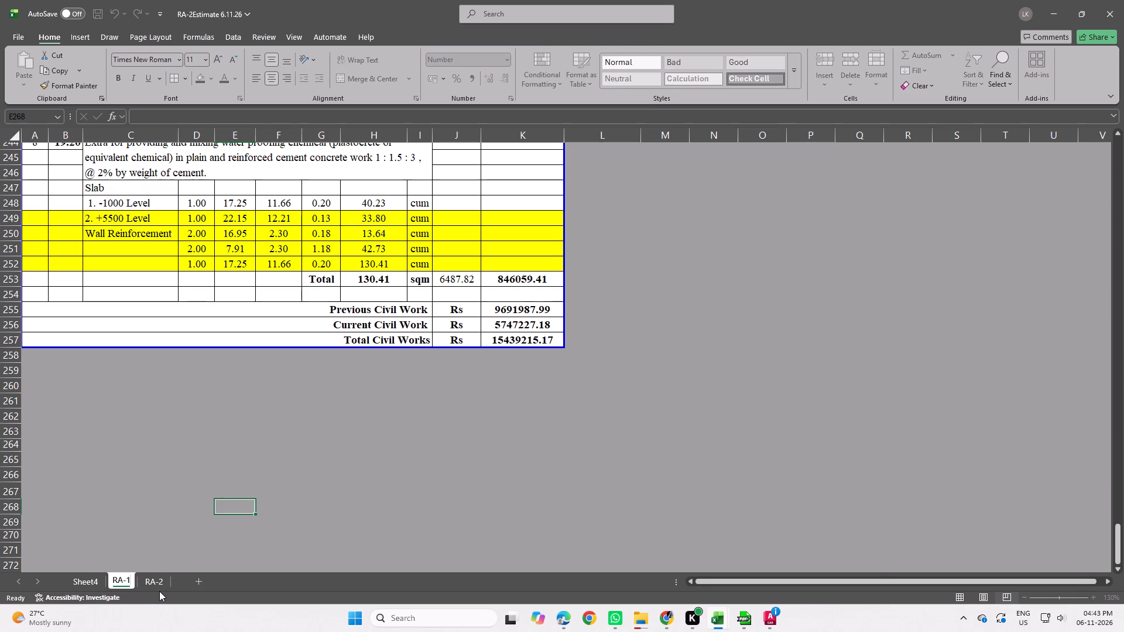
key(BackSpace)
key(BackSpace)
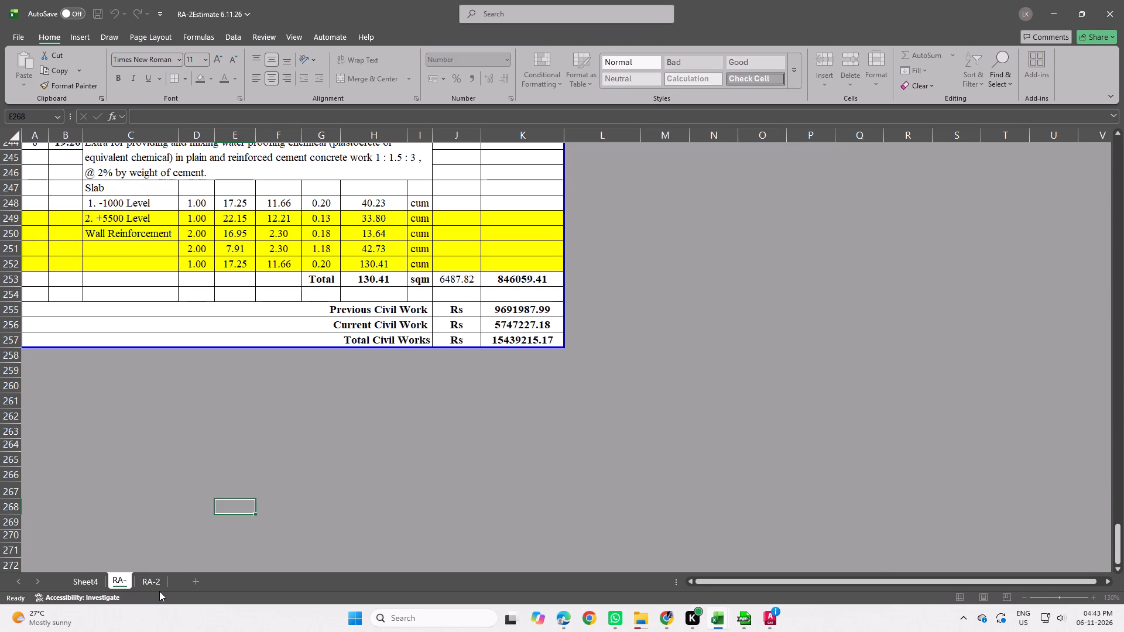
key(shift+parenleft)
text(1+2)
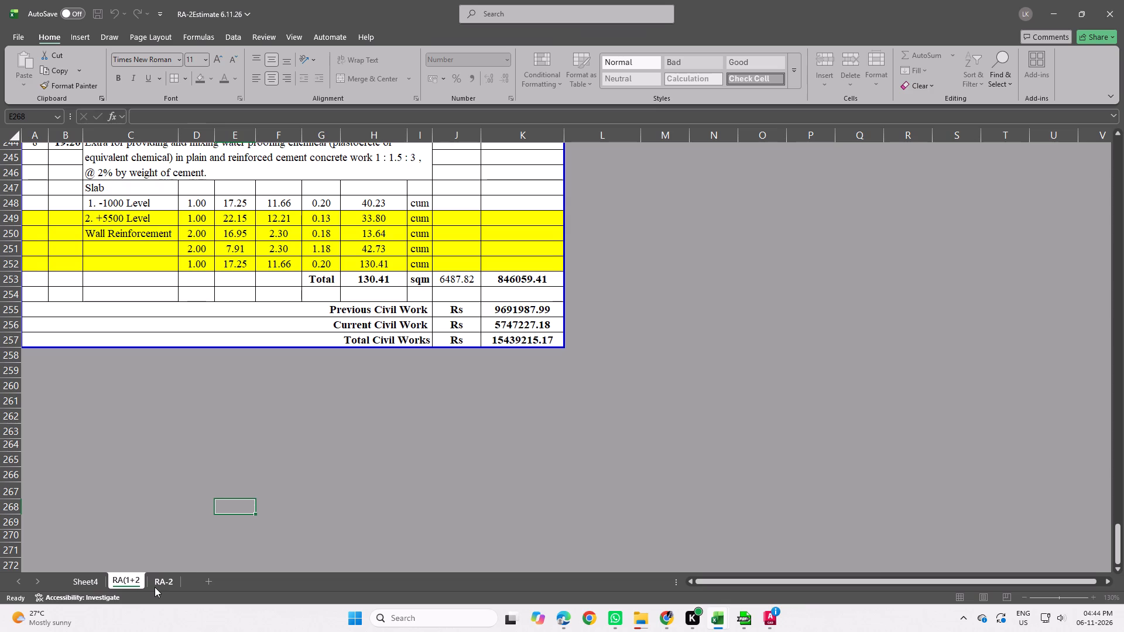
key(shift+parenright)
click(76, 581)
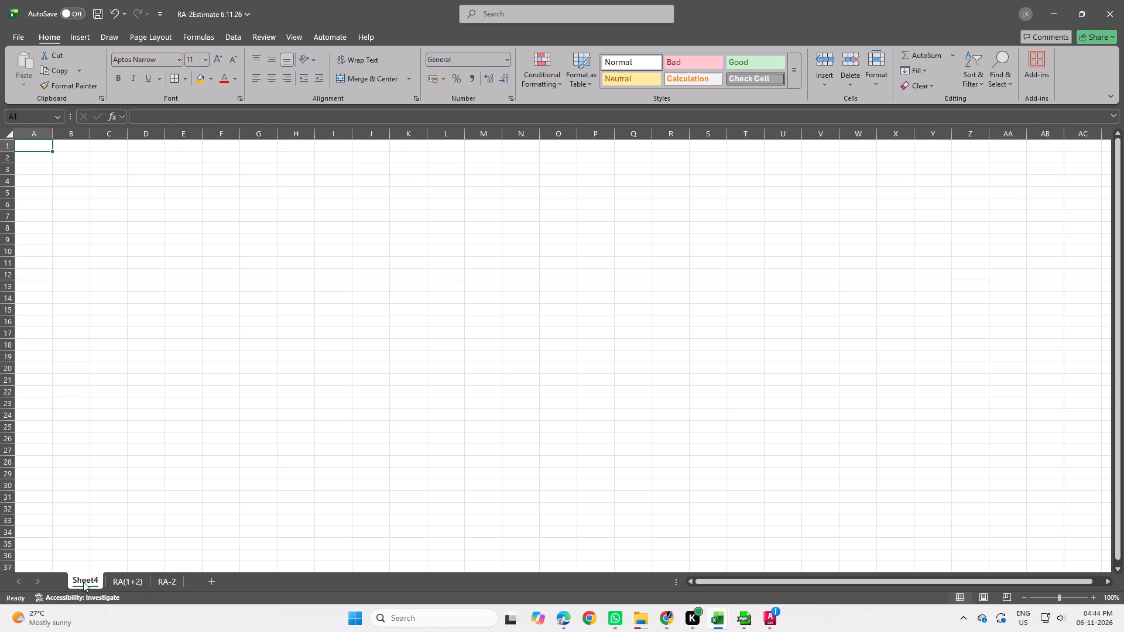
Switch to the RA Estimate 22.08 workbook and copy the full Tlawng clear sump estimate, from its title to the Total Civil Works row.
click(633, 623)
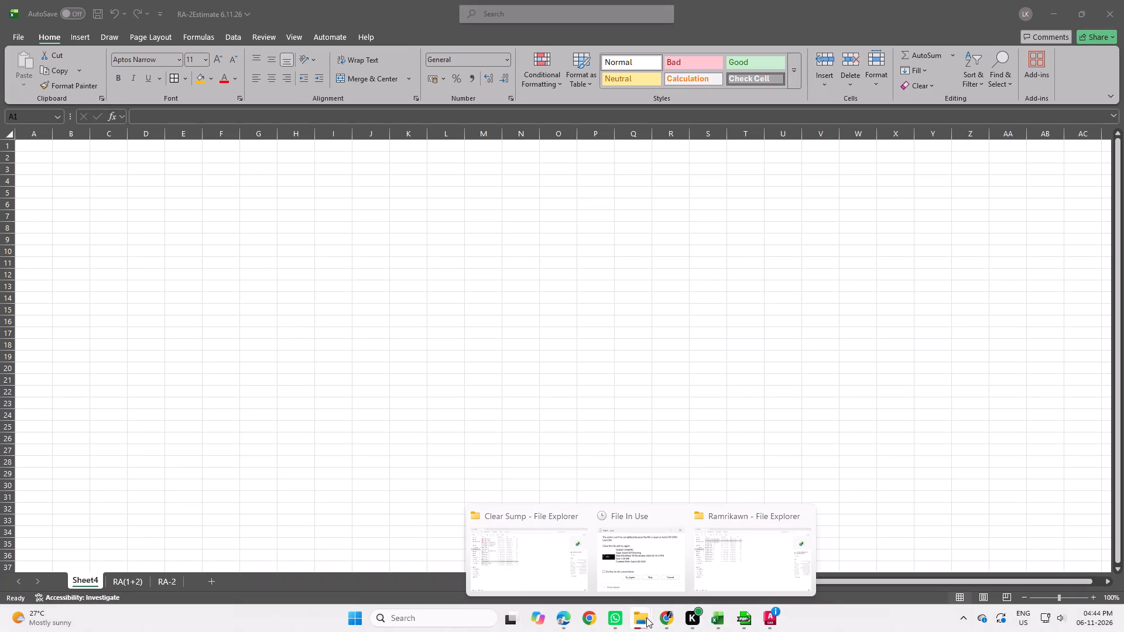
click(646, 617)
click(724, 625)
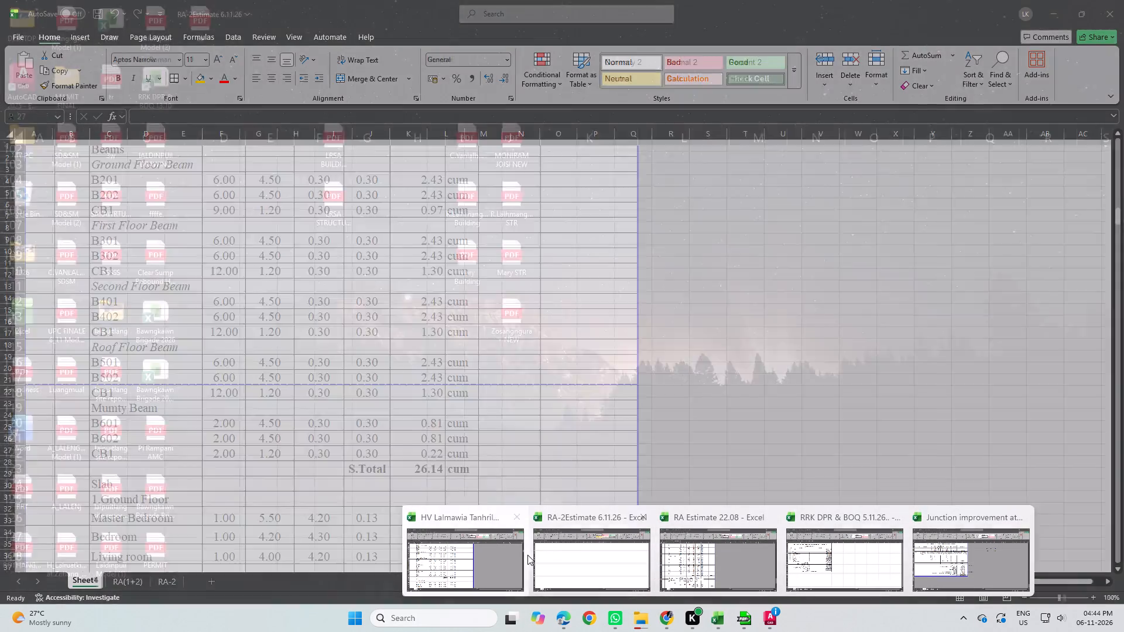
click(695, 561)
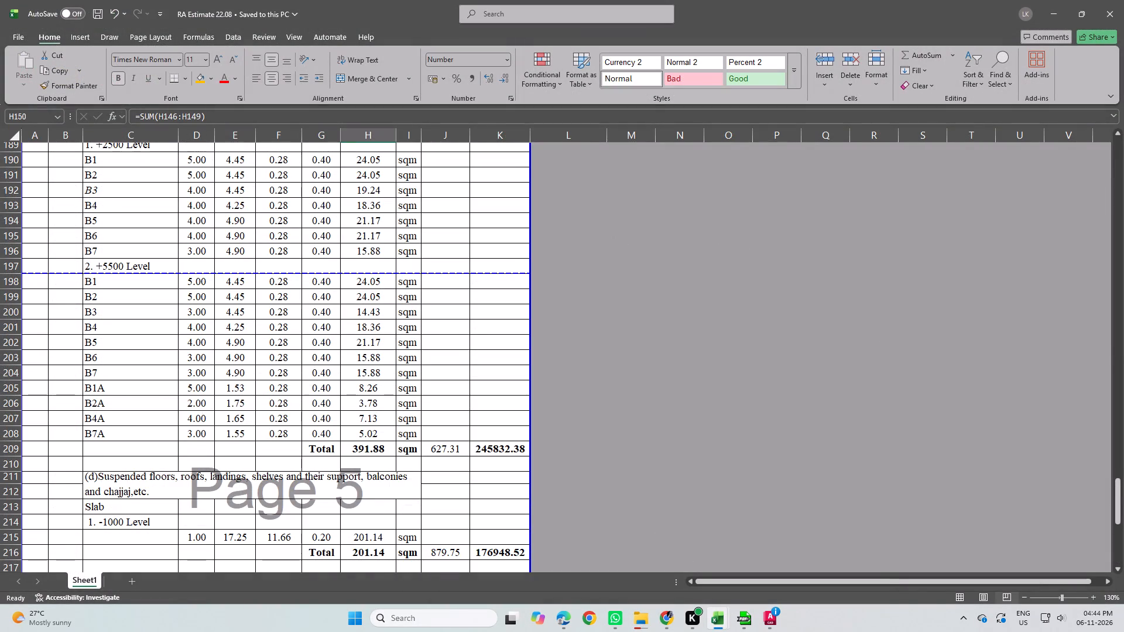
scroll(437, 472, down, 6)
scroll(486, 394, up, 1)
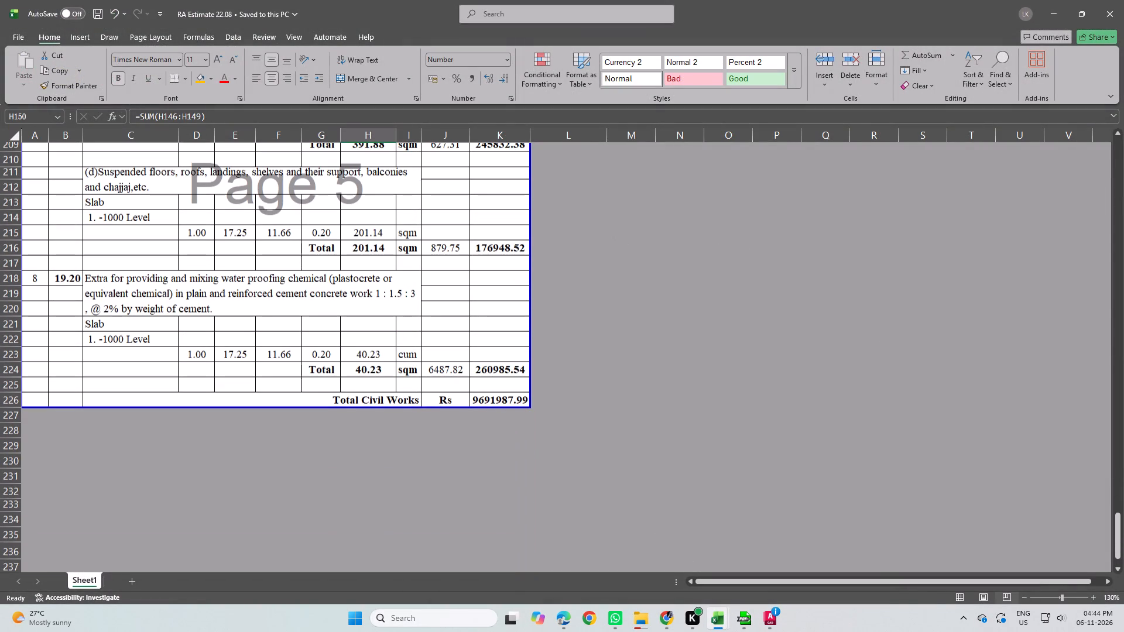
drag(492, 396, 23, 96)
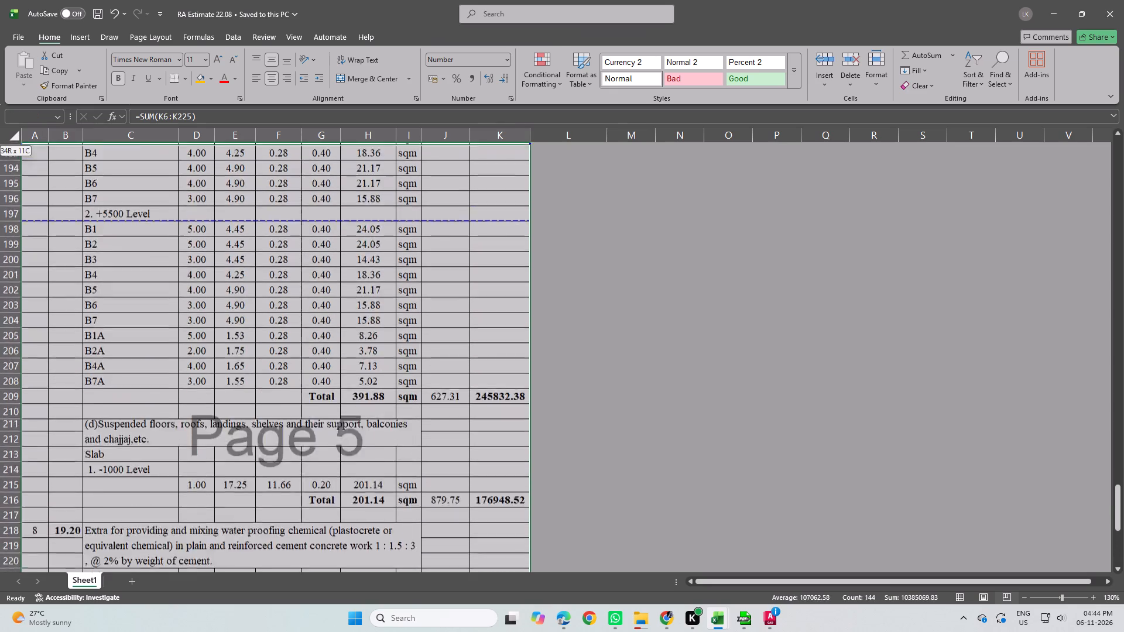
drag(23, 96, 76, 39)
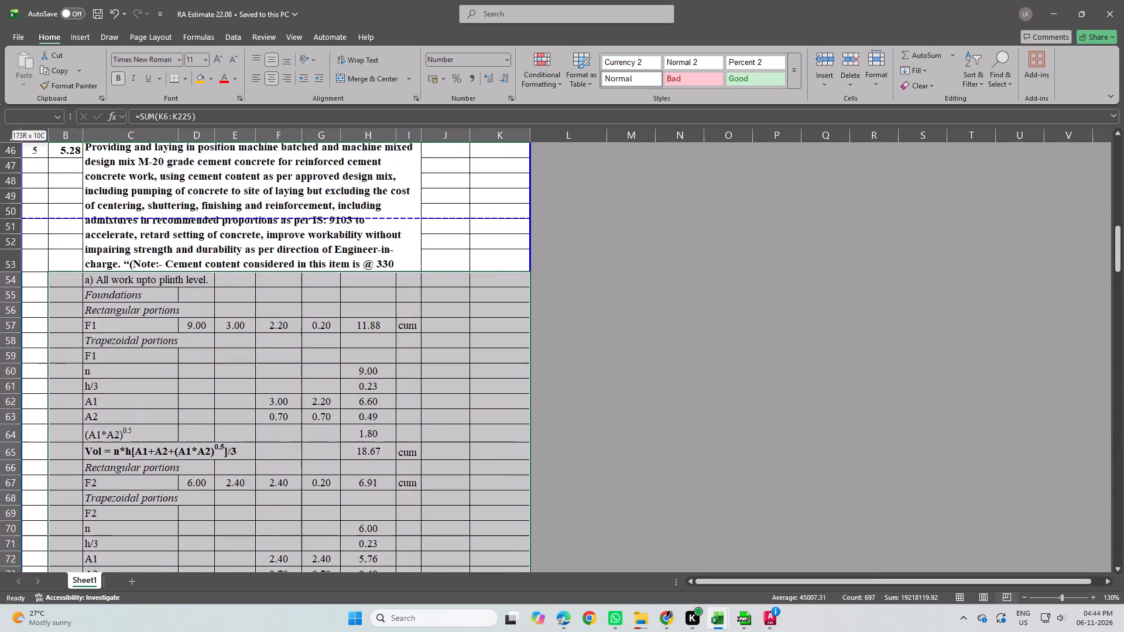
drag(76, 39, 77, 36)
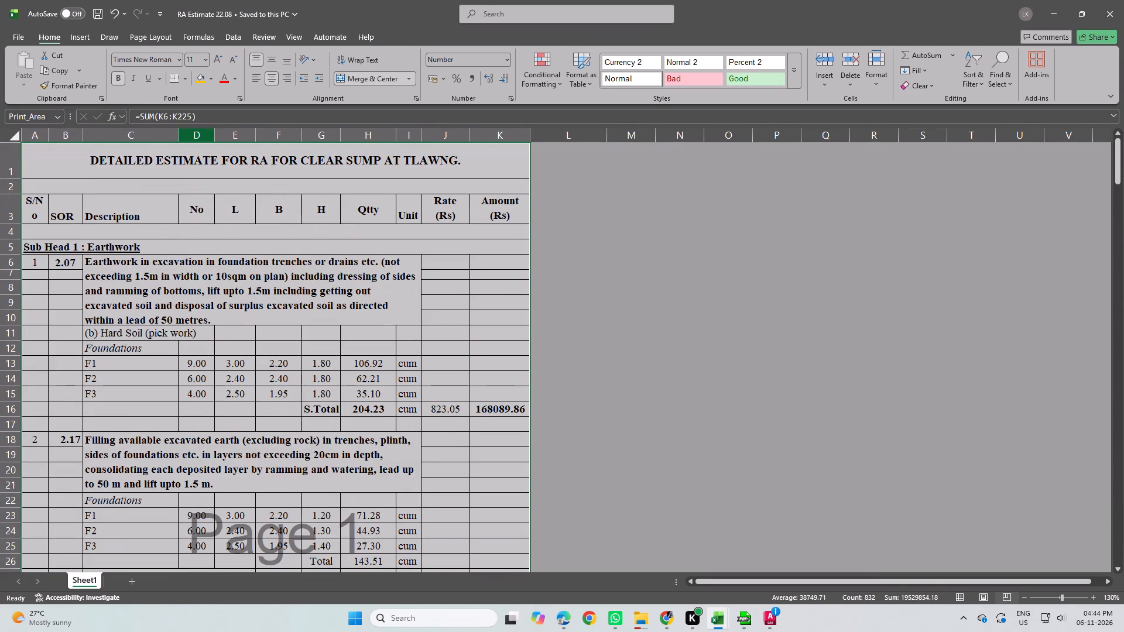
key(ctrl+c)
Paste the copied estimate at A1 of the blank Sheet4 in the RA-2Estimate 6.11.26 workbook.
click(720, 617)
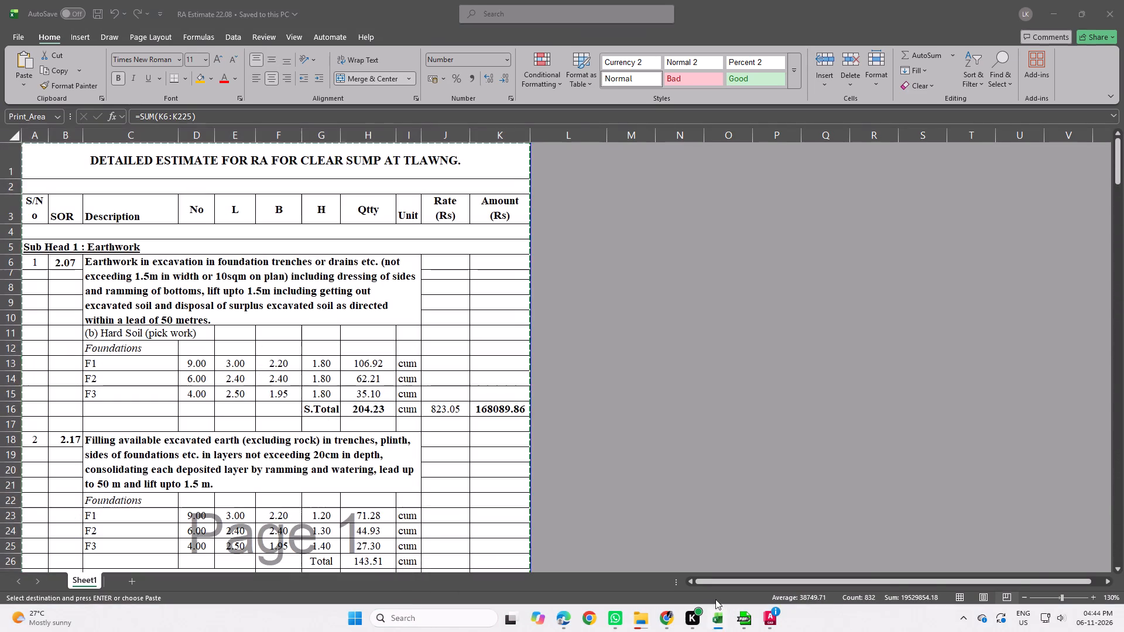
click(682, 555)
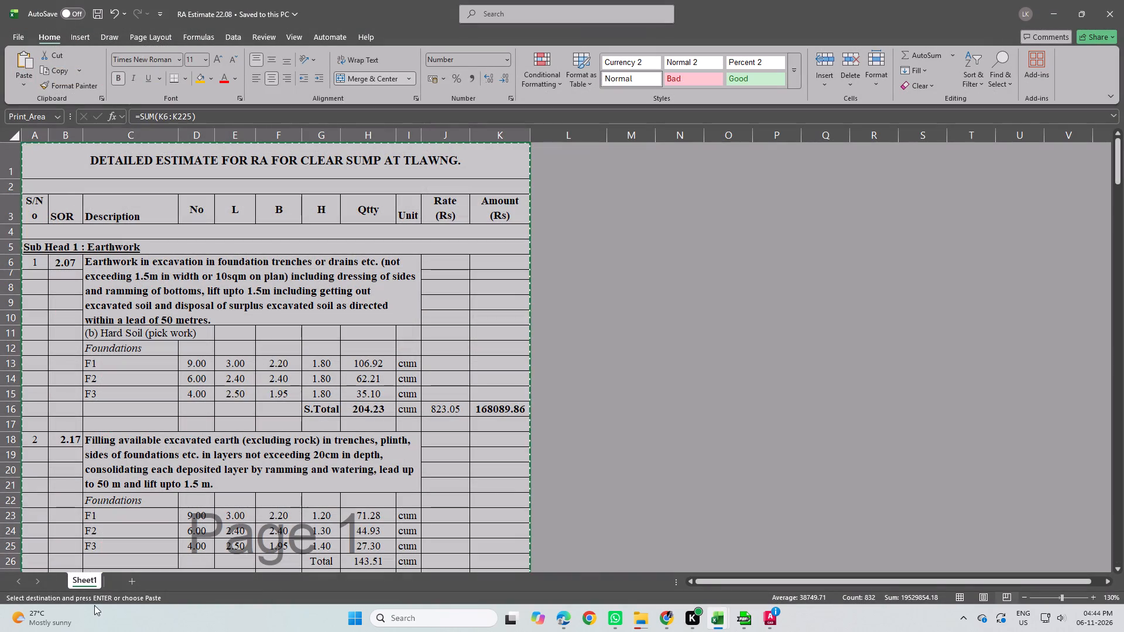
click(721, 623)
click(574, 565)
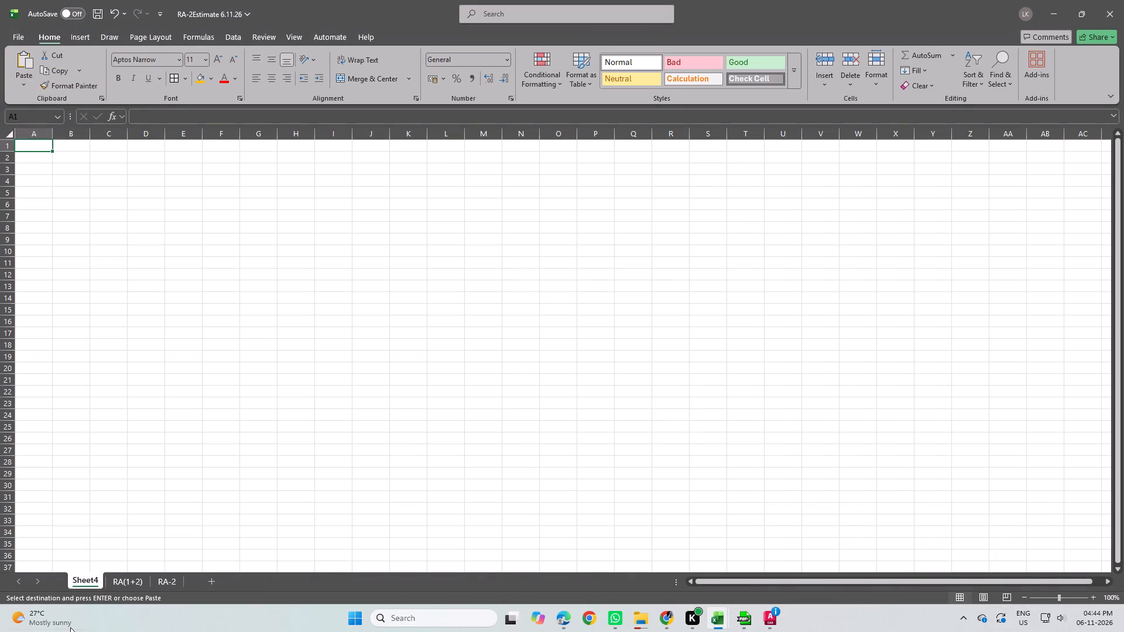
key(ctrl+v)
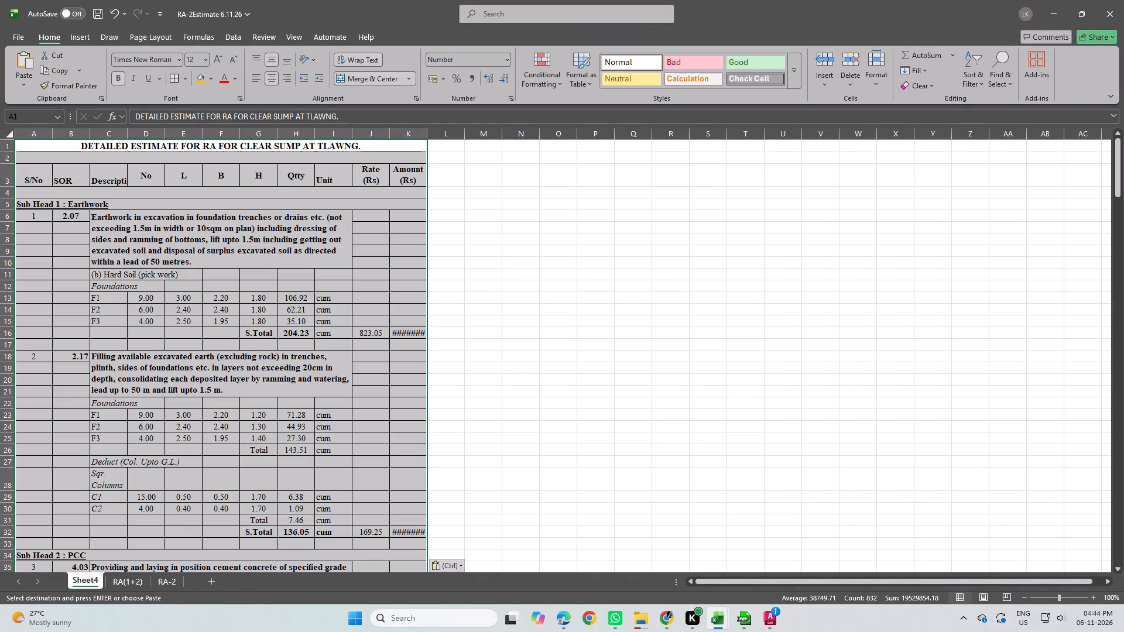
Widen columns F, I, J and K on Sheet4 so that the amounts and item descriptions fit.
click(541, 344)
drag(429, 132, 458, 132)
drag(389, 133, 397, 133)
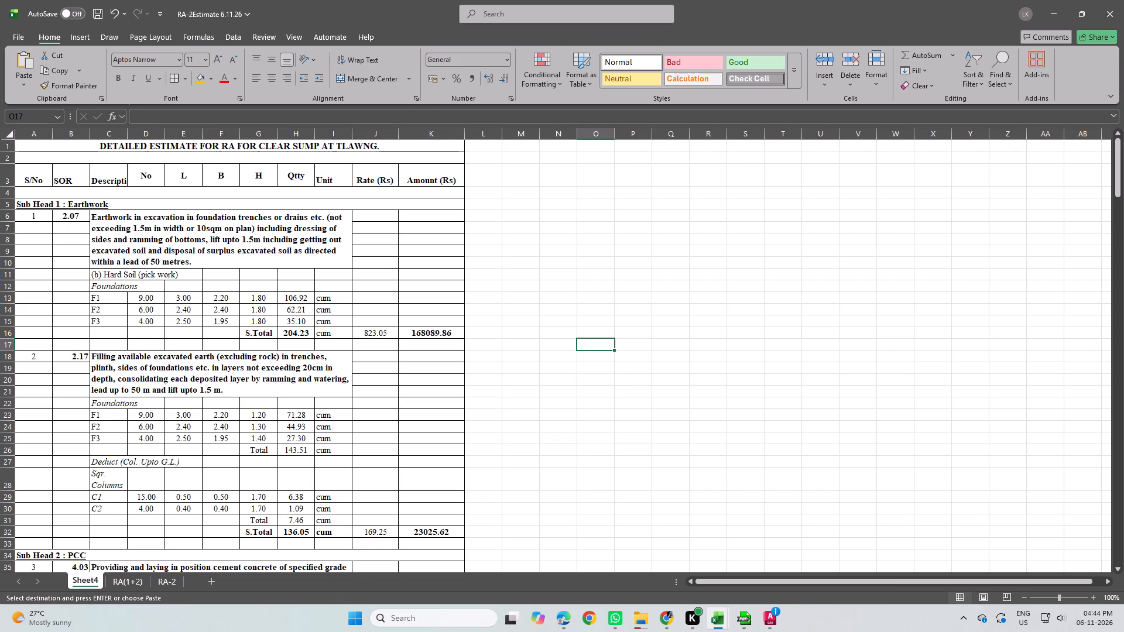
drag(352, 133, 364, 132)
scroll(358, 259, down, 5)
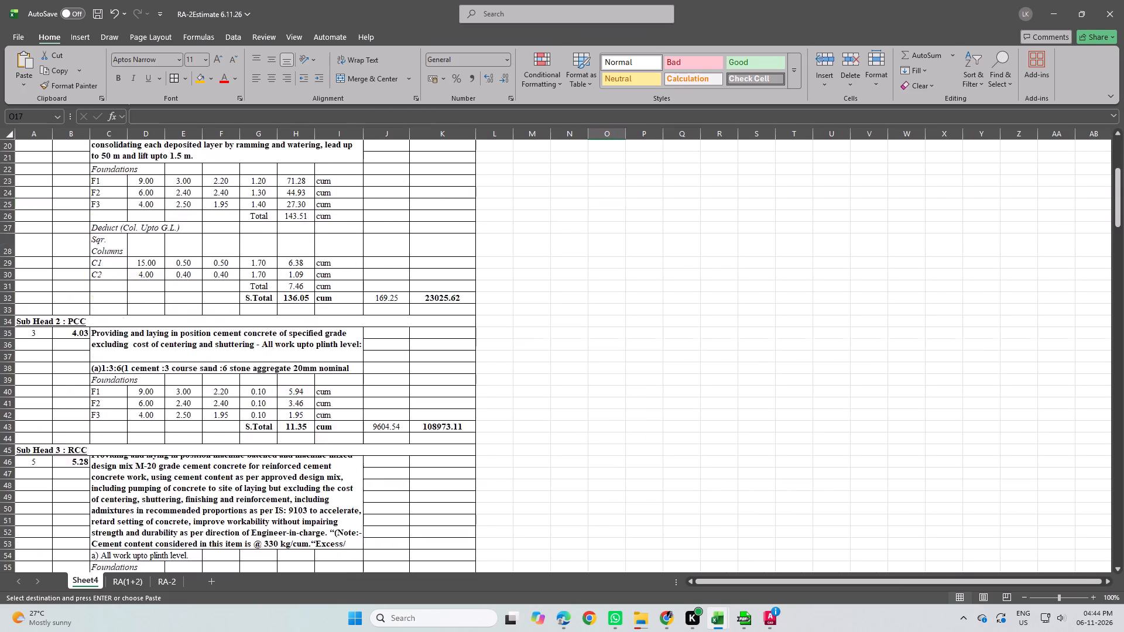
scroll(402, 301, down, 6)
scroll(325, 318, up, 1)
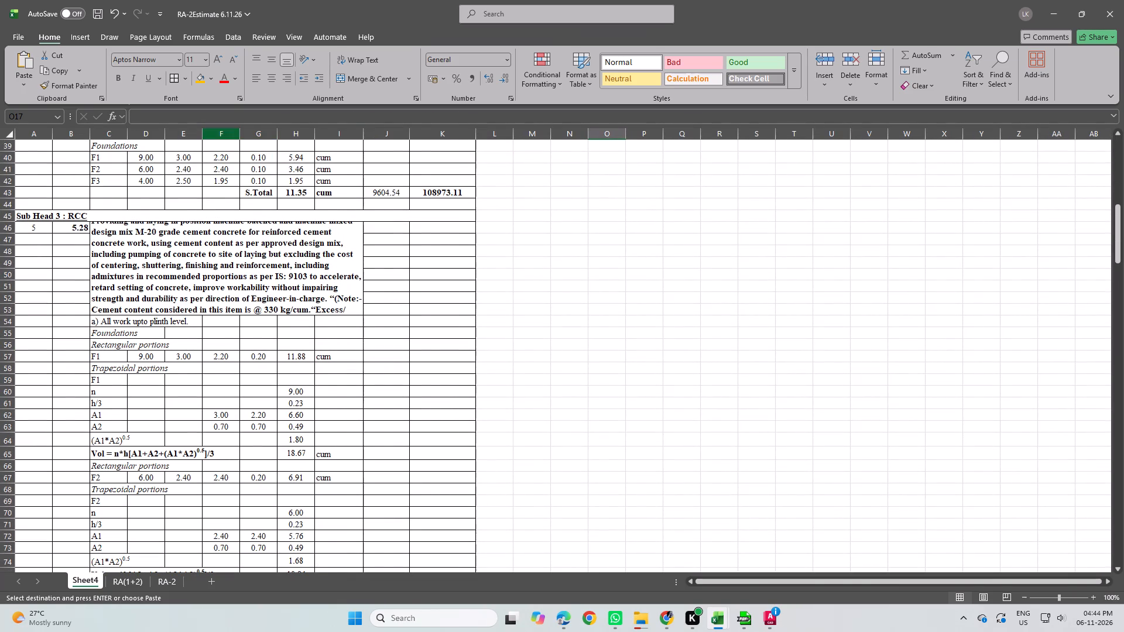
drag(238, 134, 258, 134)
drag(380, 136, 390, 136)
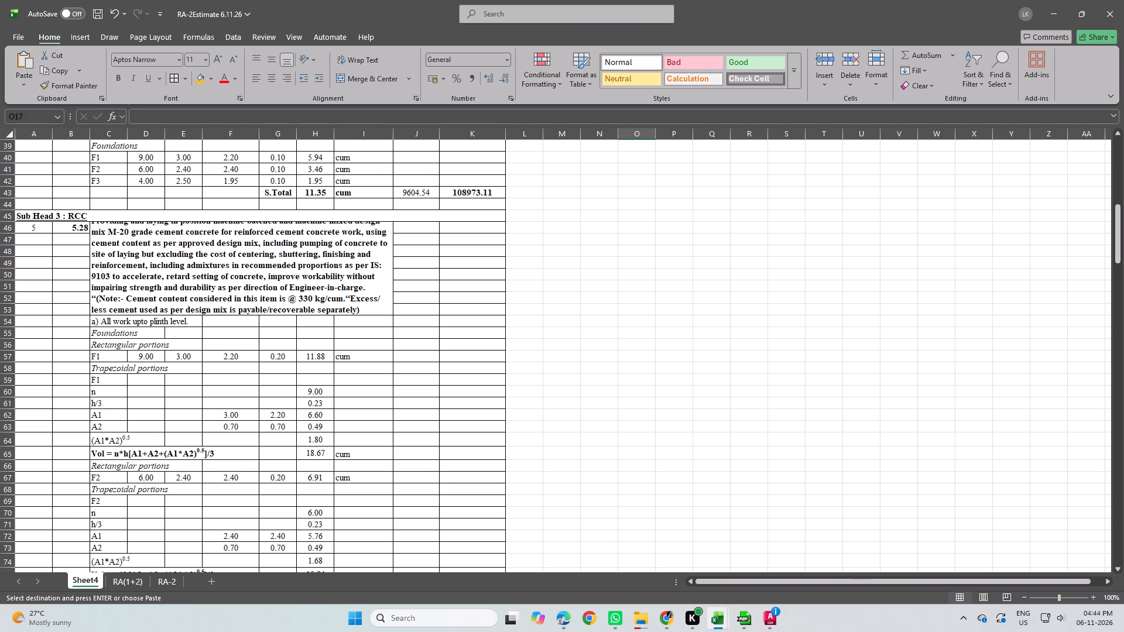
Adjust the SOR, Description and No column widths (B to D) on Sheet4, leaving SOR slightly narrower and the other two wider.
drag(90, 135, 100, 137)
drag(174, 132, 185, 132)
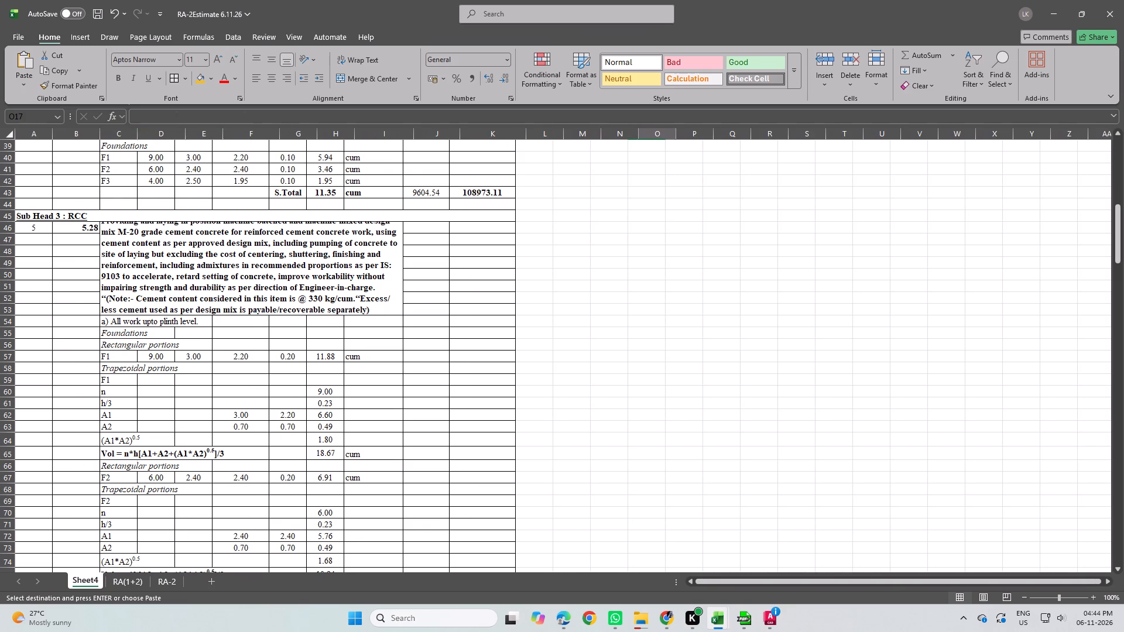
drag(100, 139, 92, 140)
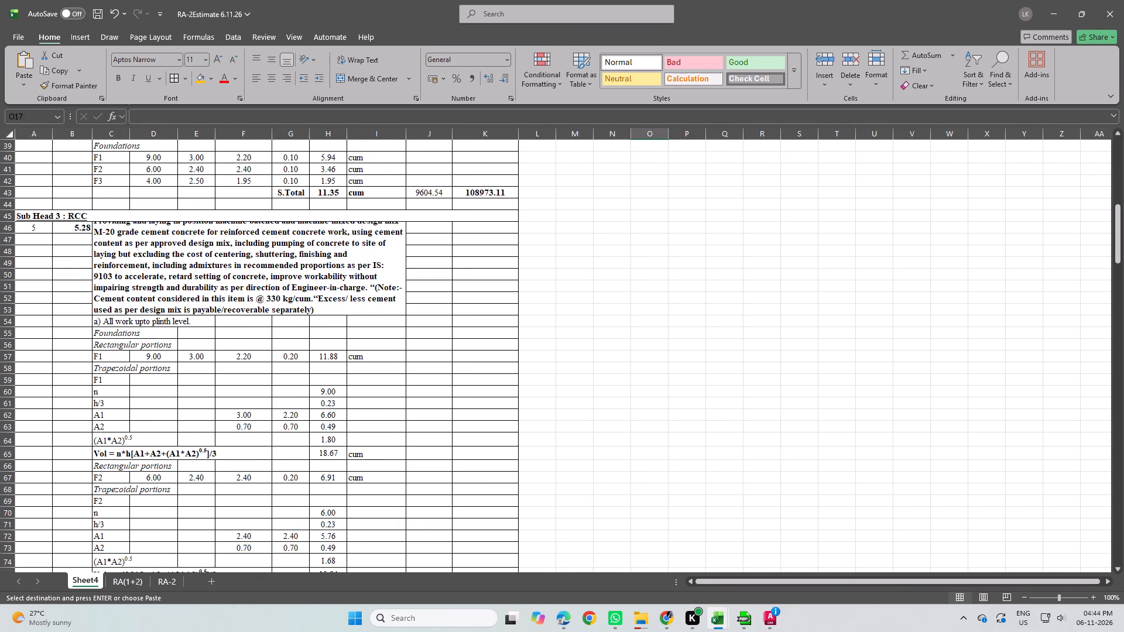
drag(90, 137, 71, 146)
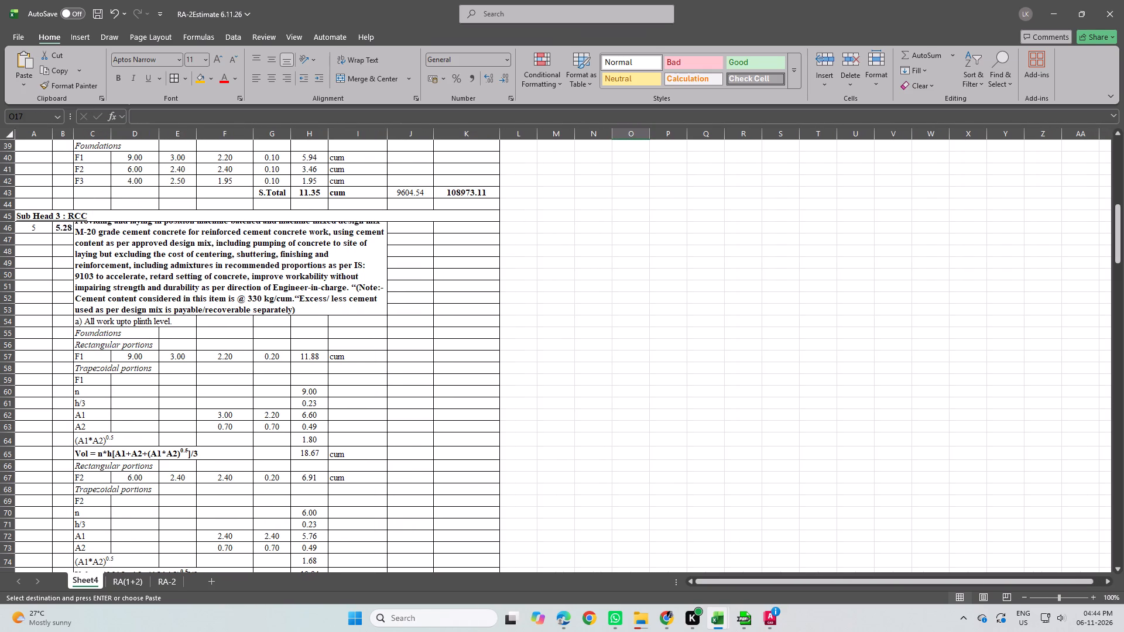
drag(74, 135, 85, 135)
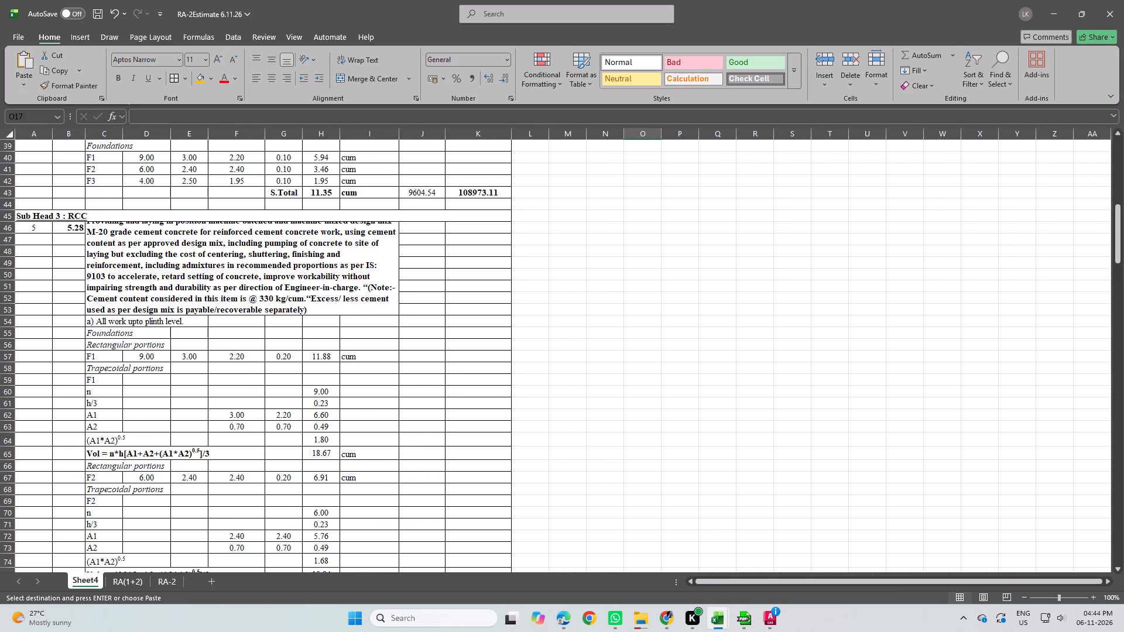
drag(122, 133, 136, 135)
drag(189, 132, 188, 132)
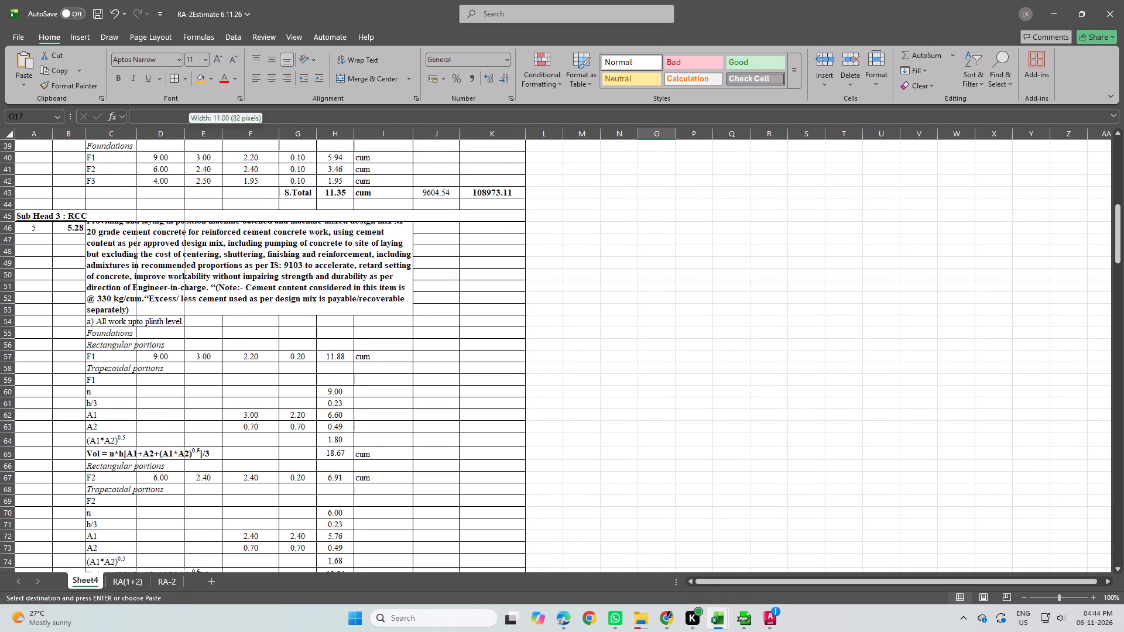
drag(188, 132, 183, 132)
Fine-tune Sheet4's column widths: widen E and J slightly and narrow F, I and K.
drag(216, 133, 222, 135)
drag(283, 137, 269, 138)
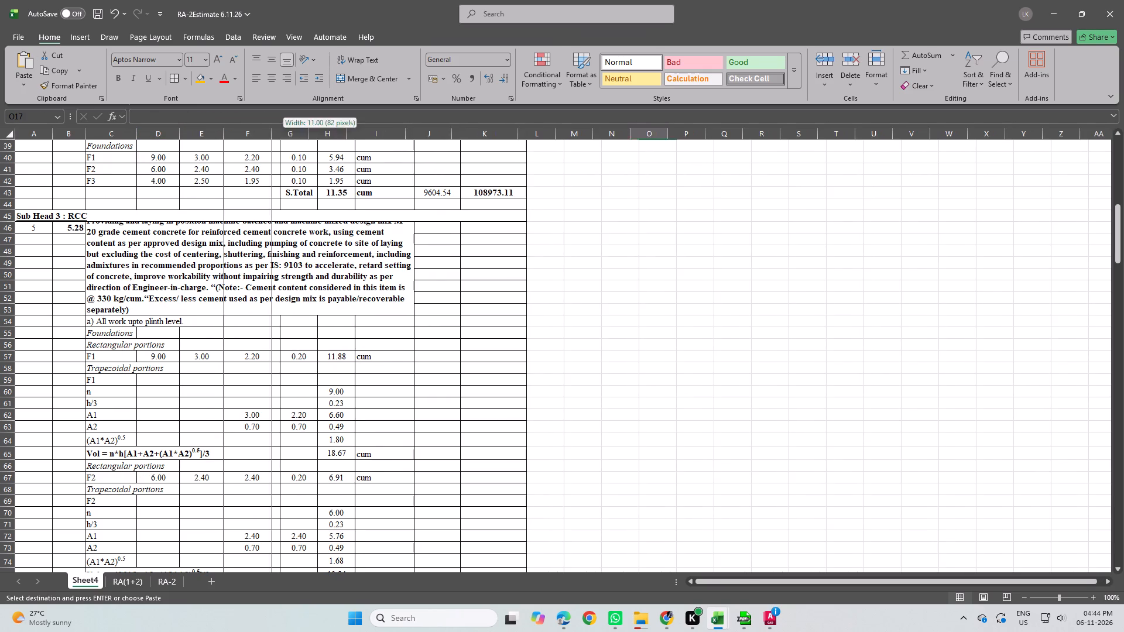
drag(269, 138, 269, 138)
click(268, 138)
click(309, 138)
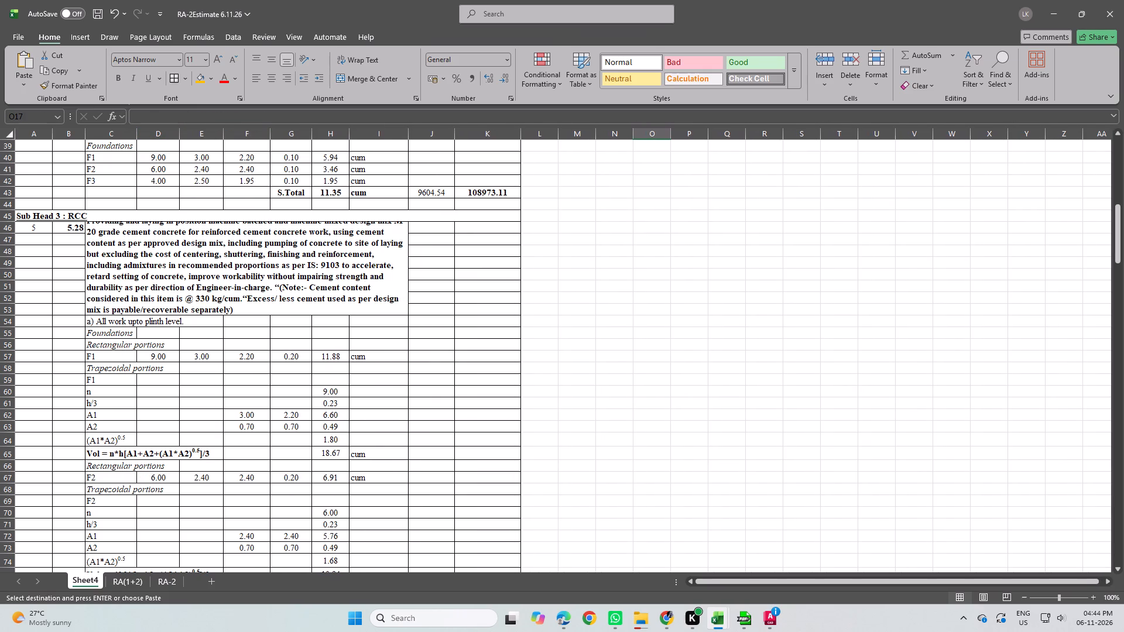
drag(412, 134, 388, 138)
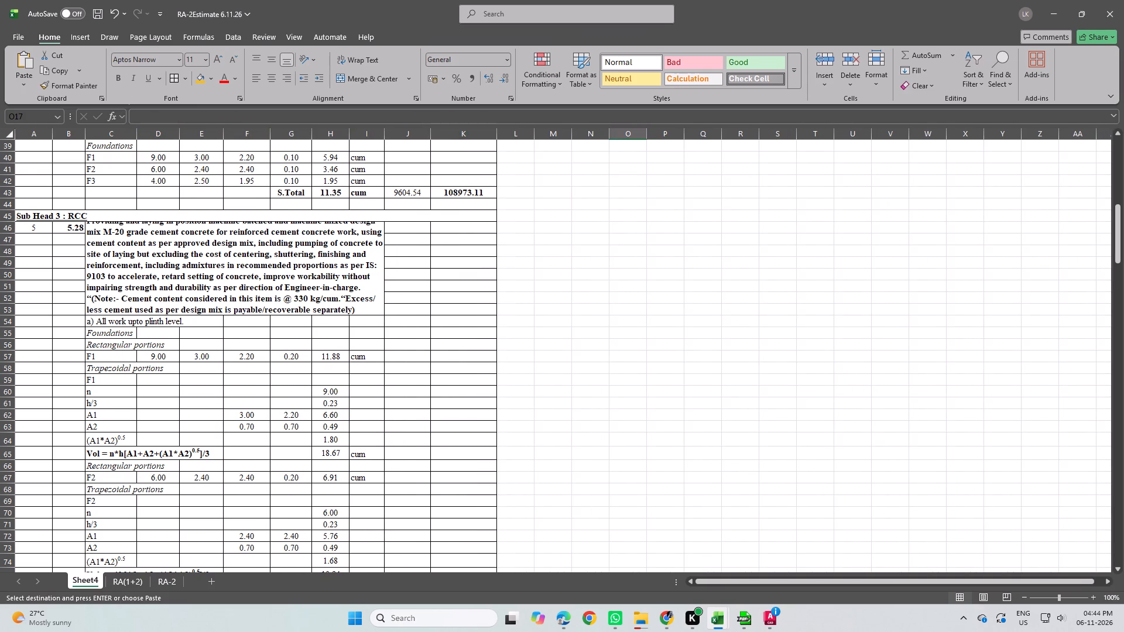
drag(430, 135, 444, 136)
drag(512, 133, 495, 135)
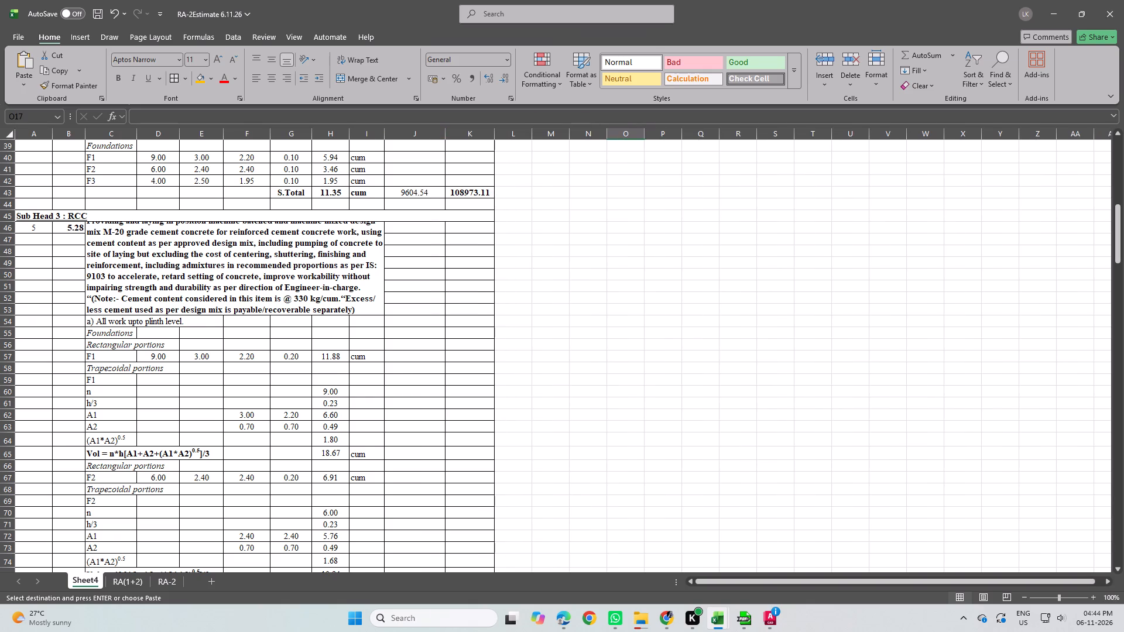
Look over the closing totals on RA-2 and RA(1+2), and return to Sheet4.
scroll(484, 311, down, 4)
click(157, 588)
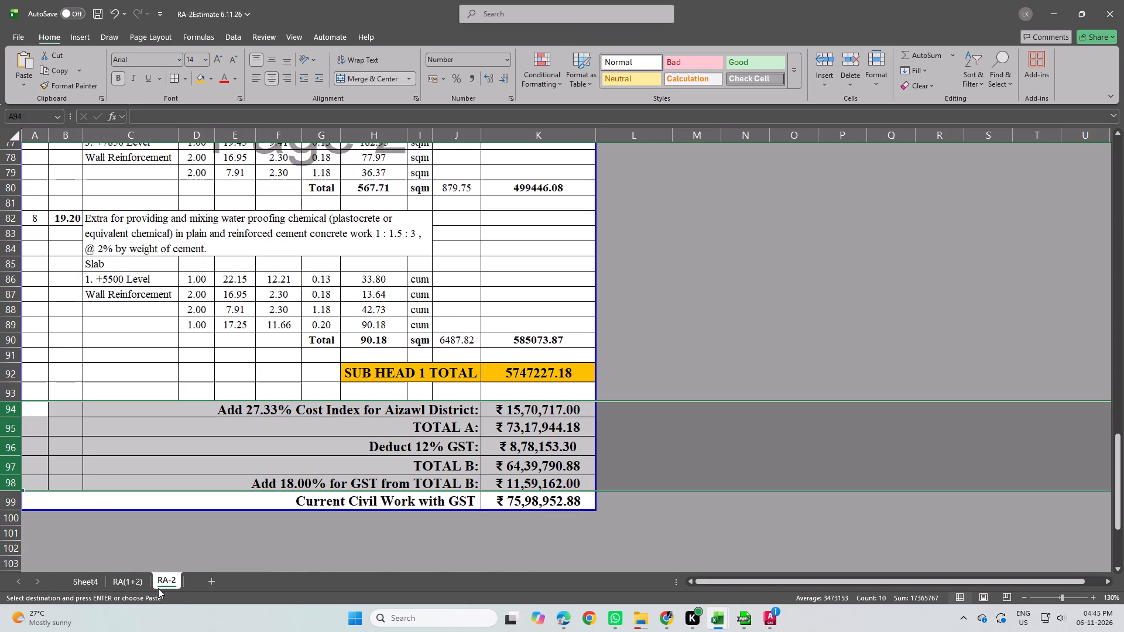
click(423, 523)
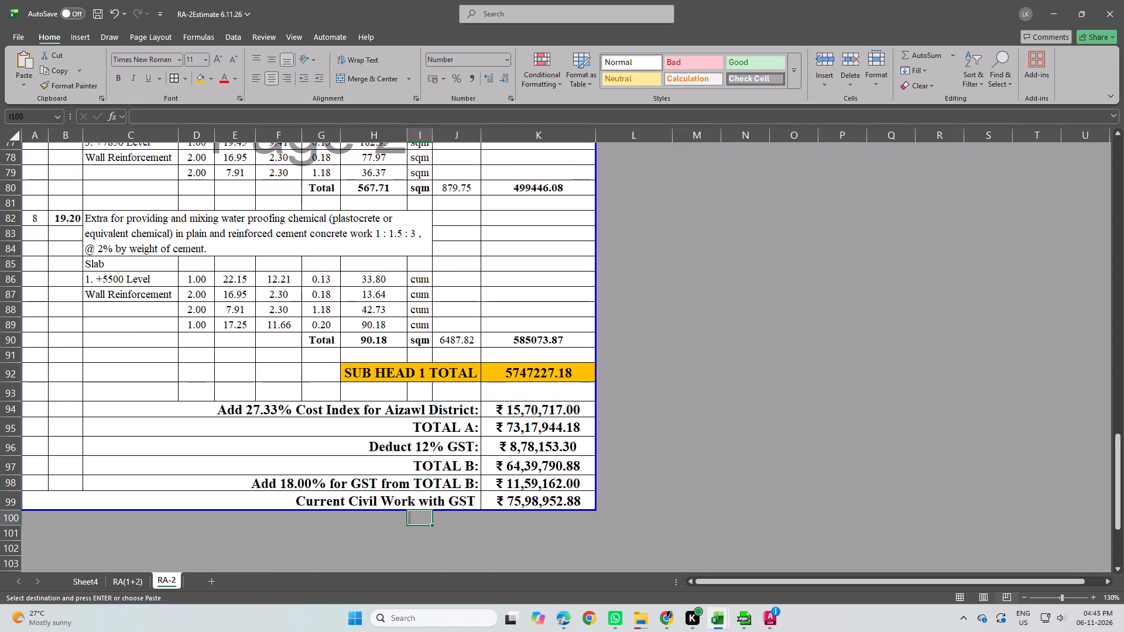
key(ctrl+a)
click(124, 583)
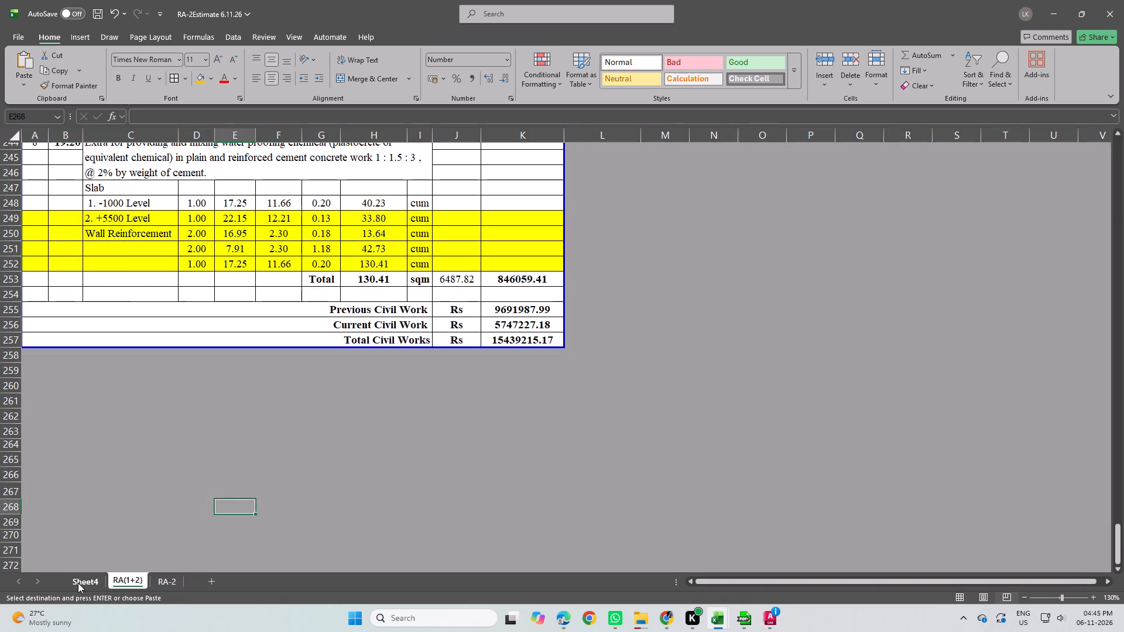
click(77, 582)
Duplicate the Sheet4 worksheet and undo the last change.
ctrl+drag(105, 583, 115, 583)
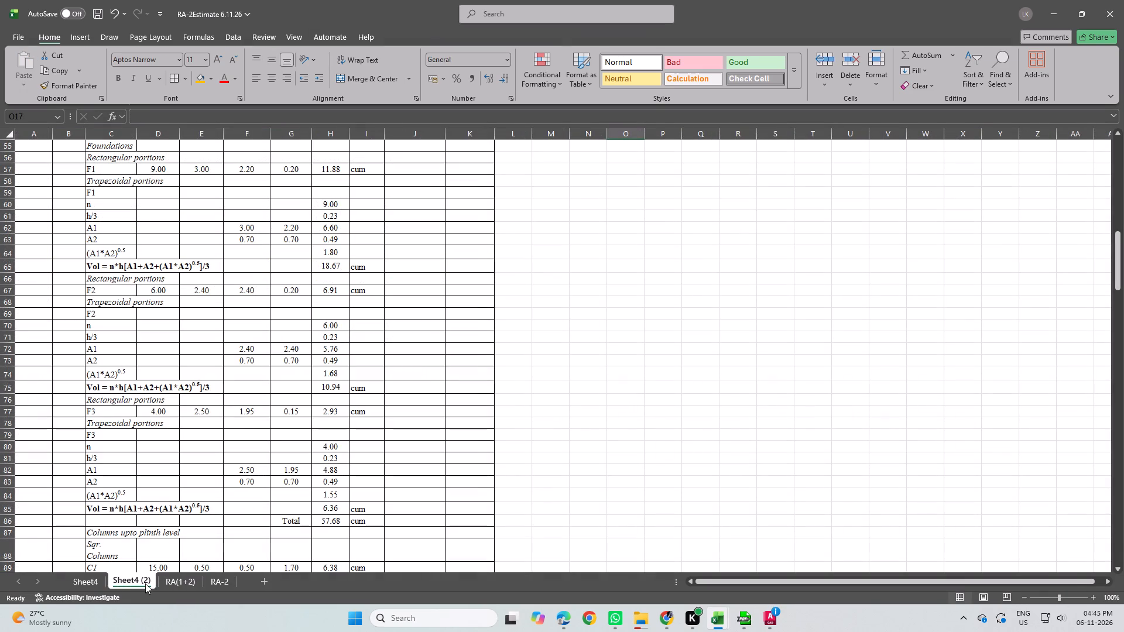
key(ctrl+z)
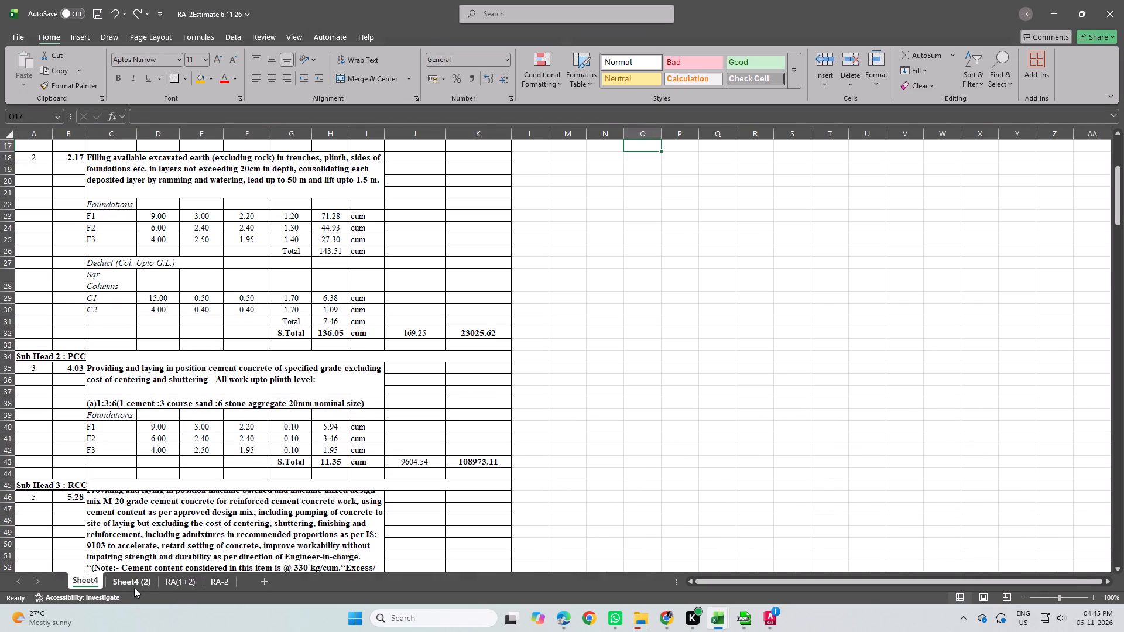
Compare Sheet4 with its duplicate Sheet4 (2), starting from the top of the estimate.
click(132, 588)
click(88, 580)
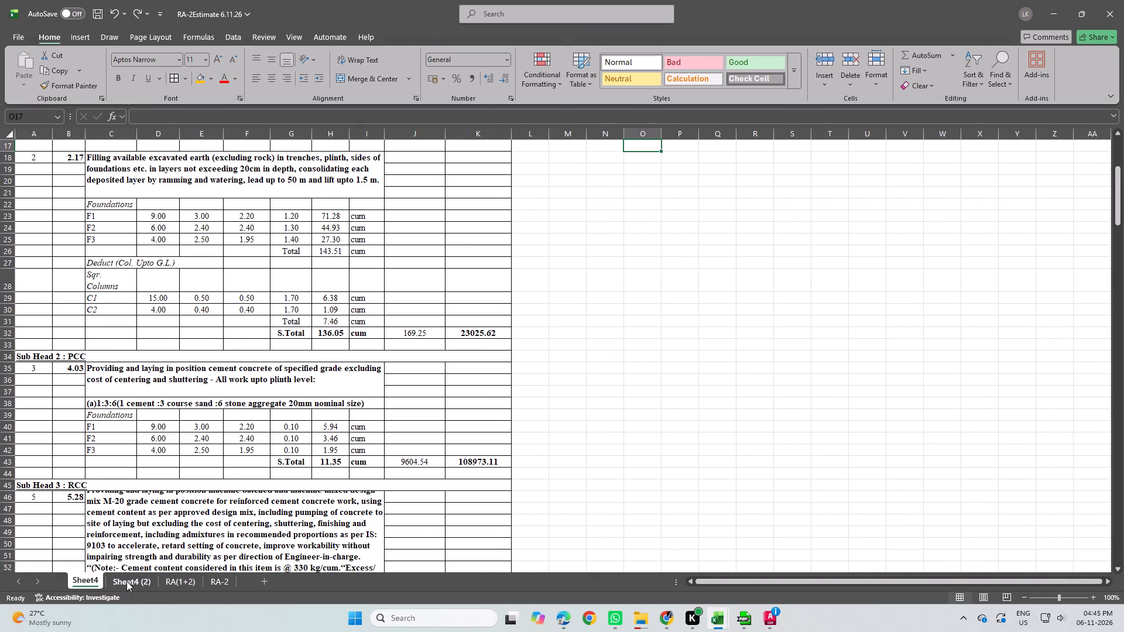
scroll(172, 575, up, 7)
click(132, 581)
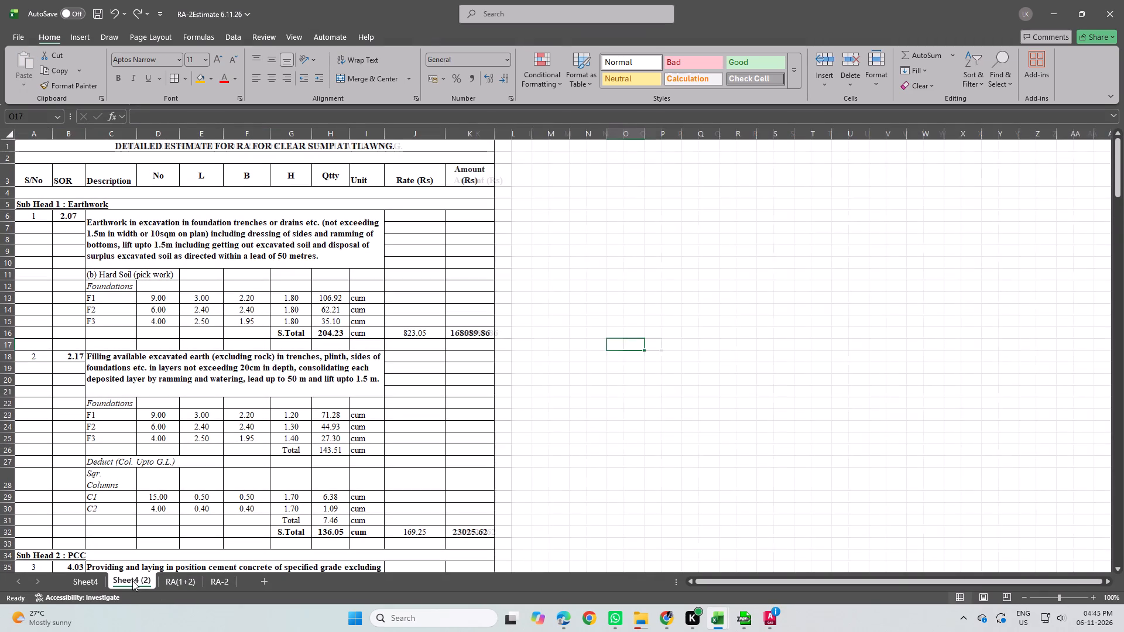
click(94, 582)
click(132, 584)
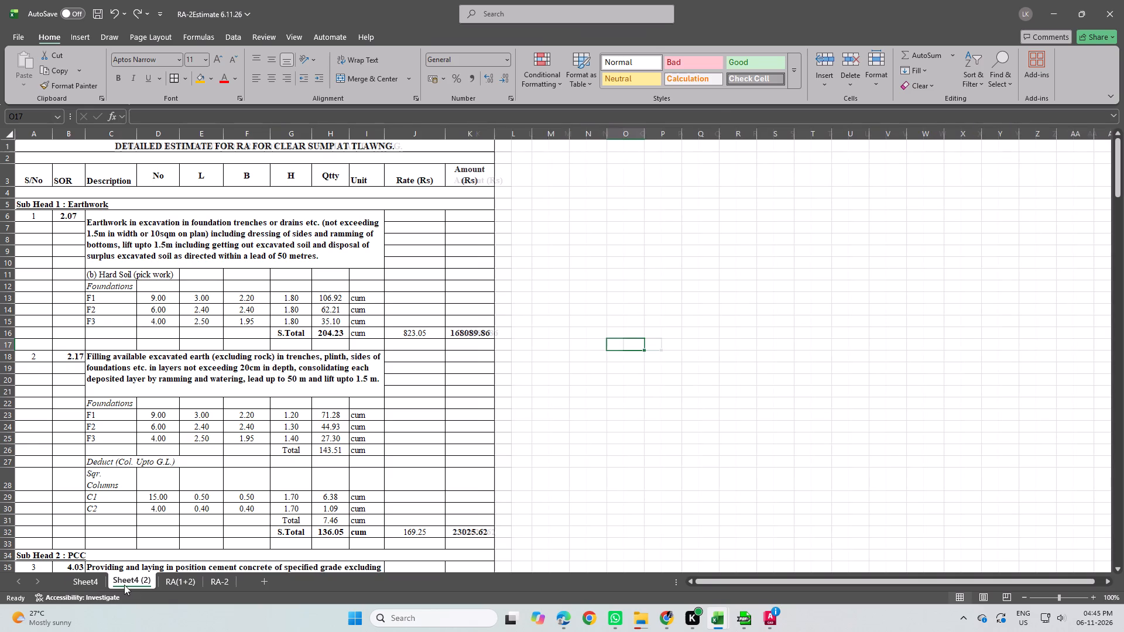
click(90, 580)
click(135, 581)
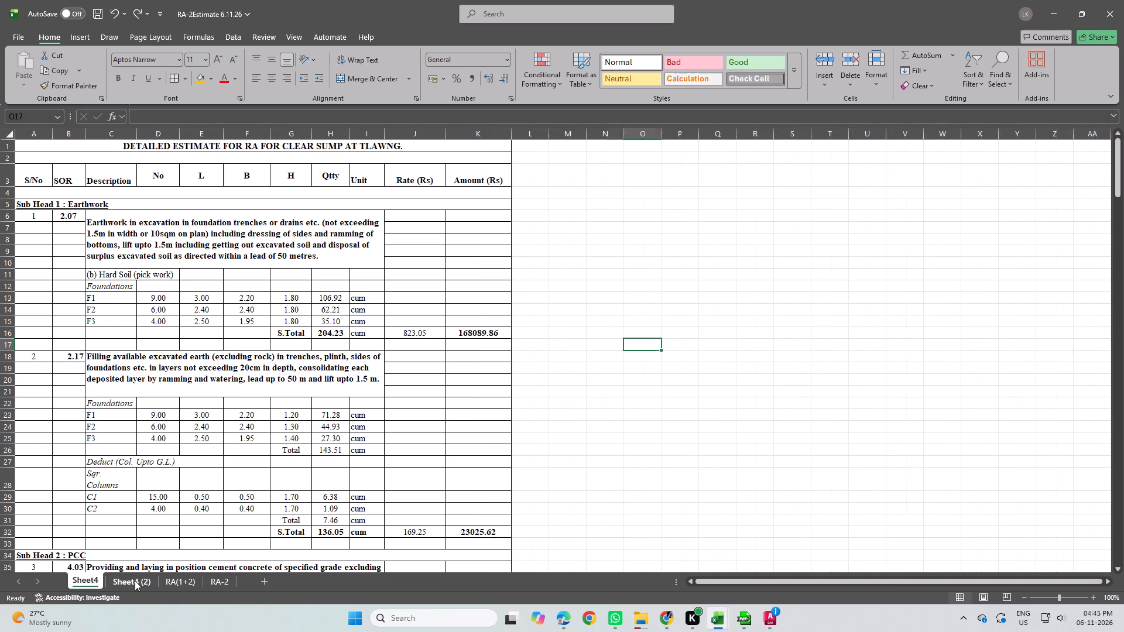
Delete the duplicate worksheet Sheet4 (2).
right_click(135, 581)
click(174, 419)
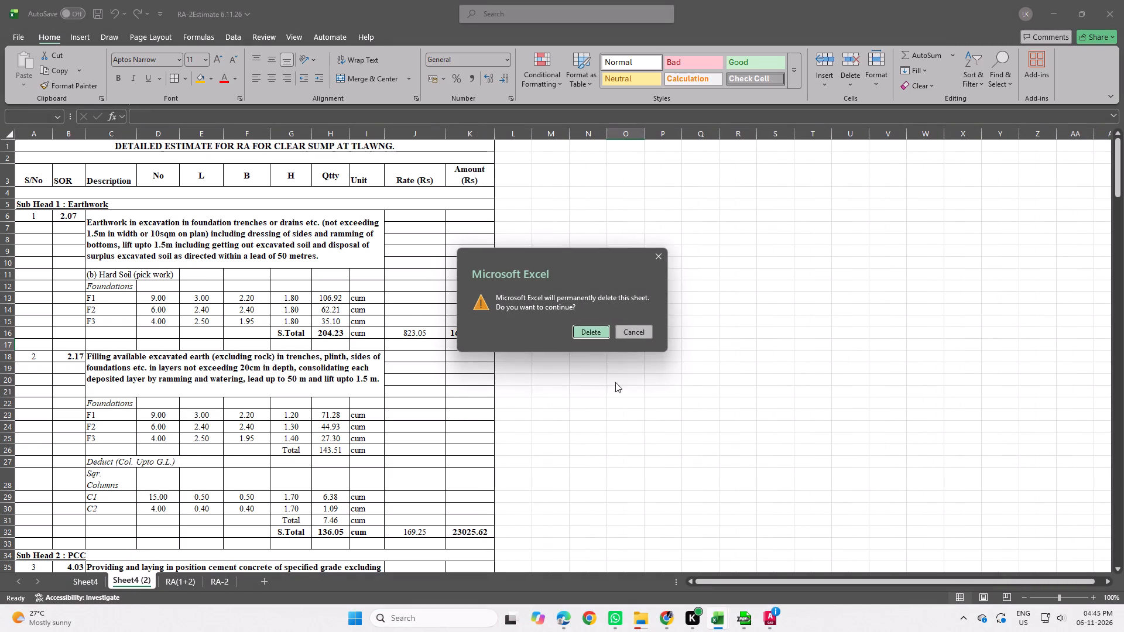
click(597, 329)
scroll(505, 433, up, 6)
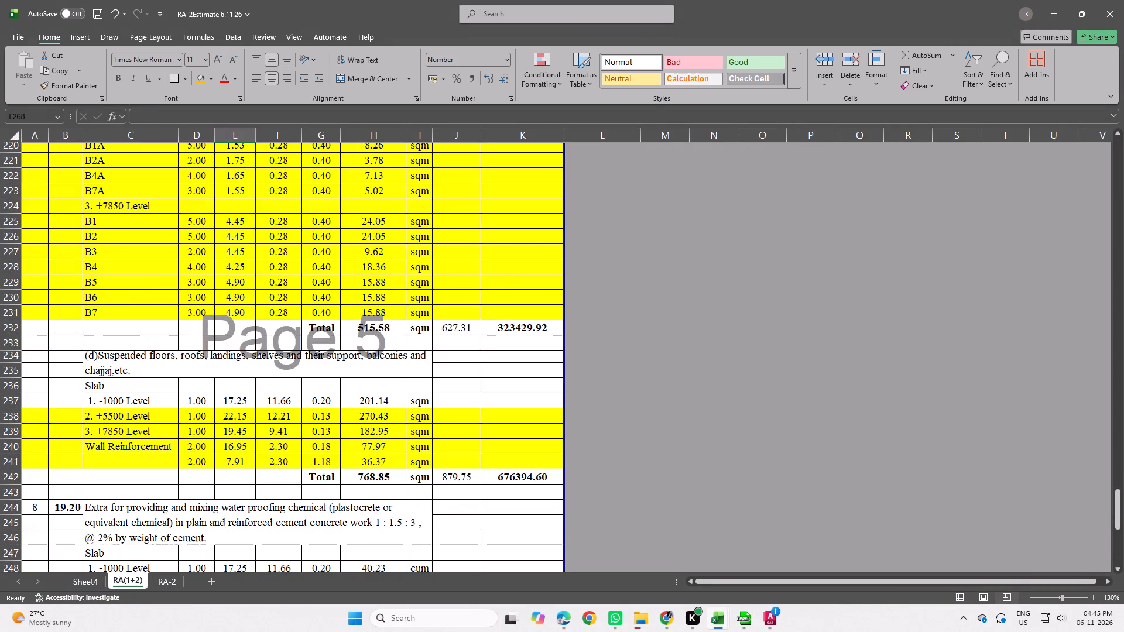
Set the font of the whole Sheet4 worksheet to Times New Roman.
click(76, 588)
key(ctrl+a)
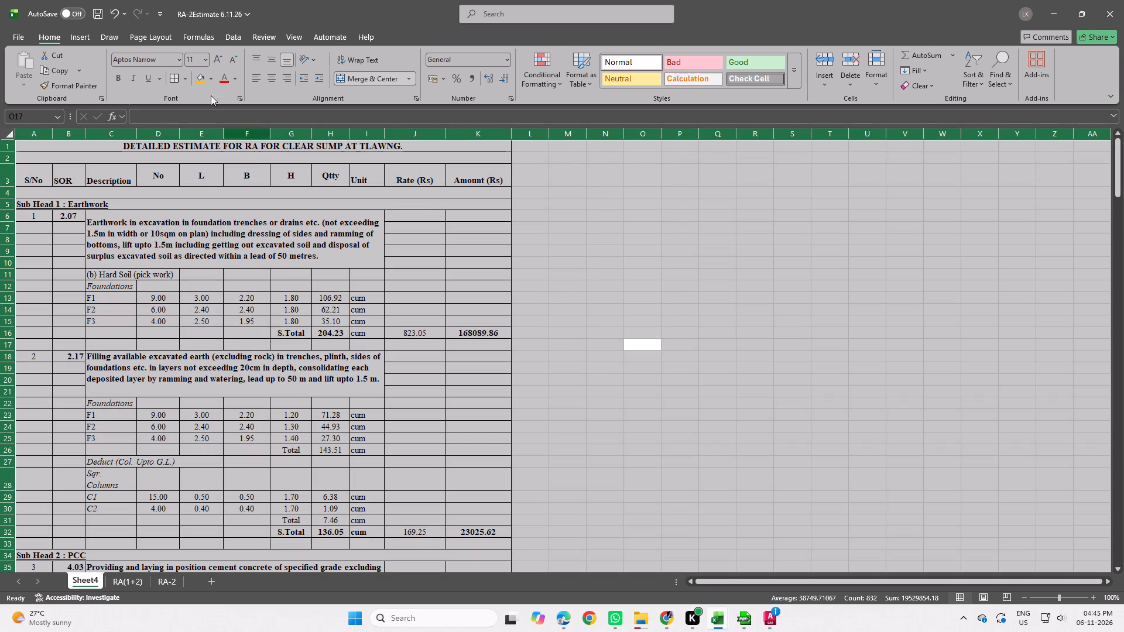
click(181, 56)
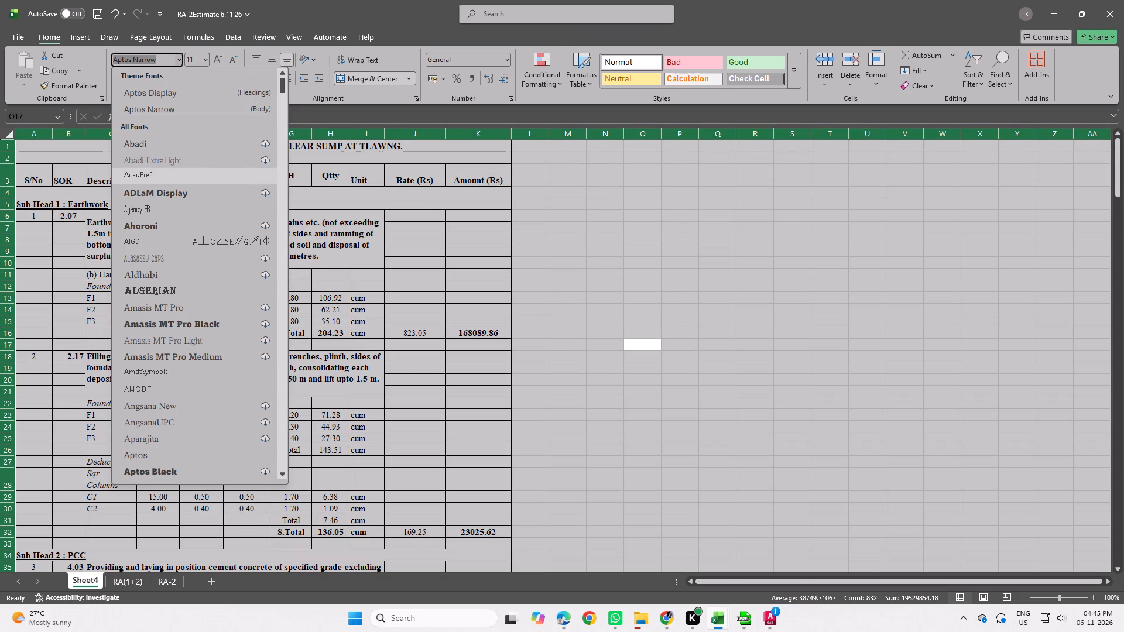
key(t)
key(i)
click(205, 469)
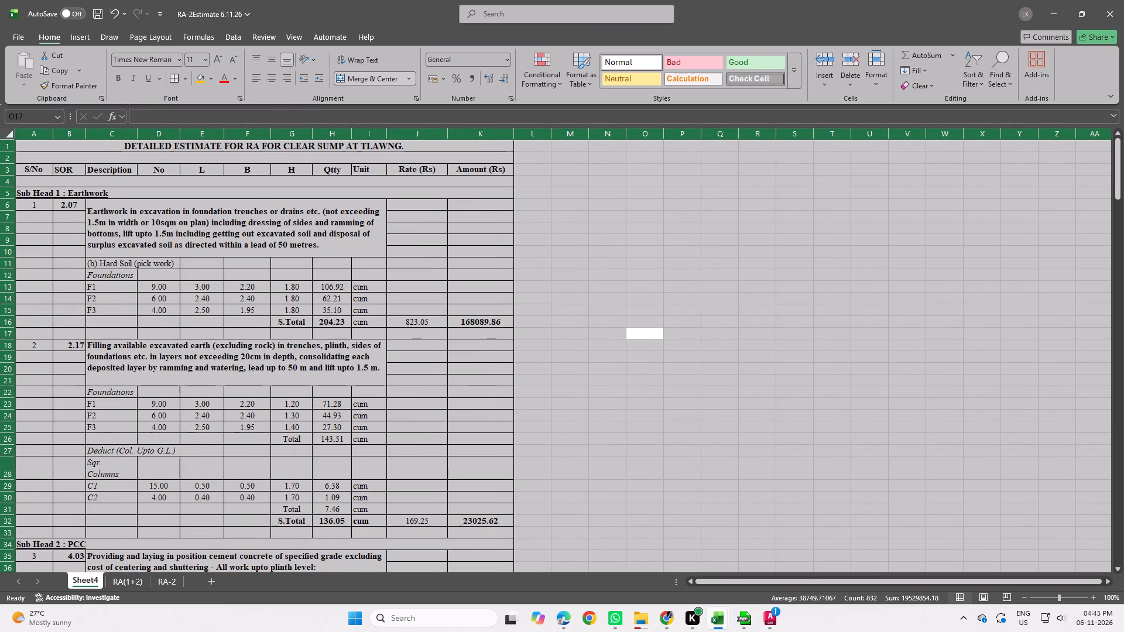
key(Return)
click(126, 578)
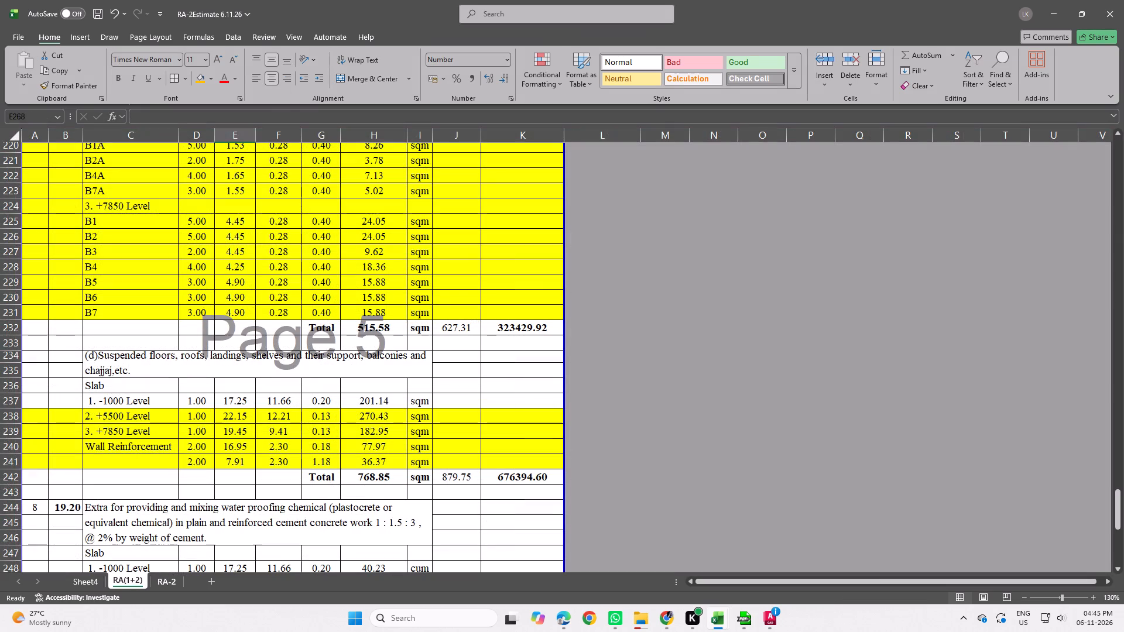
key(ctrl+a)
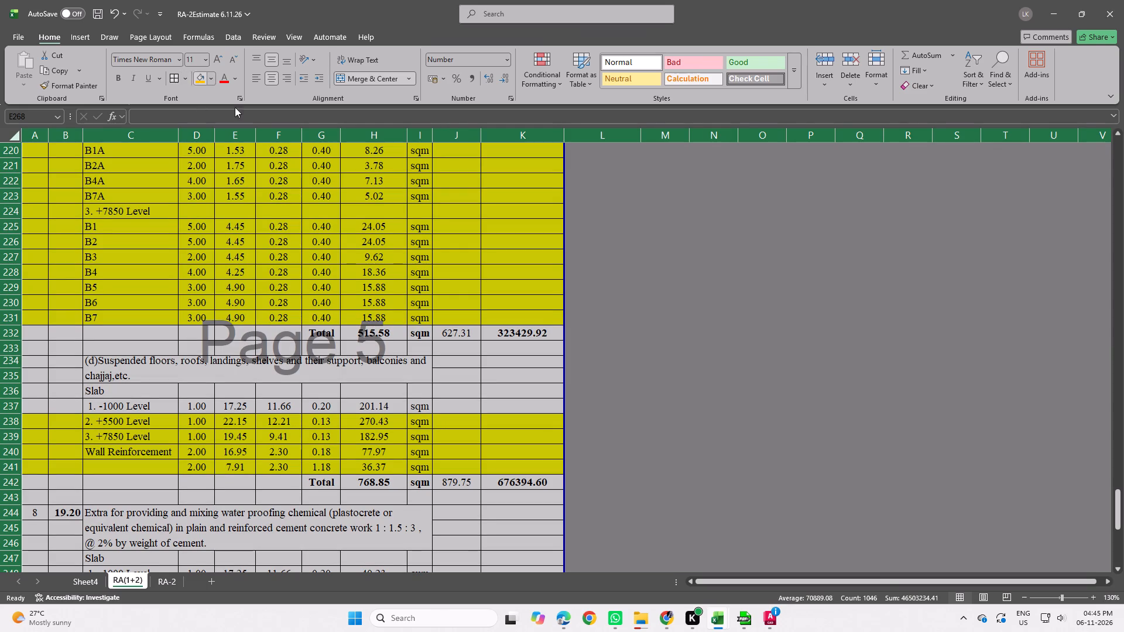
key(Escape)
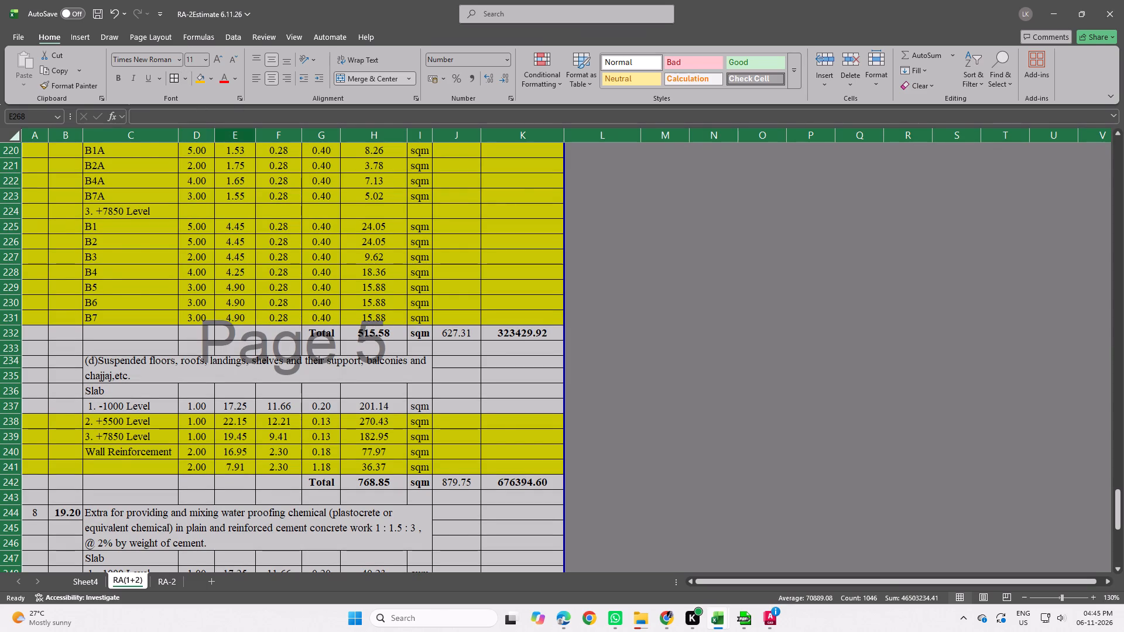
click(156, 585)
Rename the Sheet4 worksheet as RA-1.
click(84, 586)
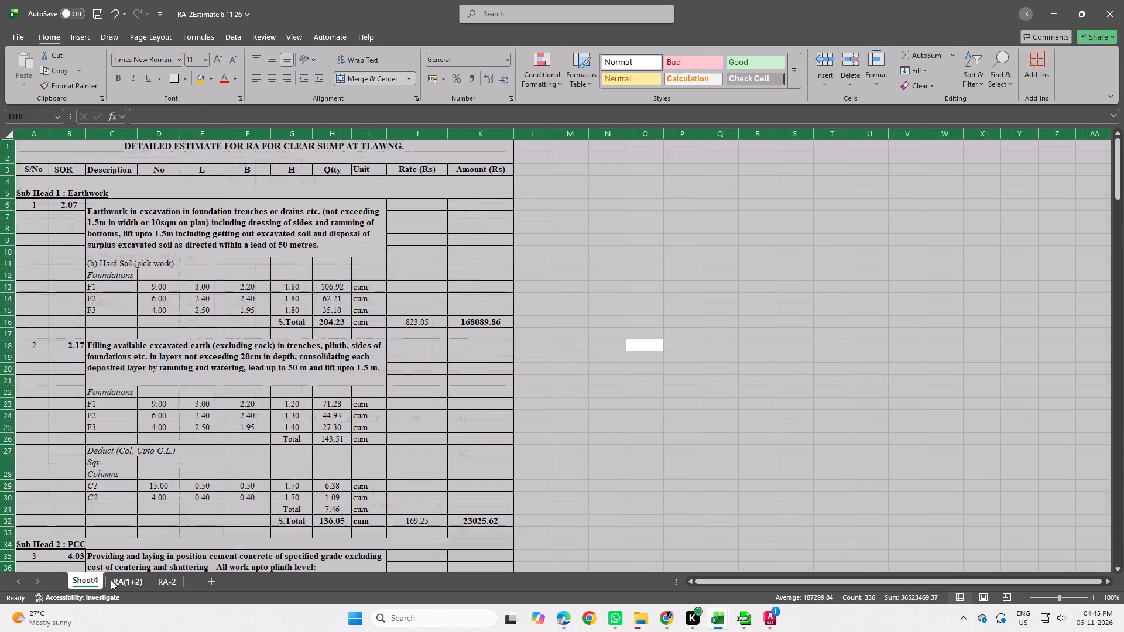
key(Escape)
key(Escape)
click(615, 482)
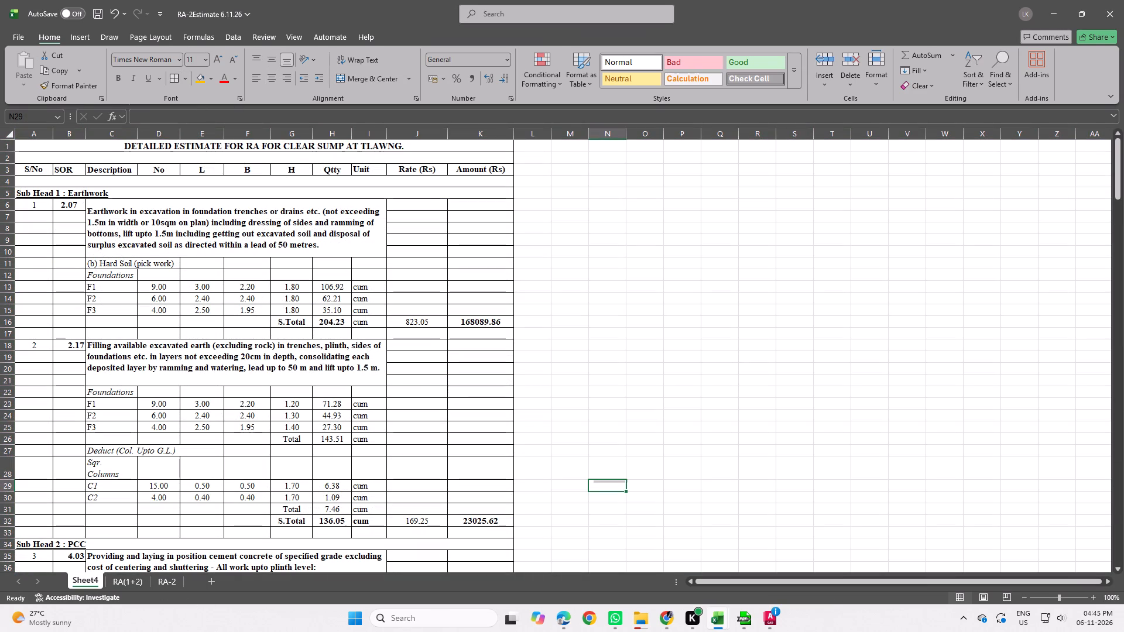
key(r)
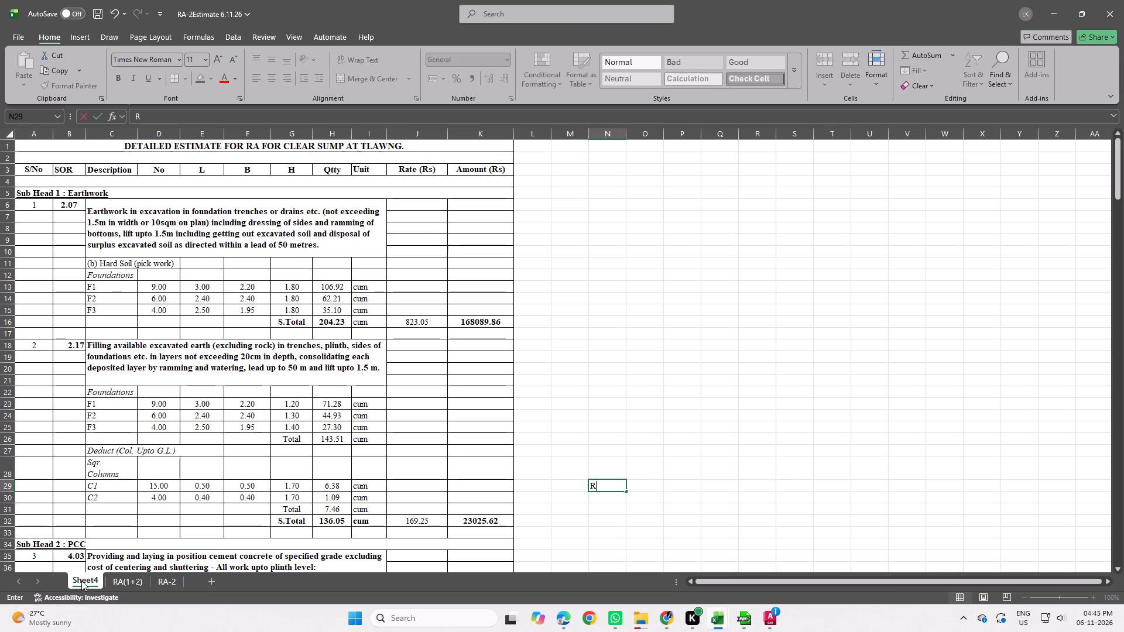
double_click(82, 579)
key(r)
key(a)
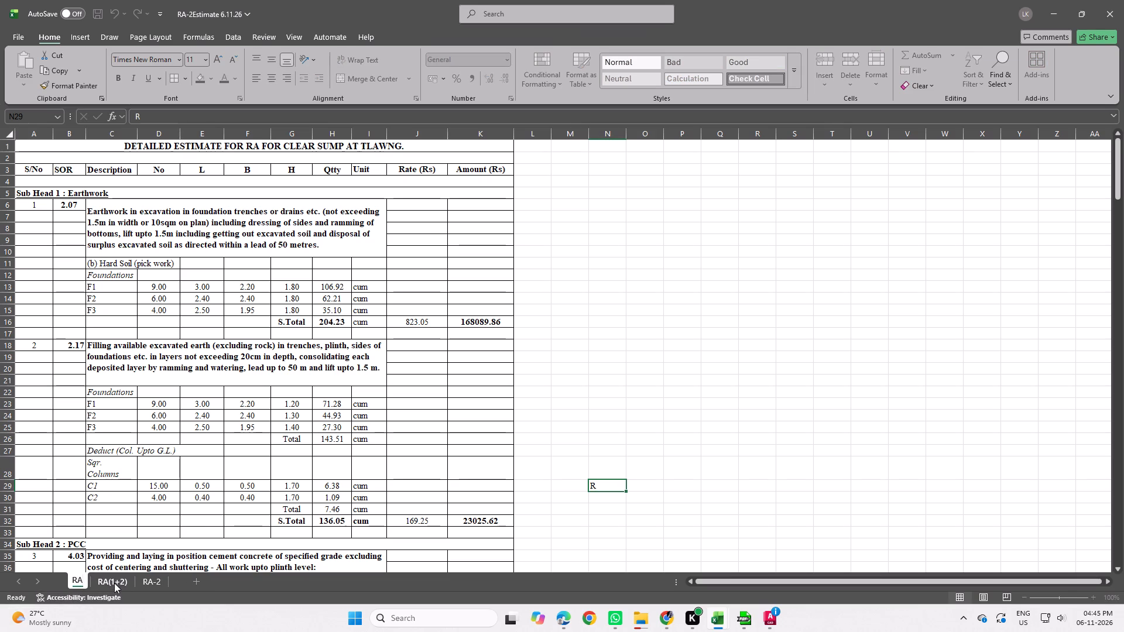
key(minus)
key(1)
click(770, 407)
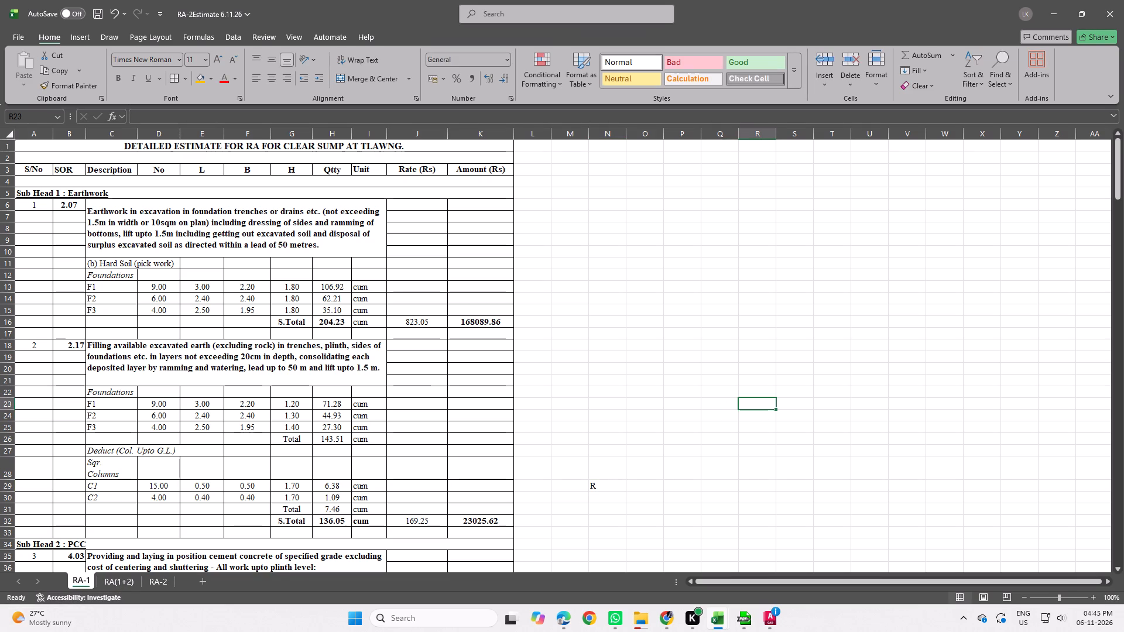
Change the sheet title in row 1 to read DETAILED ESTIMATE FOR RA-1 FOR CLEAR SUMP AT TLAWNG.
double_click(259, 146)
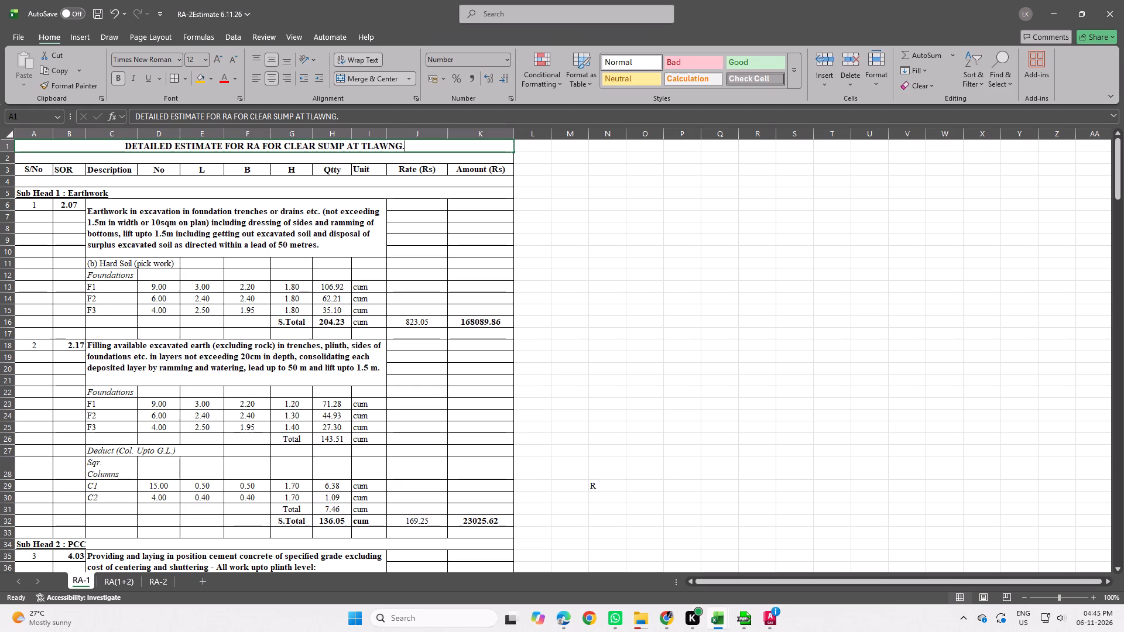
key(minus)
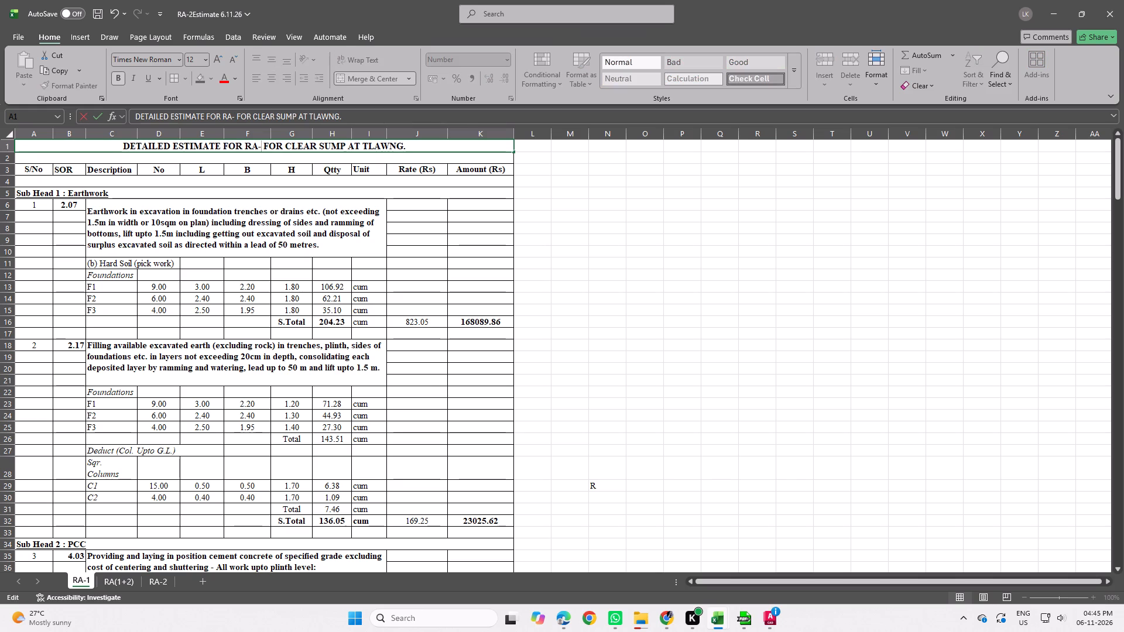
key(1)
click(720, 180)
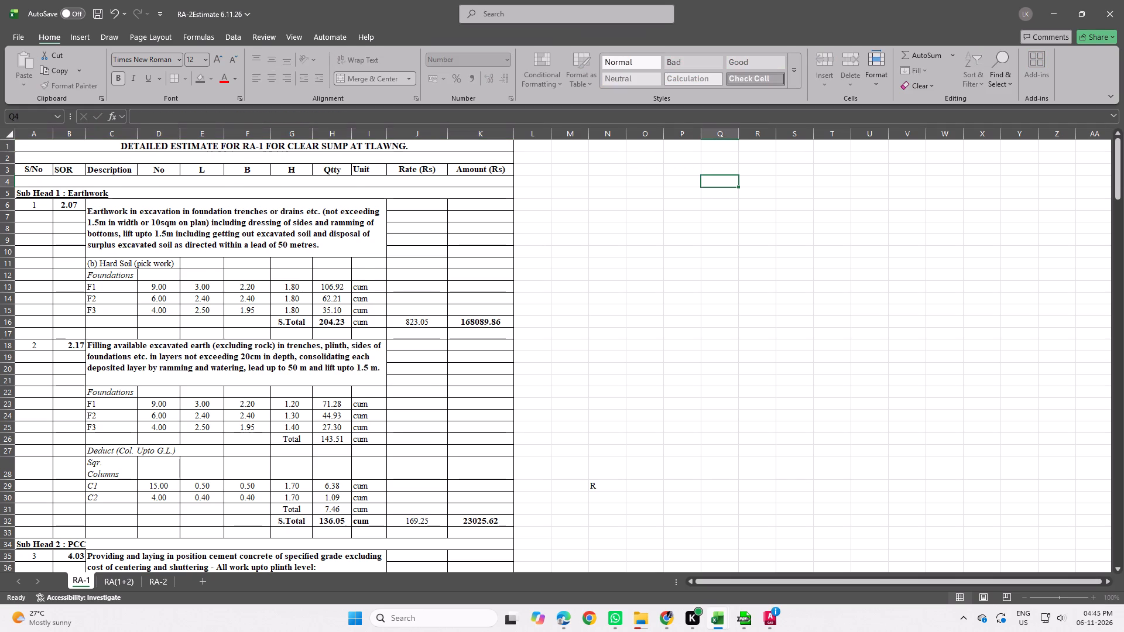
Look through the RA-1 estimate down to Total Civil Works and back up, checking the item layout.
scroll(391, 300, down, 20)
scroll(391, 300, down, 20)
scroll(391, 300, down, 5)
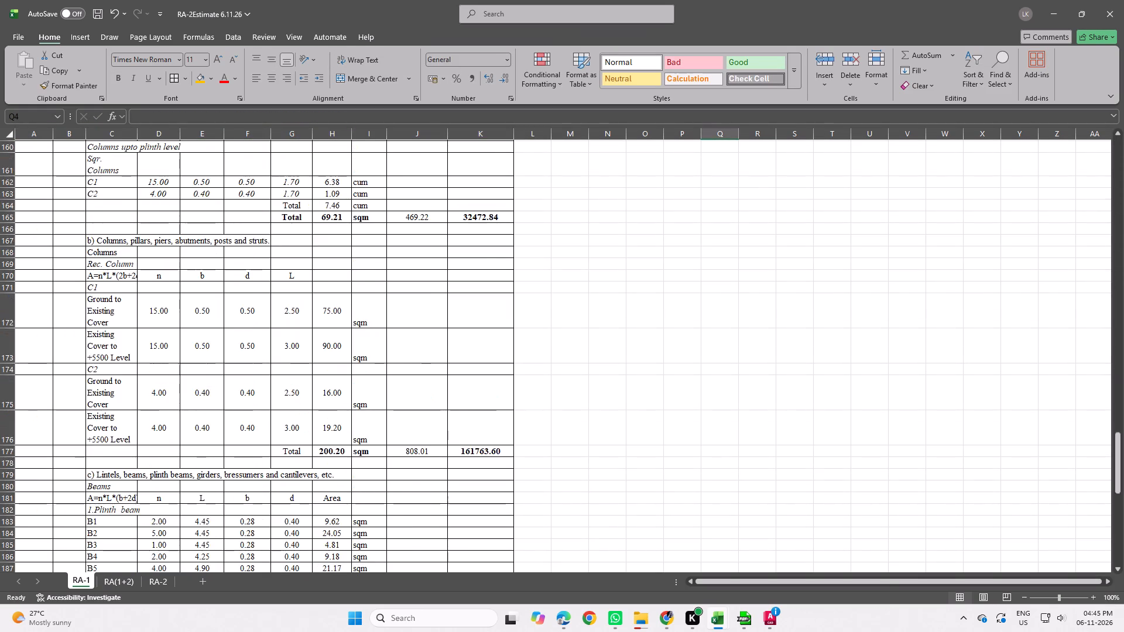
scroll(398, 300, down, 15)
scroll(399, 300, up, 2)
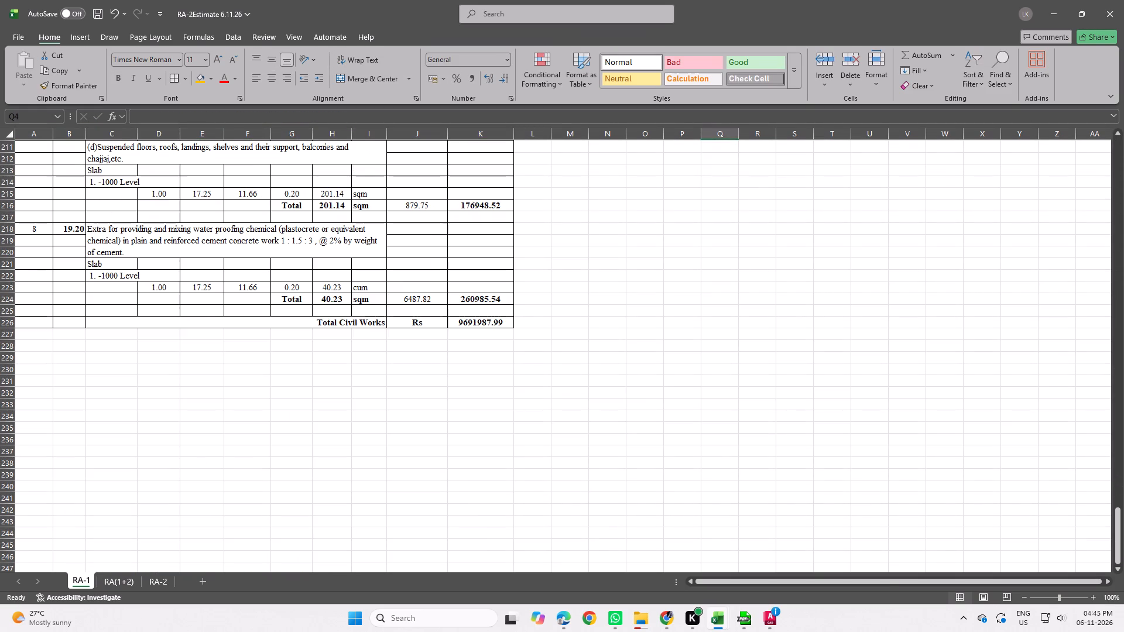
scroll(482, 321, up, 20)
scroll(485, 336, up, 3)
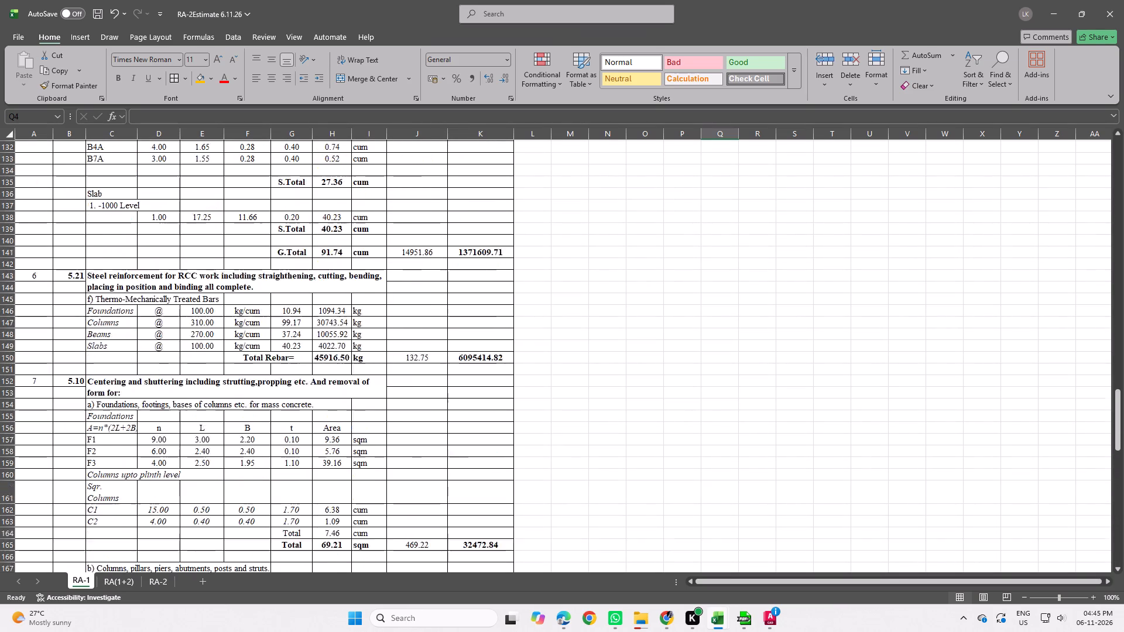
scroll(485, 336, up, 19)
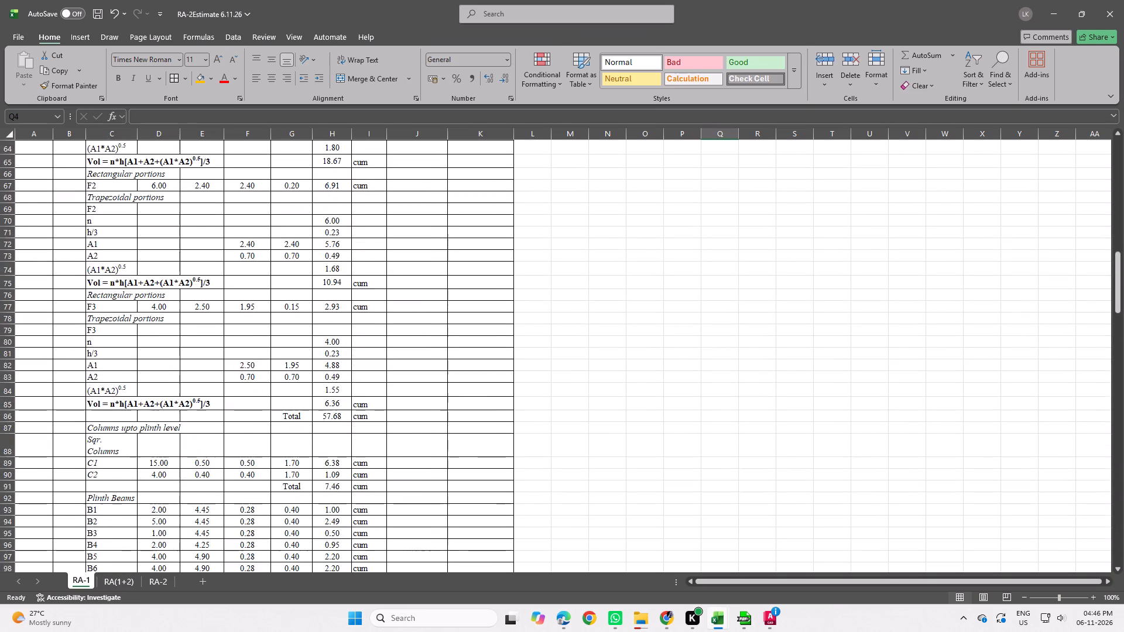
Insert two rows at row 52 within the item 5.28 description and delete the surplus row 55.
scroll(484, 336, up, 7)
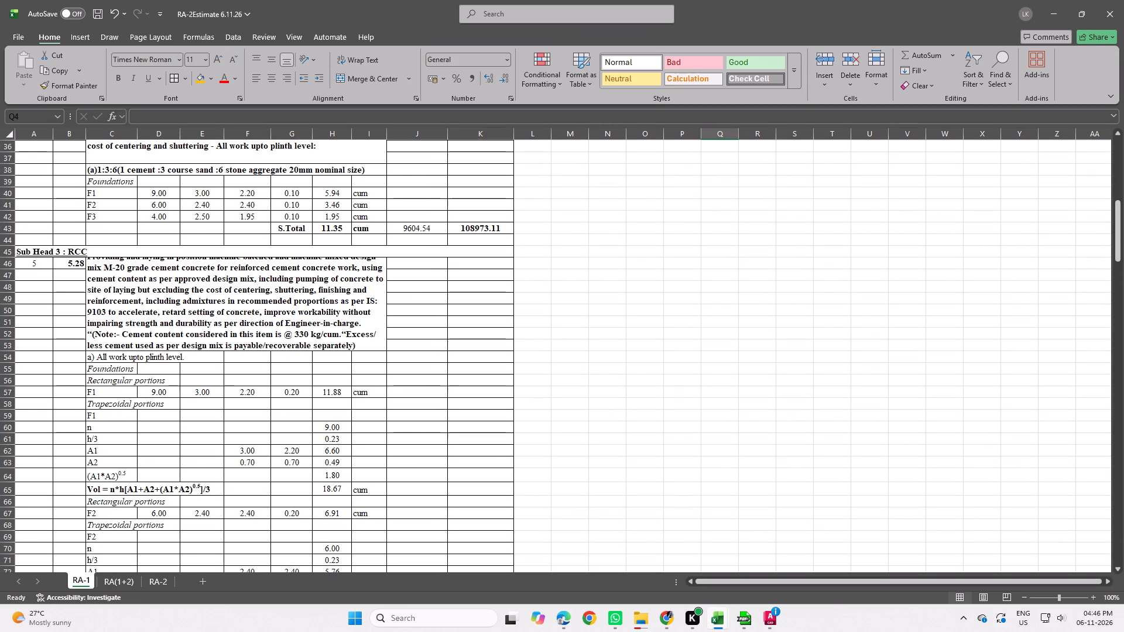
drag(8, 332, 11, 341)
right_click(11, 340)
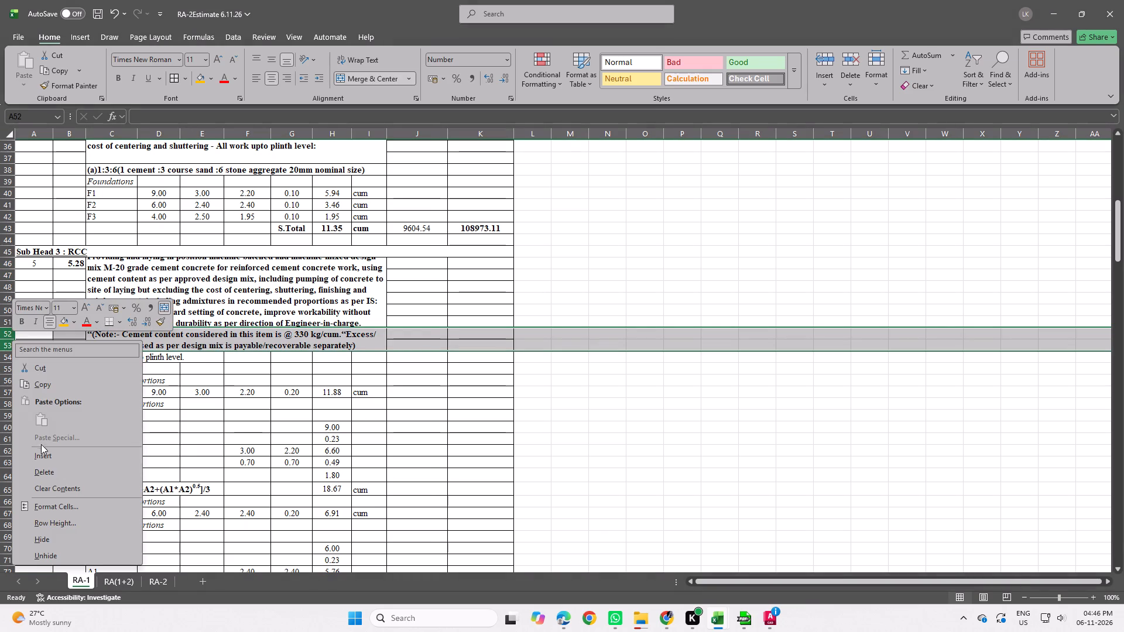
click(44, 453)
click(446, 357)
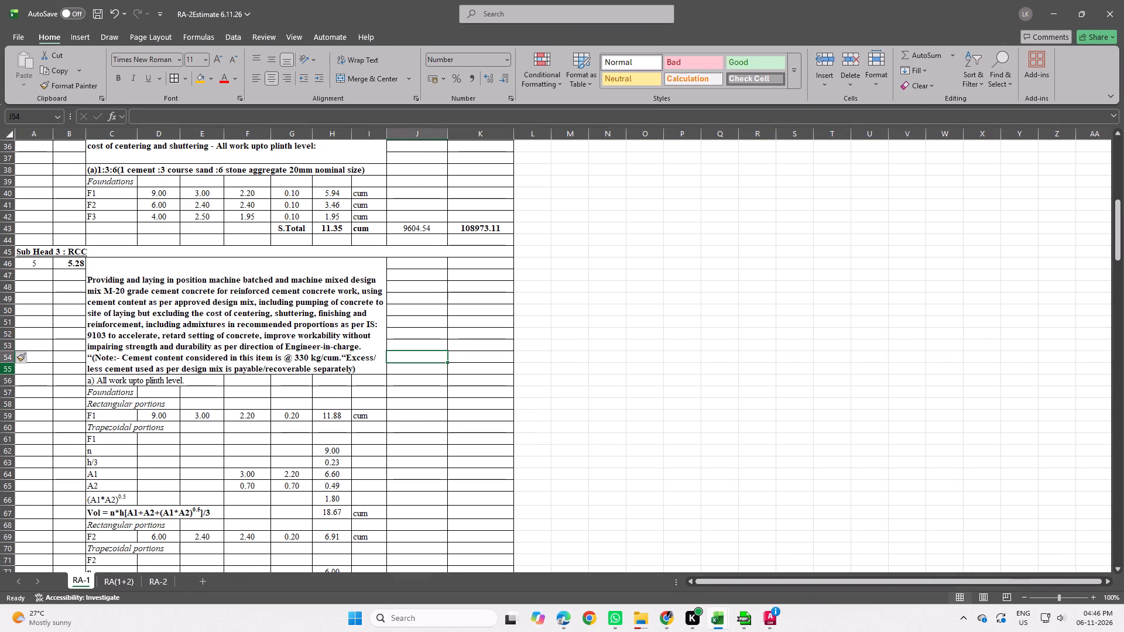
click(5, 370)
right_click(9, 368)
click(62, 494)
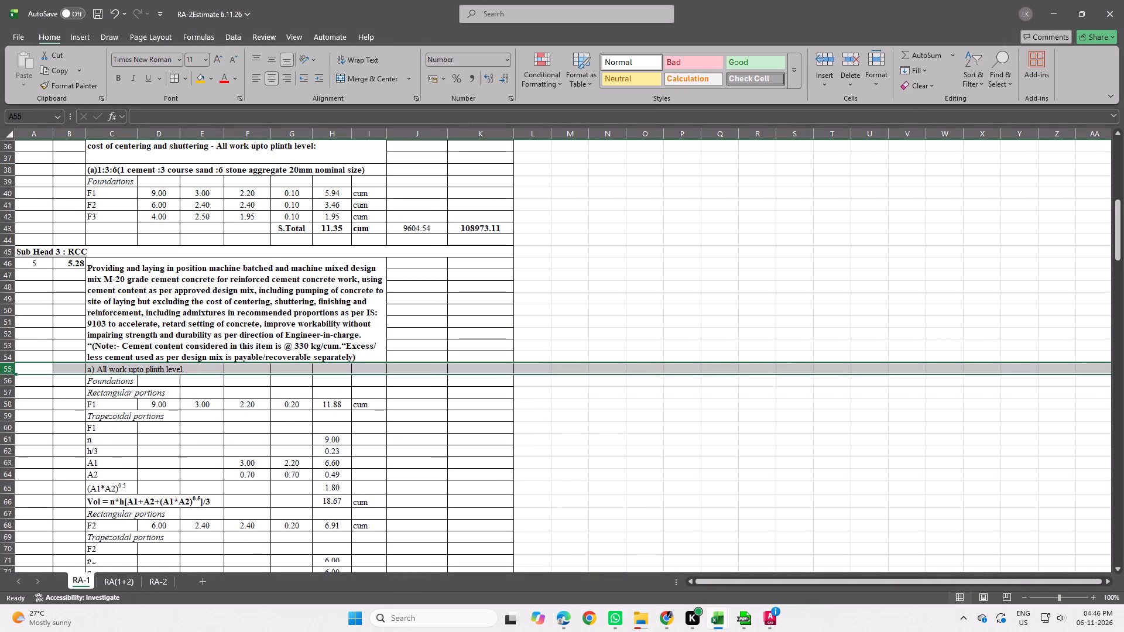
click(642, 372)
click(705, 364)
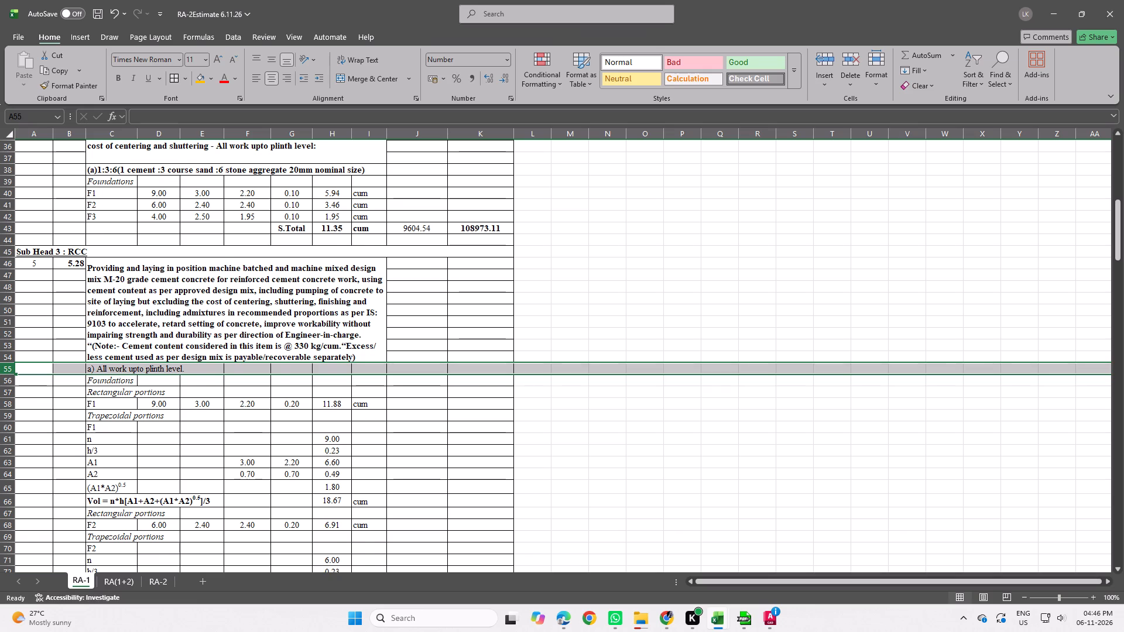
Copy the SUB HEAD 1 TOTAL label and amount from row 92 of RA-2 and paste them at H33 on RA-1.
scroll(341, 259, up, 4)
scroll(396, 315, up, 1)
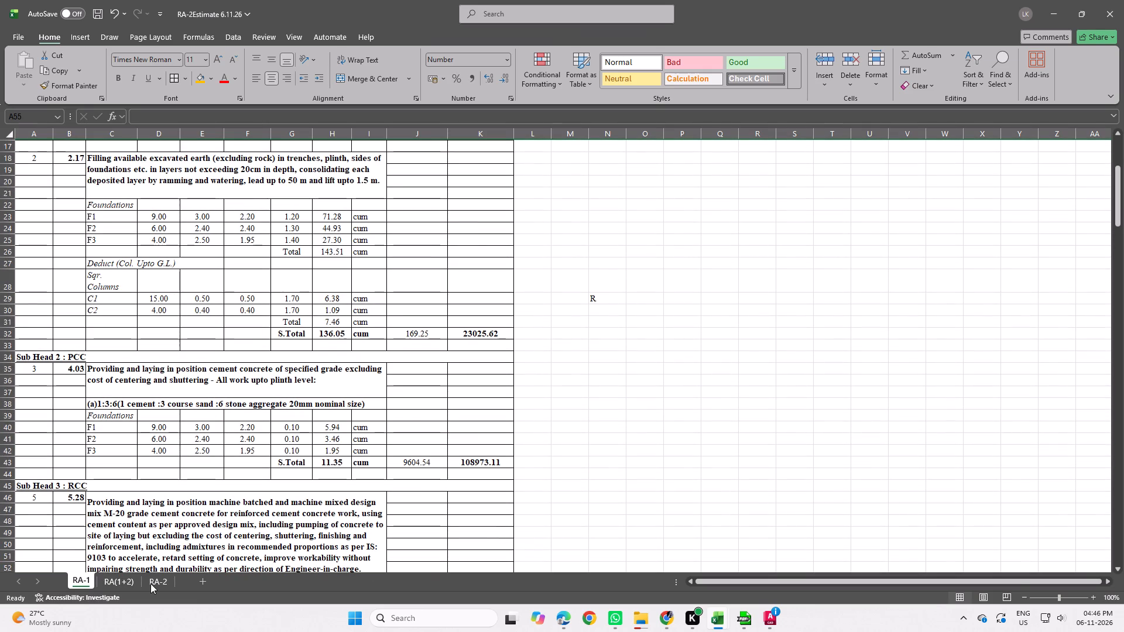
click(150, 583)
click(545, 443)
drag(378, 377, 485, 376)
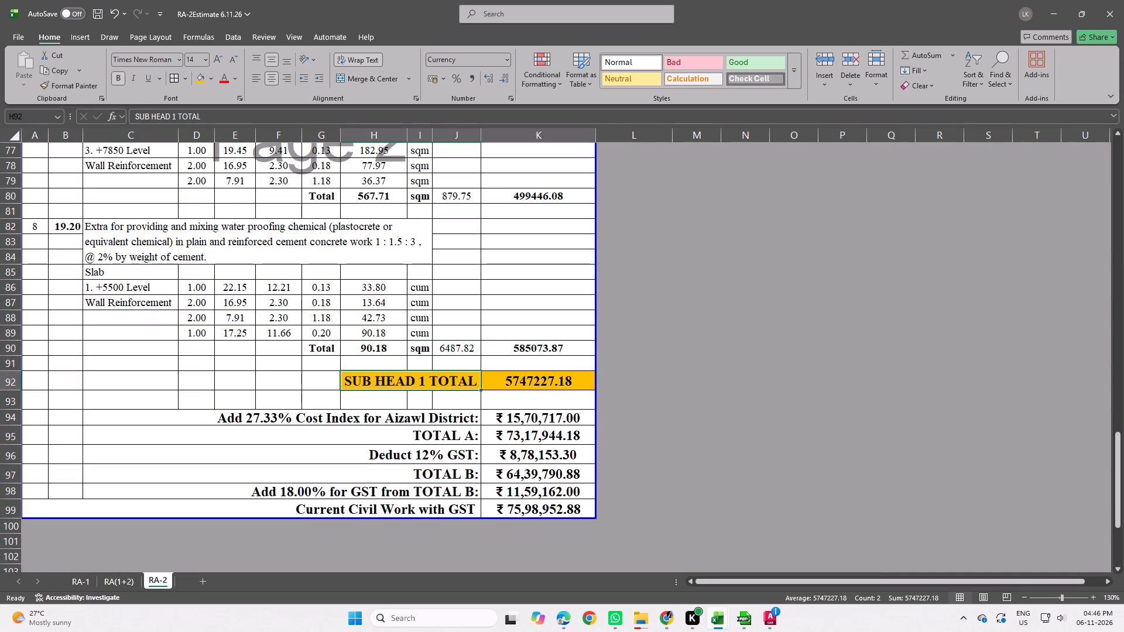
drag(485, 376, 505, 375)
key(ctrl+c)
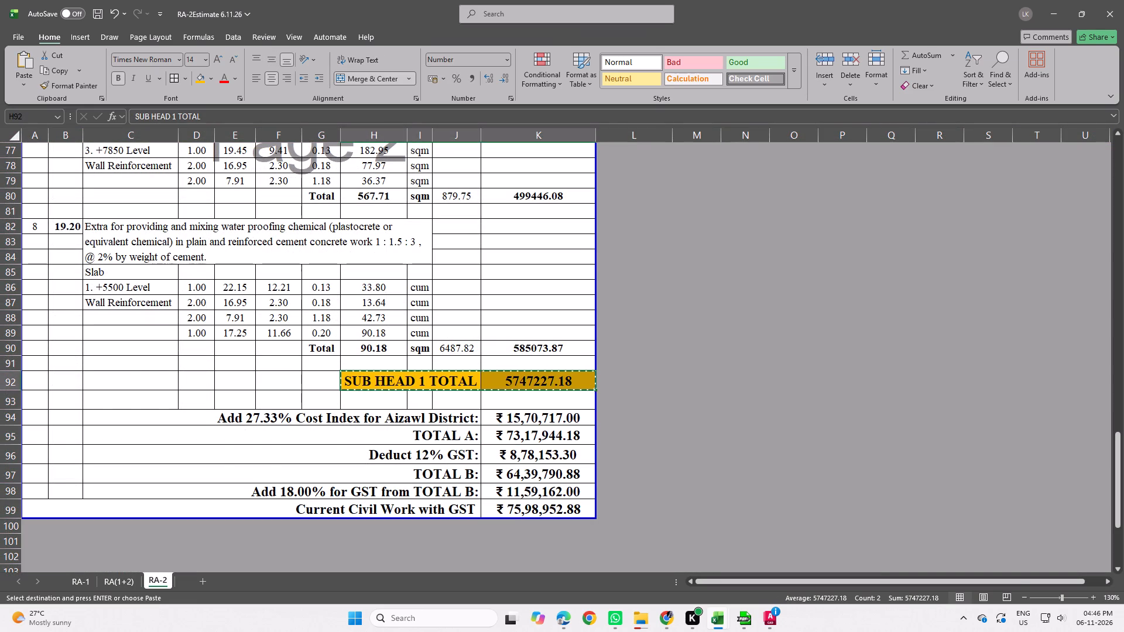
click(84, 582)
scroll(408, 348, up, 1)
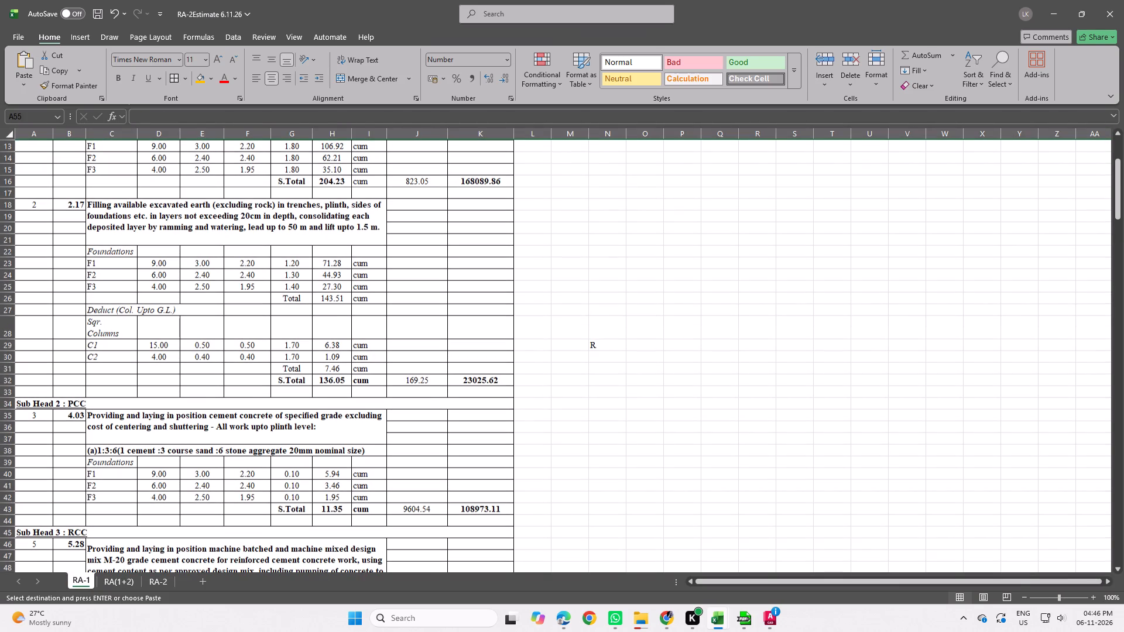
click(372, 394)
key(ctrl+v)
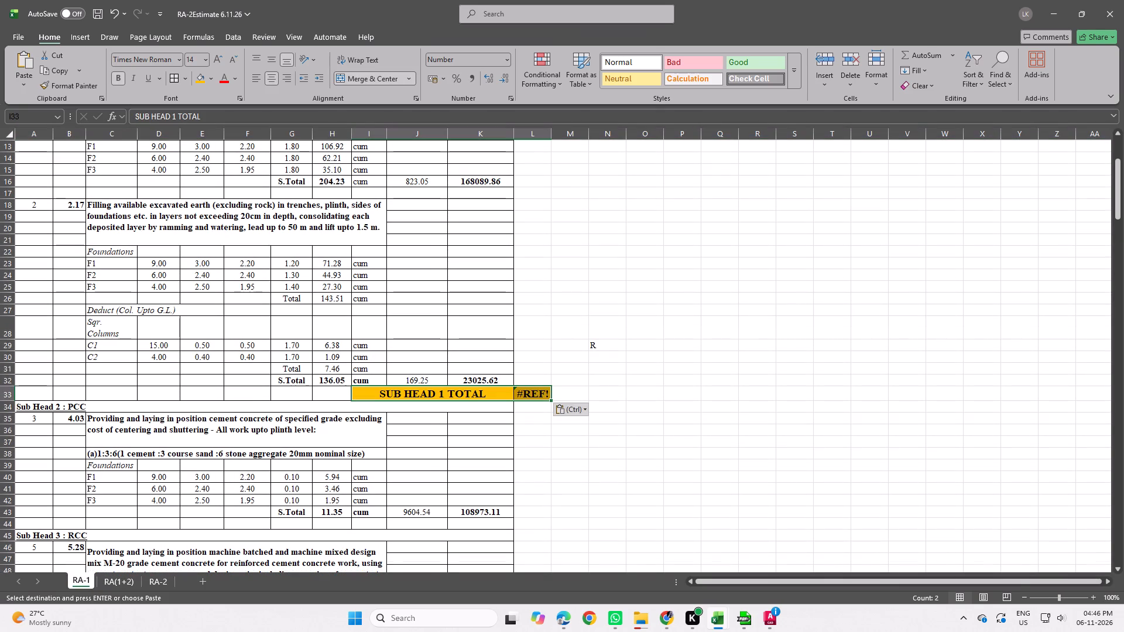
key(ctrl+z)
click(329, 393)
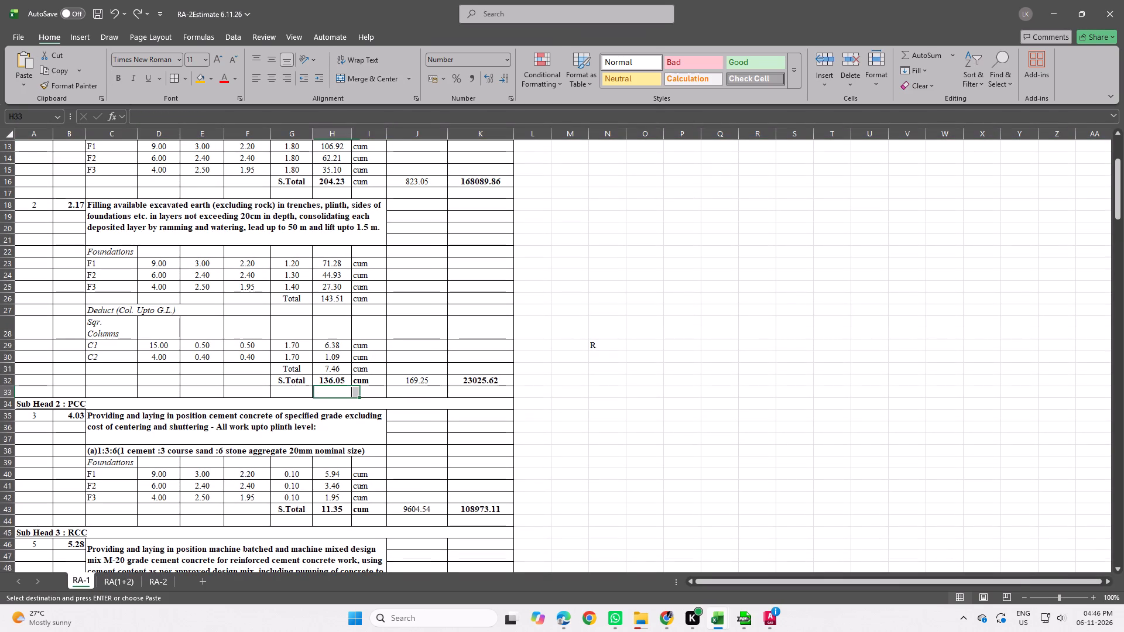
key(ctrl+v)
Paste the copied sub head total at H44 below the PCC item and at H226 above Total Civil Works.
scroll(406, 398, down, 2)
scroll(373, 441, down, 1)
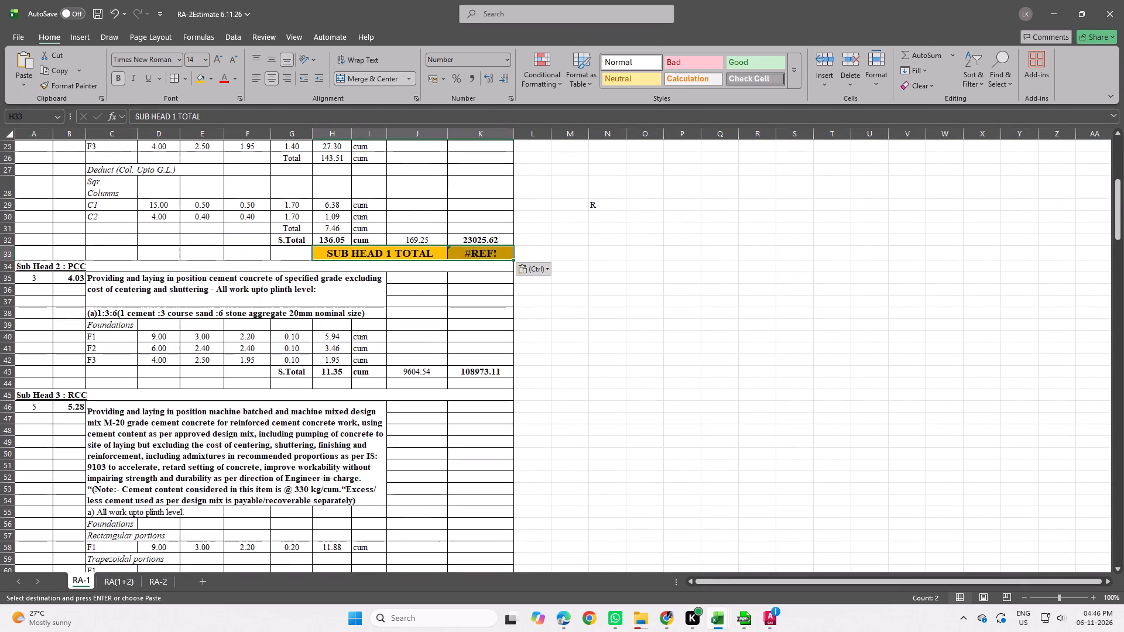
click(342, 383)
key(ctrl+v)
scroll(381, 382, down, 10)
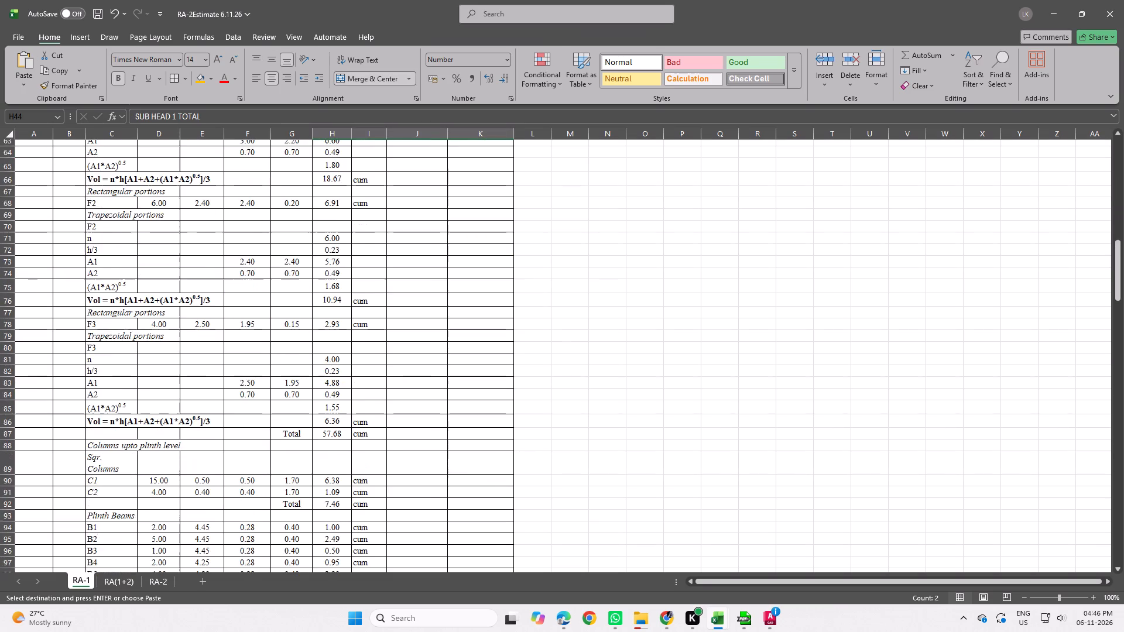
scroll(389, 377, down, 20)
scroll(389, 377, down, 12)
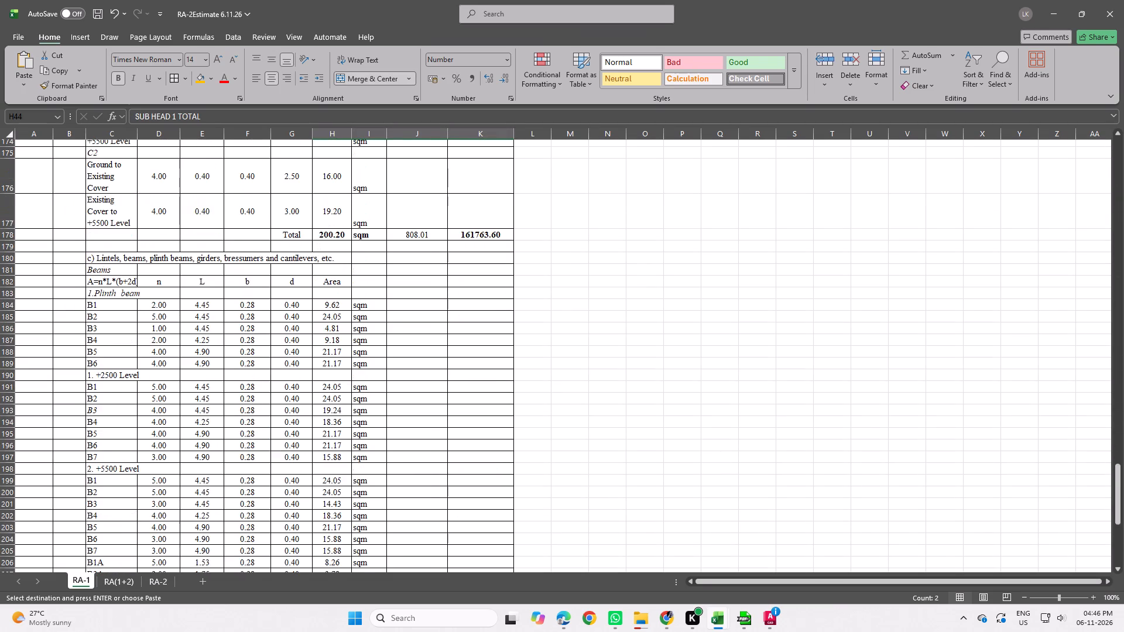
scroll(388, 378, down, 9)
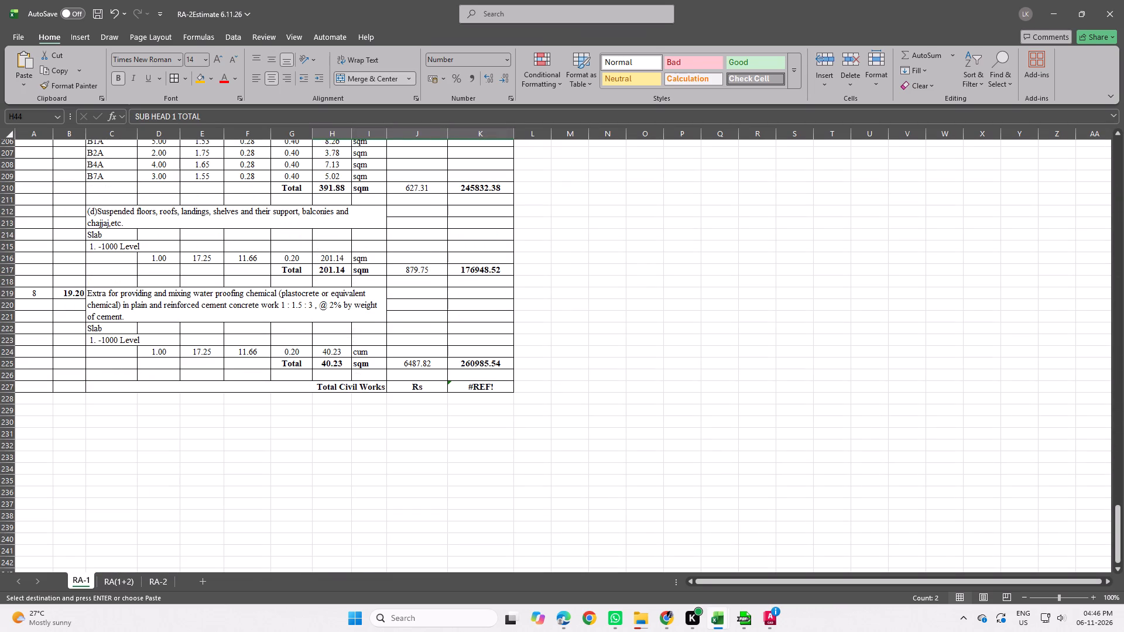
click(334, 372)
key(ctrl+v)
click(568, 380)
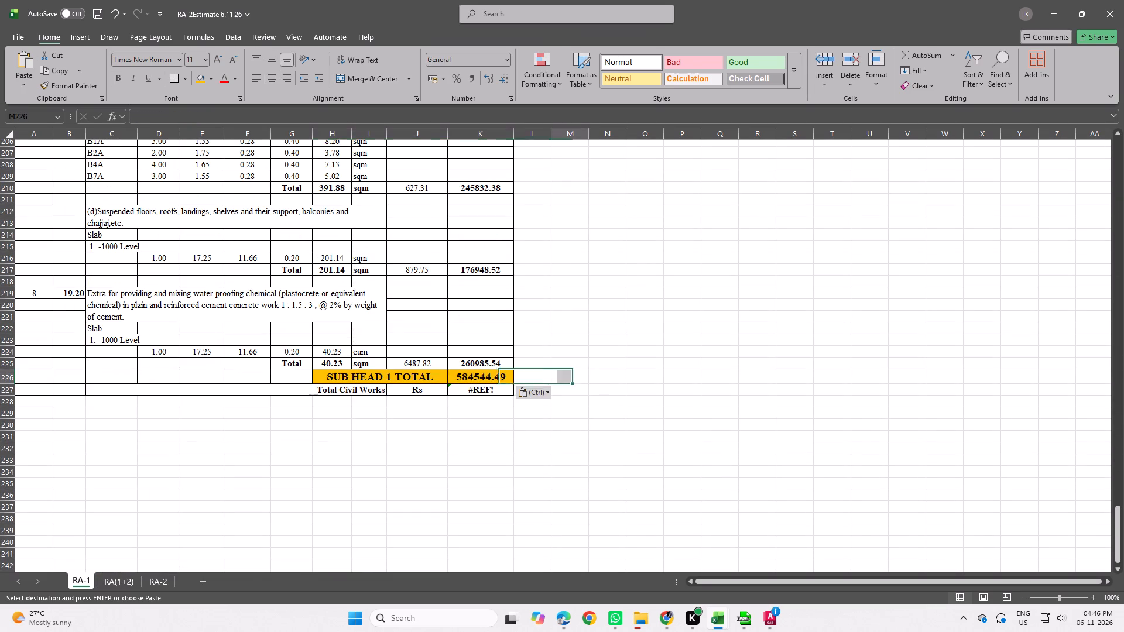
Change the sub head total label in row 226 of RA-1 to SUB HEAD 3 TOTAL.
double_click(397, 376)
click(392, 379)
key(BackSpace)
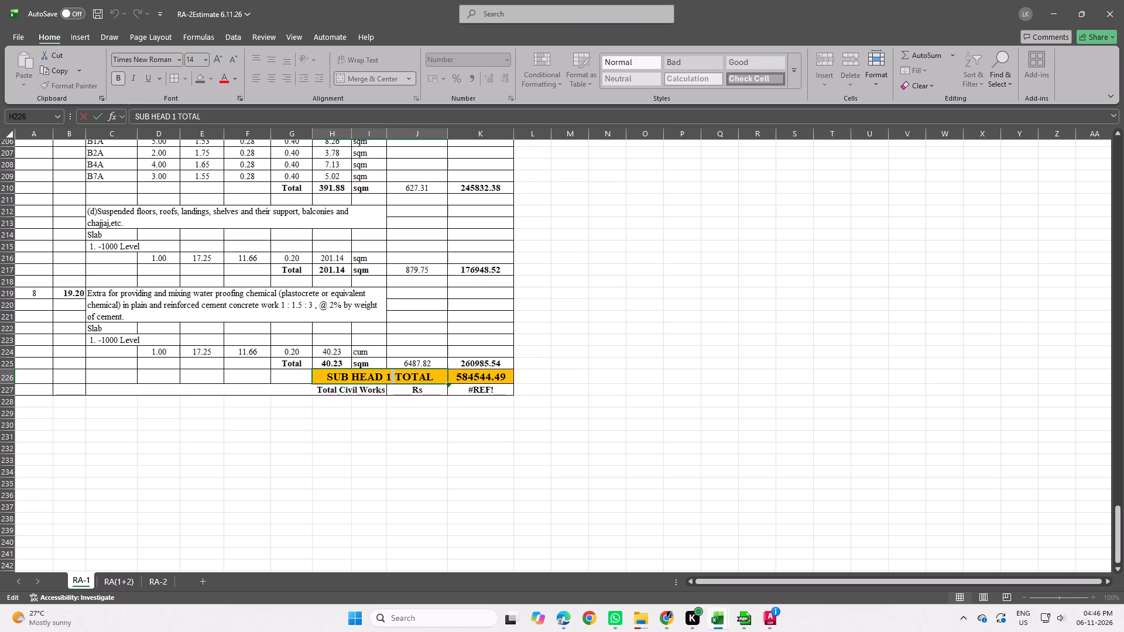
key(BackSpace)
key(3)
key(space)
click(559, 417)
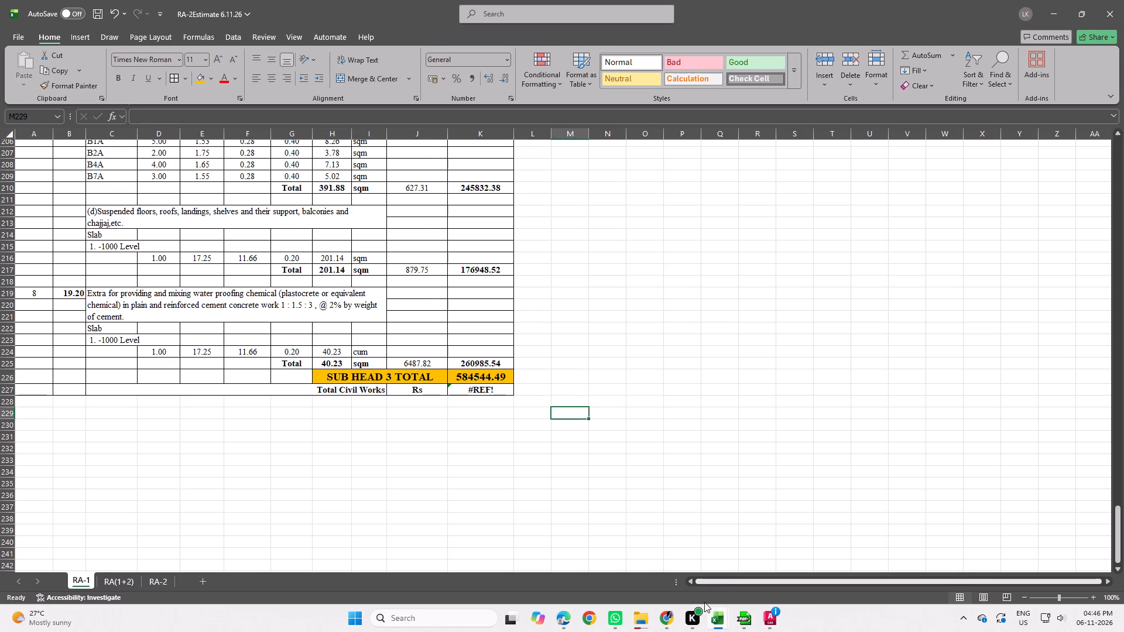
Open the Buildings SOR 19 (1) workbook from the INFORMATIVE folder in Documents.
click(637, 615)
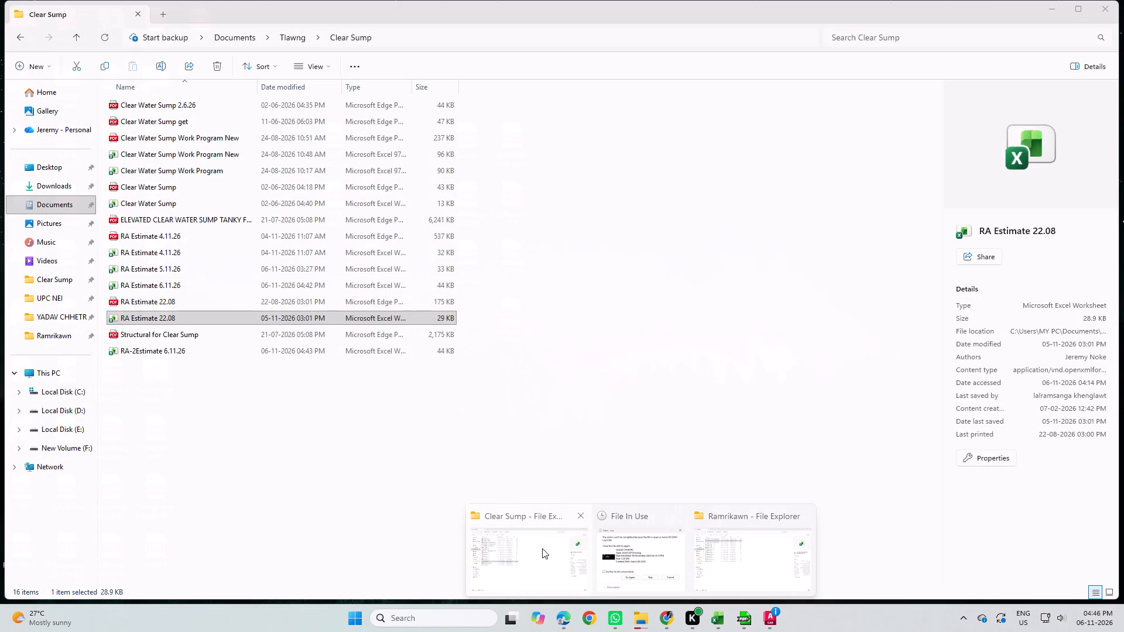
click(559, 550)
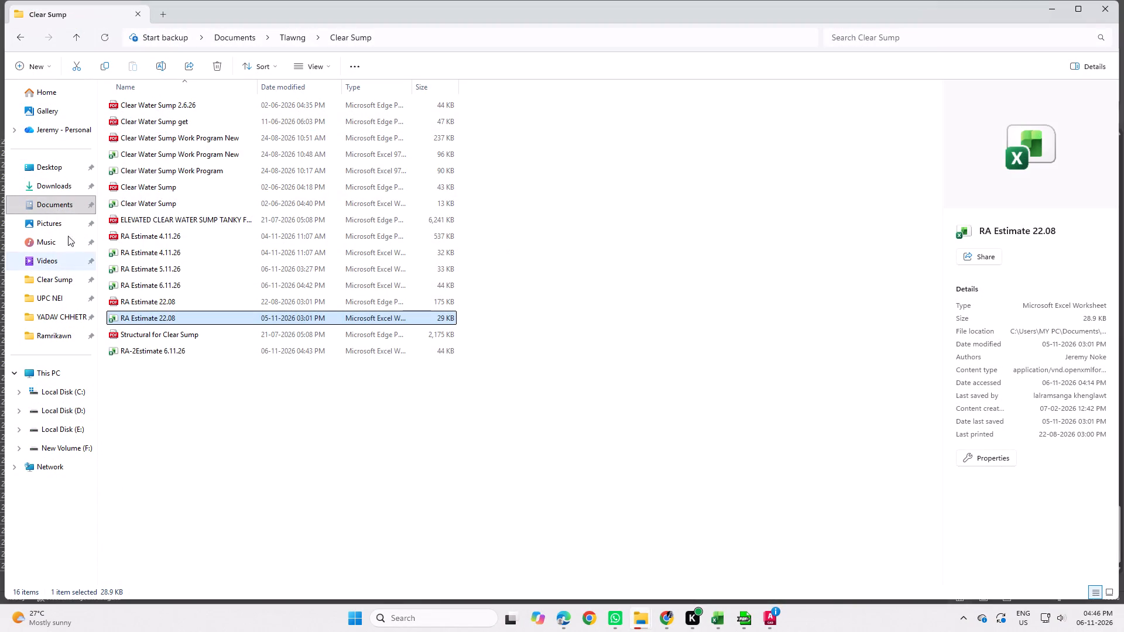
click(67, 209)
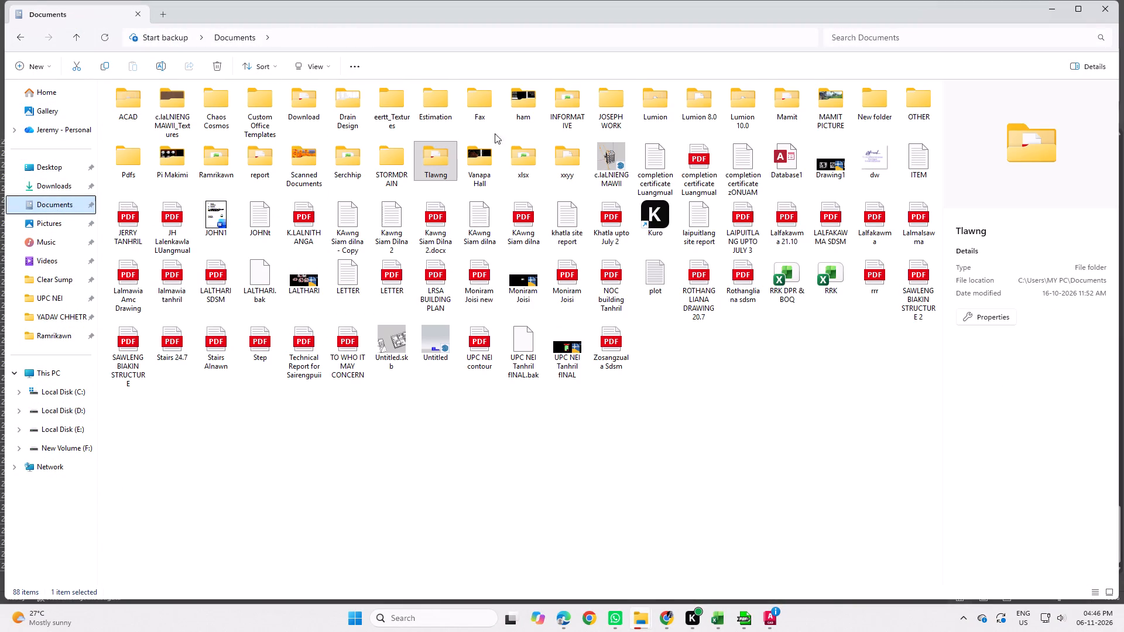
double_click(552, 114)
click(198, 146)
double_click(191, 156)
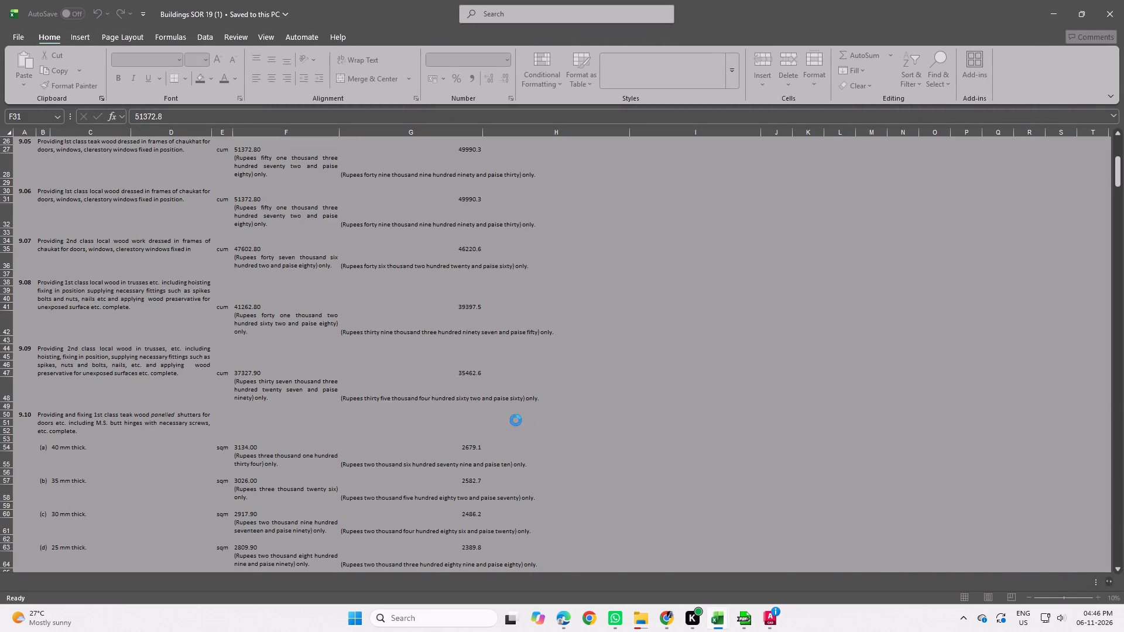
Look through the later chapter sheets of the schedule of rates for the one containing water proofing item 19.20.
click(904, 583)
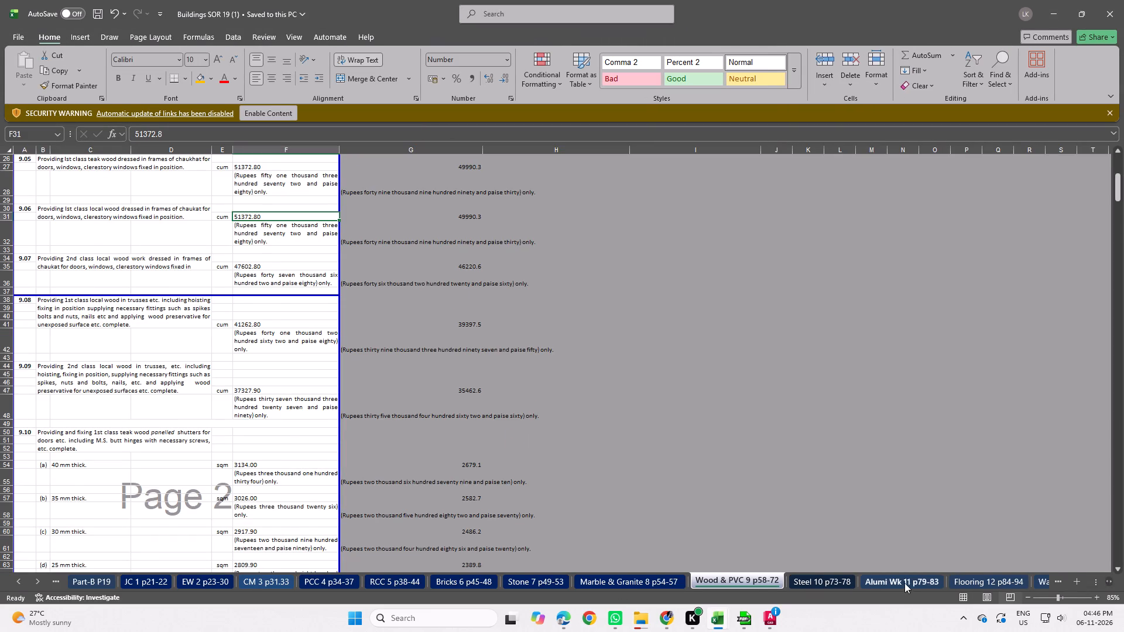
click(967, 580)
triple_click(1061, 582)
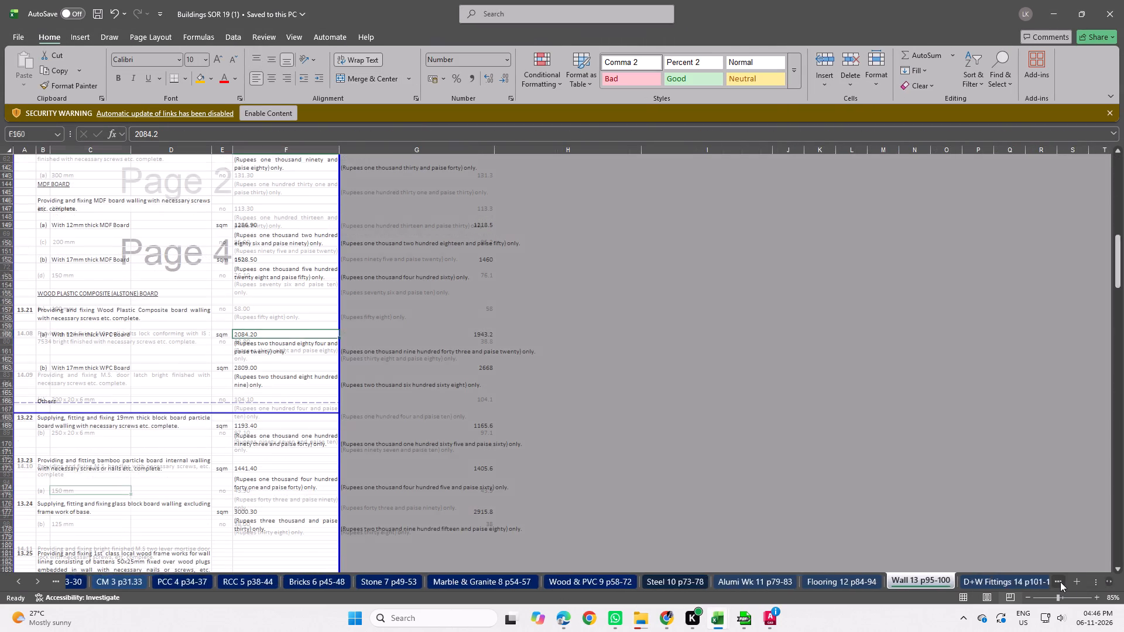
triple_click(1060, 582)
triple_click(1060, 582)
click(1060, 581)
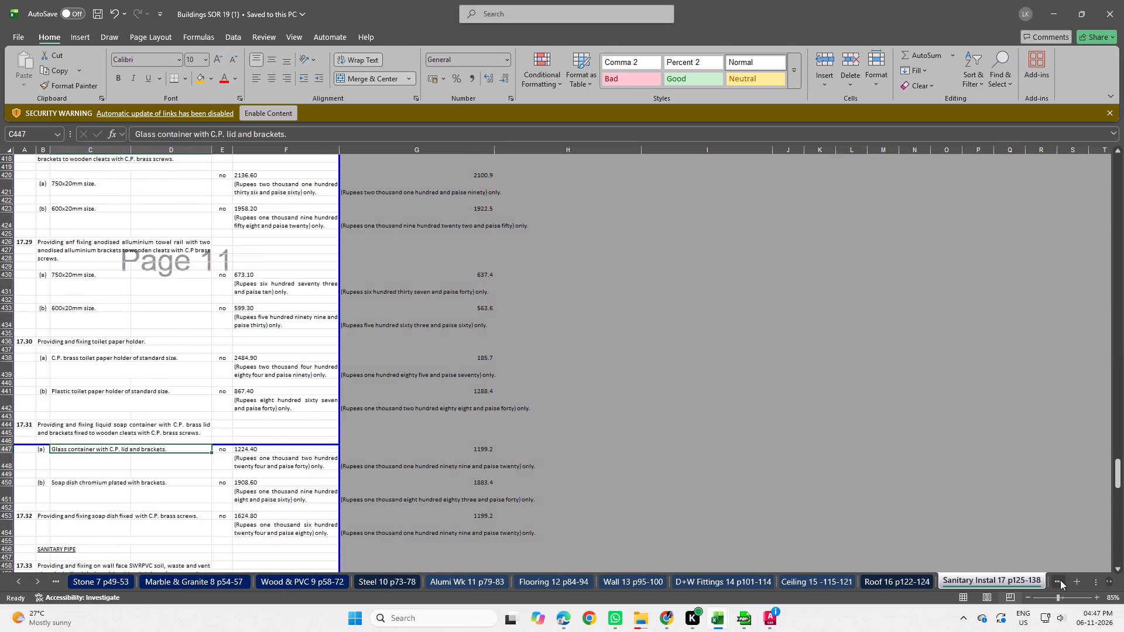
click(1060, 580)
click(1060, 579)
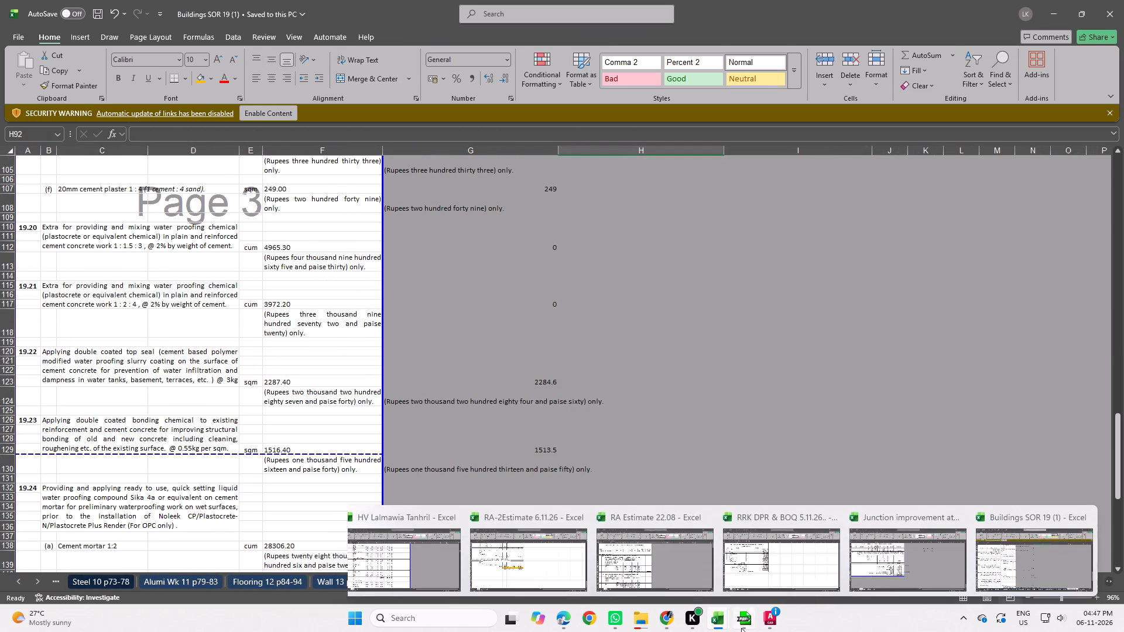
Return to the RA-2Estimate 6.11.26 workbook and insert three rows above item 19.20 at row 219 of RA-1.
click(716, 620)
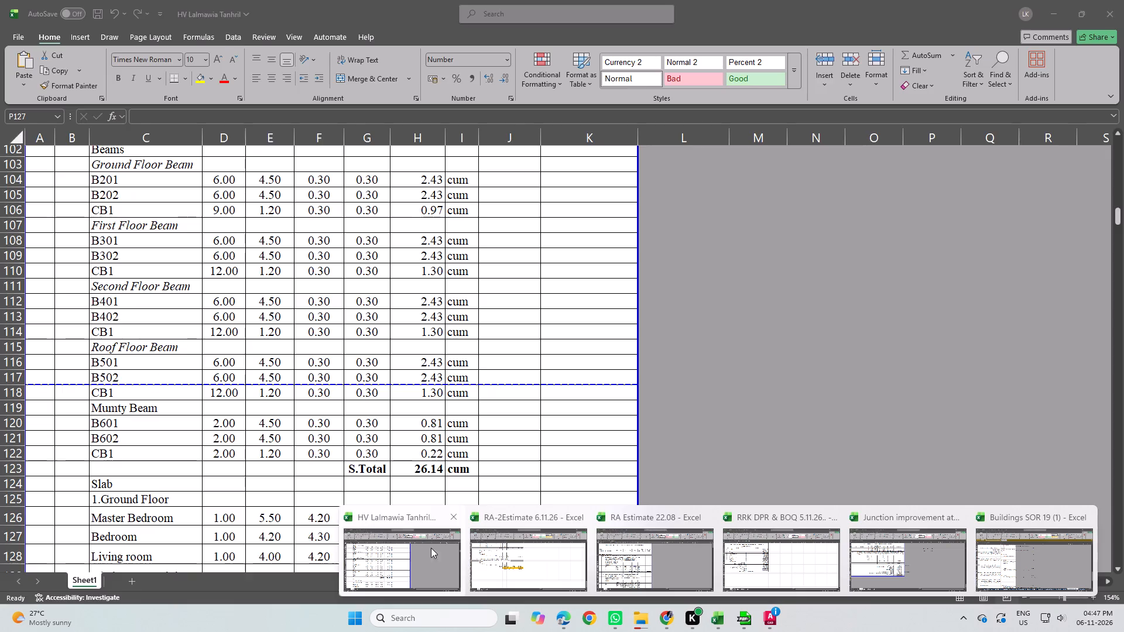
click(551, 564)
scroll(58, 379, up, 1)
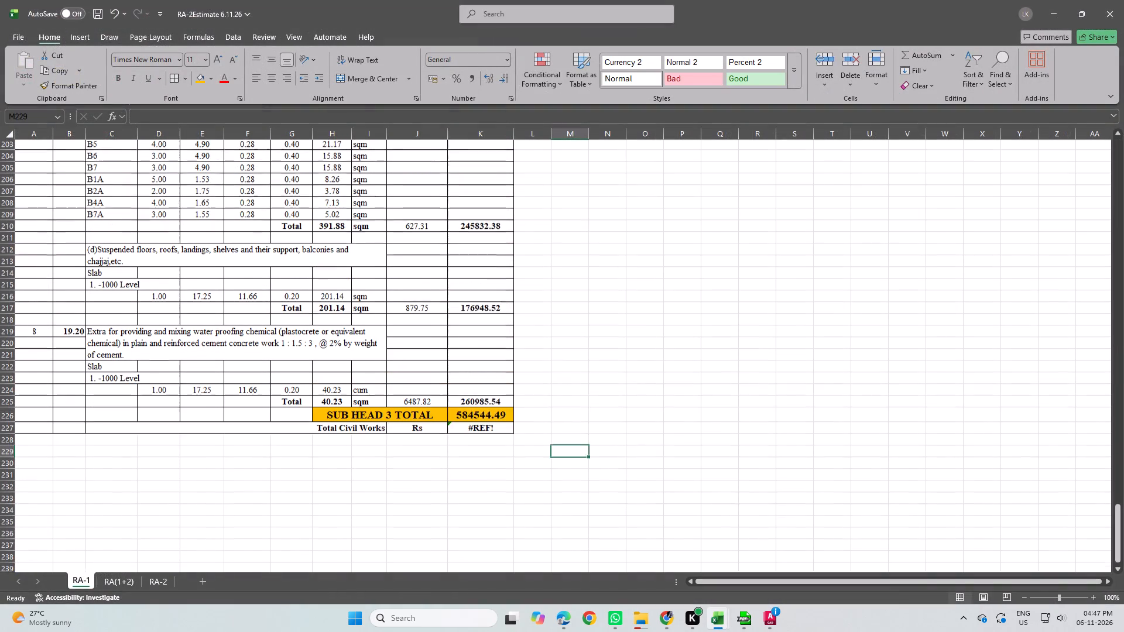
drag(9, 341, 8, 366)
right_click(8, 363)
click(61, 479)
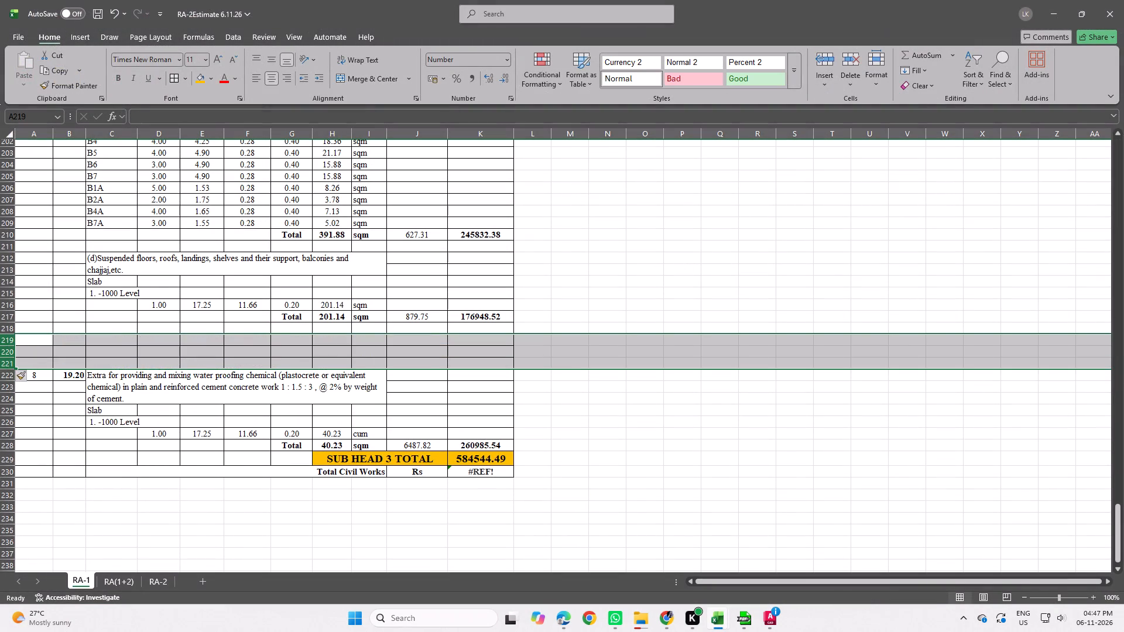
Copy the Sub Head 3 : RCC heading row 45 and paste it into the blank row 219.
click(83, 331)
click(36, 329)
scroll(122, 314, up, 8)
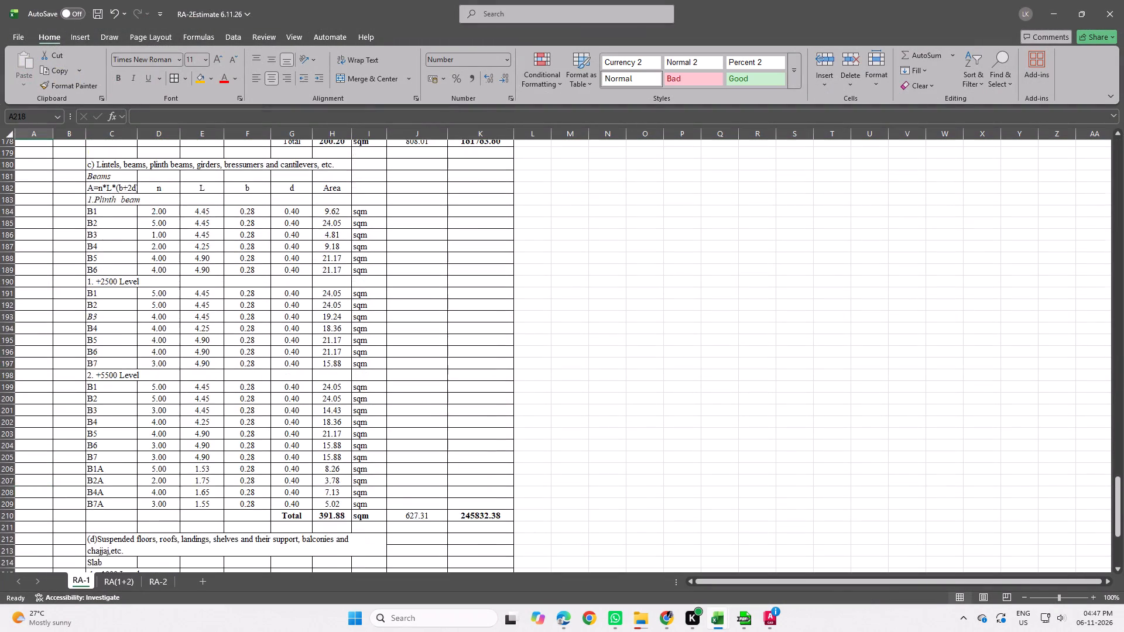
scroll(125, 314, up, 15)
scroll(126, 315, up, 13)
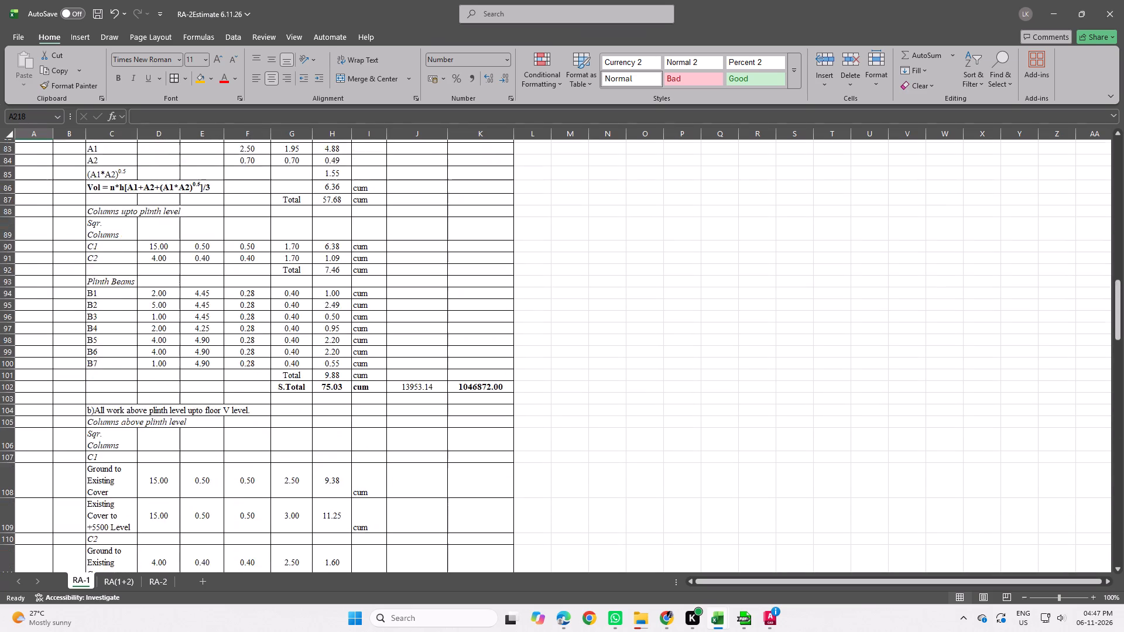
scroll(126, 315, up, 14)
click(6, 398)
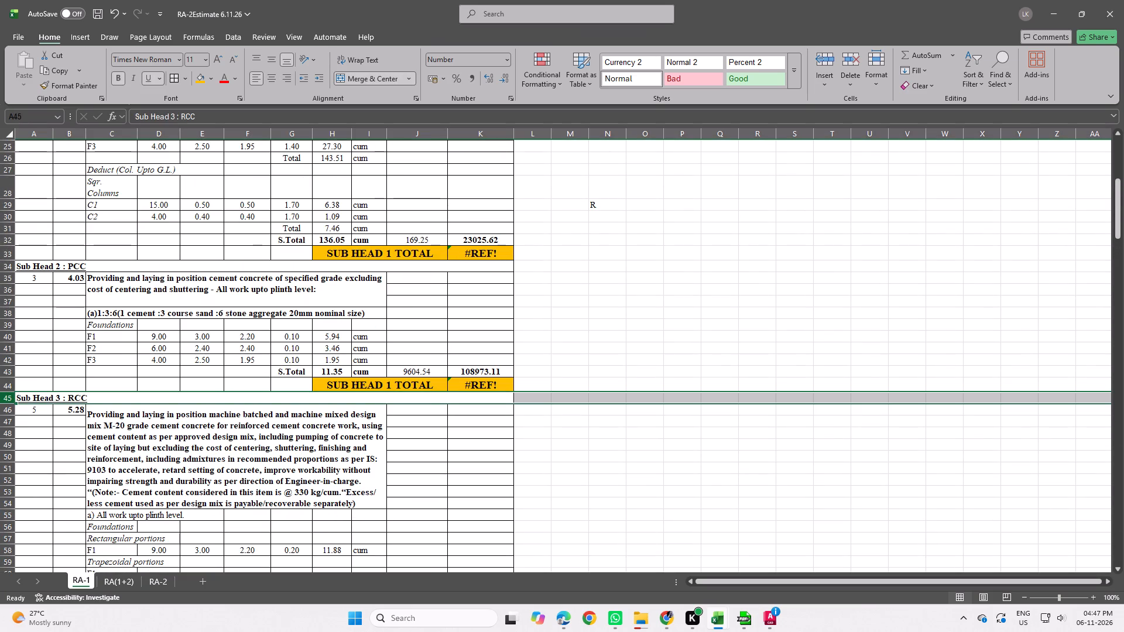
key(ctrl+c)
scroll(55, 400, down, 15)
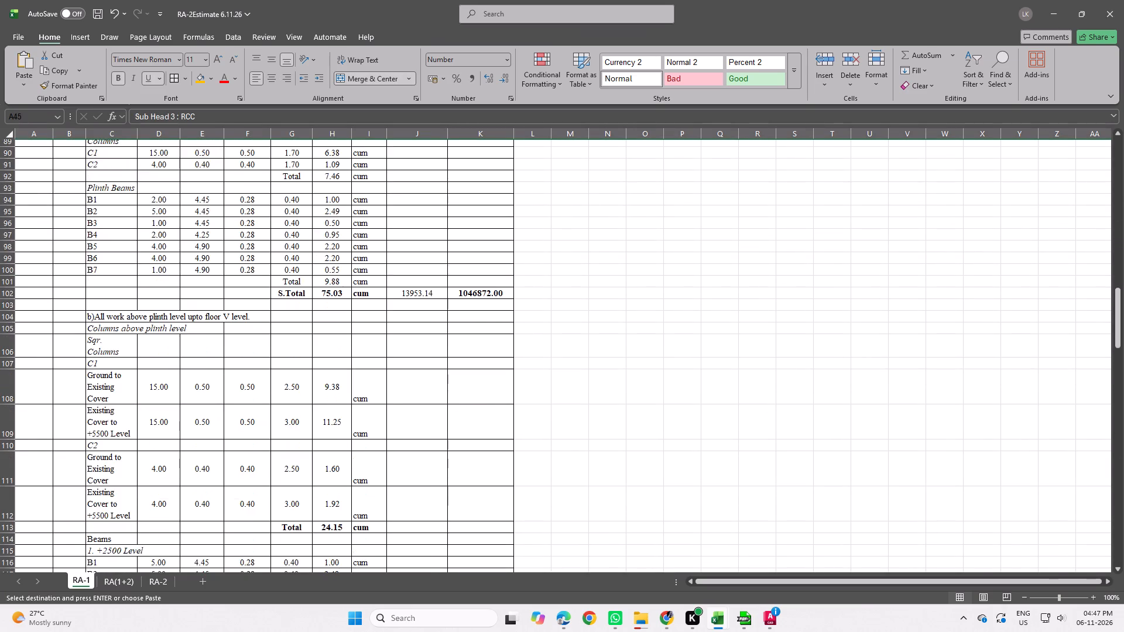
scroll(66, 397, down, 15)
scroll(83, 407, down, 11)
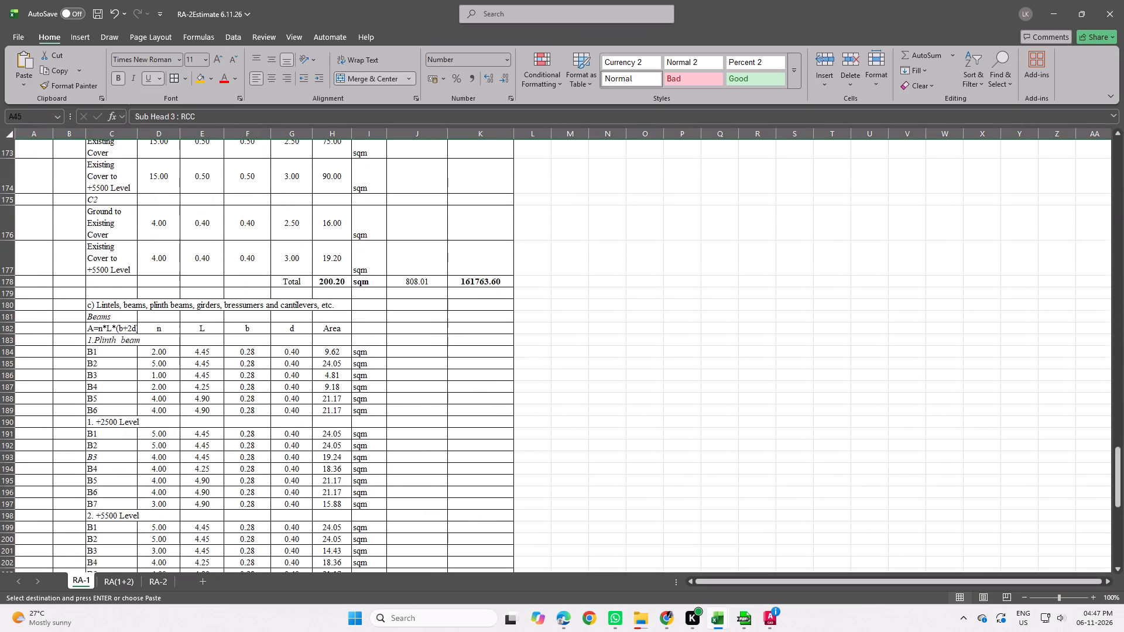
scroll(91, 410, down, 9)
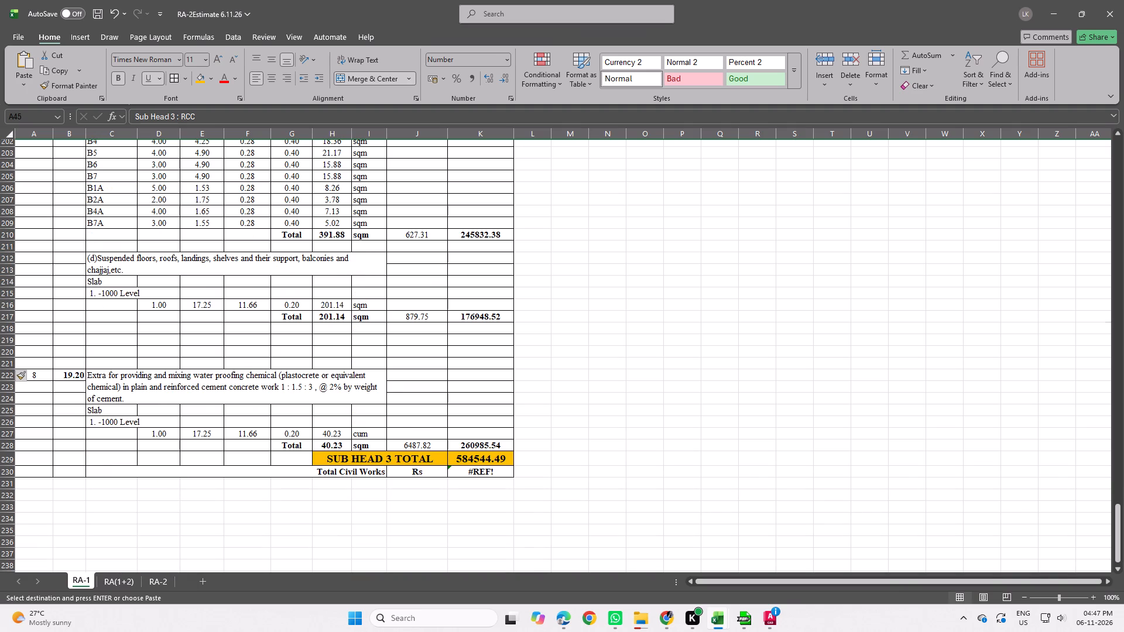
click(6, 336)
click(6, 329)
click(6, 341)
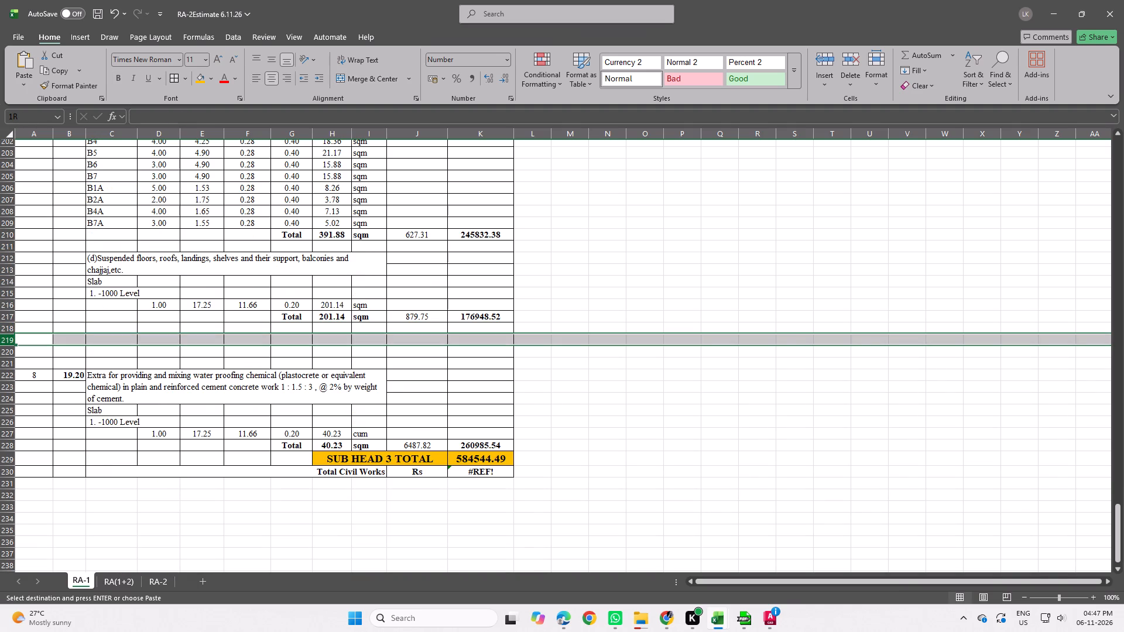
key(ctrl+v)
Change the pasted heading in row 219 to Sub Head 4 : WATER PROOFING.
double_click(97, 339)
double_click(67, 338)
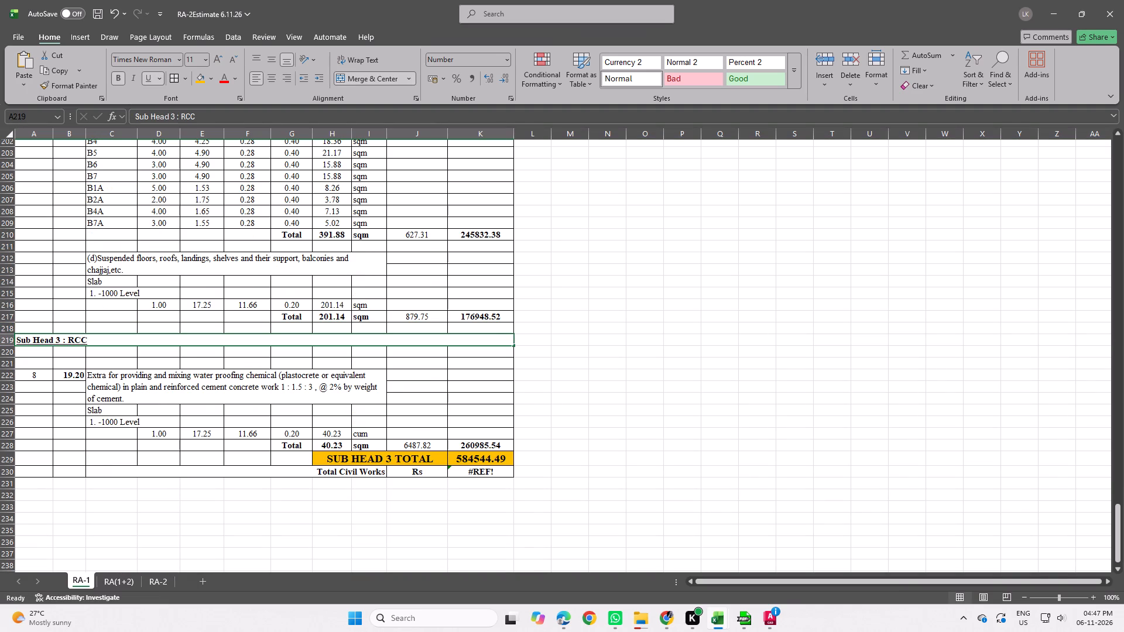
click(59, 338)
key(BackSpace)
key(4)
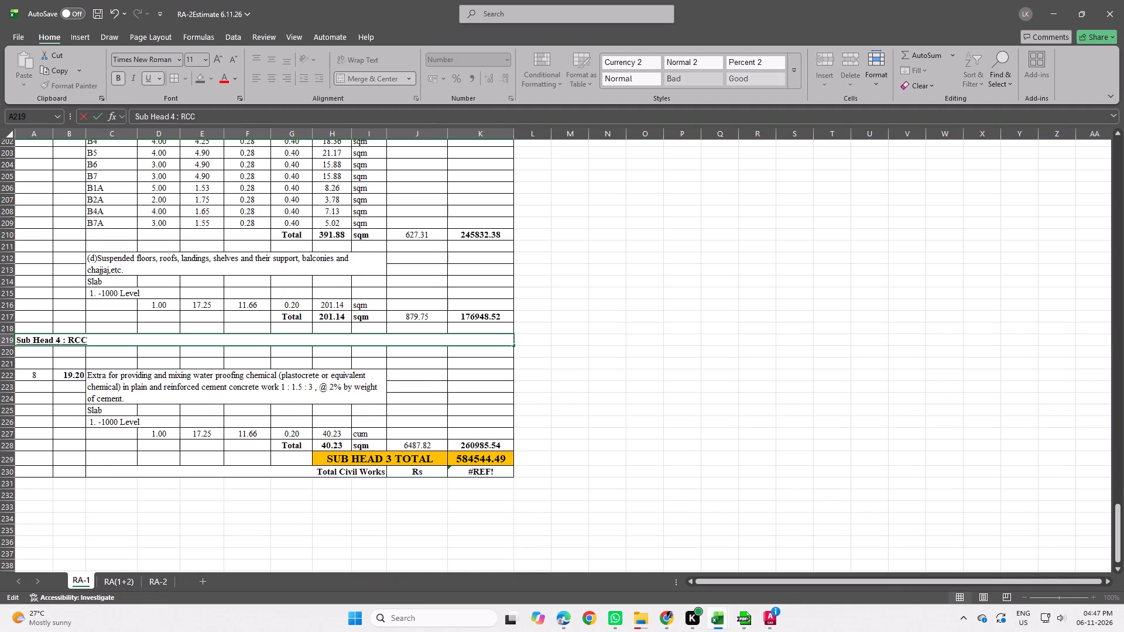
click(97, 338)
key(BackSpace)
key(BackSpace)
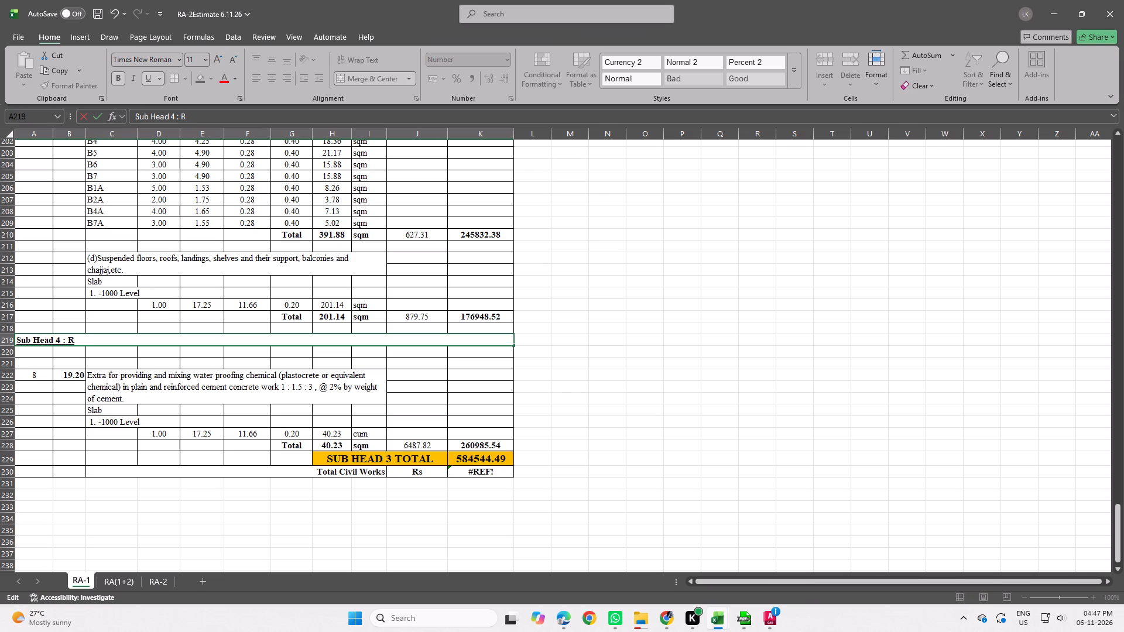
key(BackSpace)
text(wATER)
key(BackSpace)
key(BackSpace)
key(BackSpace)
key(BackSpace)
key(BackSpace)
text(WATER)
key(space)
text(PROOFING)
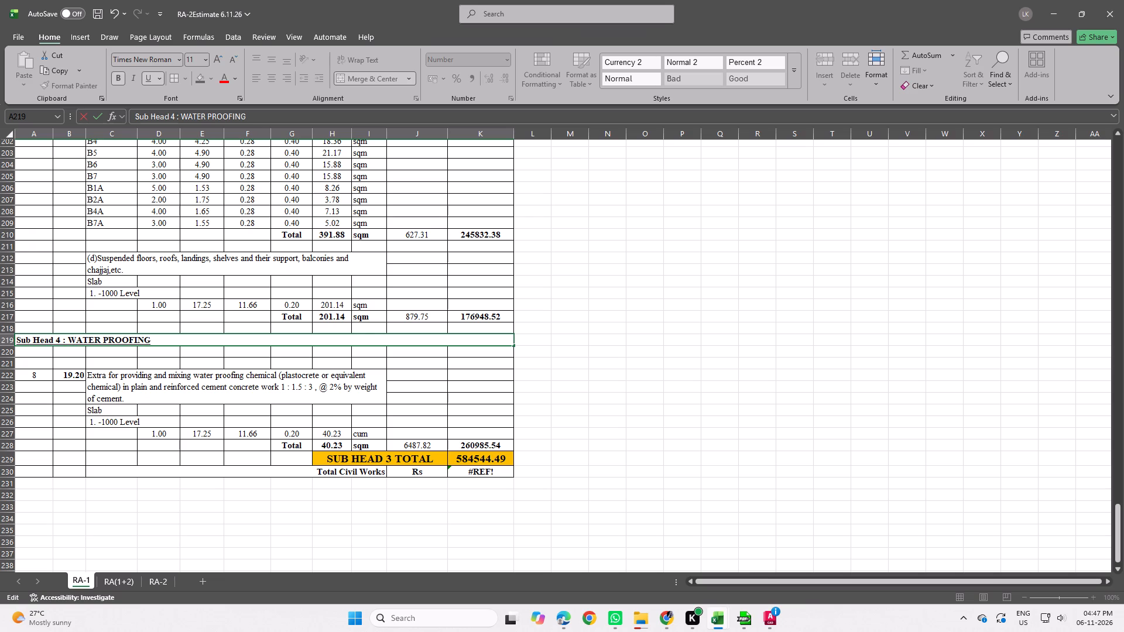
Delete the two blank rows 220 and 221 between the new heading and item 19.20.
drag(12, 352, 15, 364)
right_click(11, 364)
click(46, 494)
Change the sub head total label in row 227 to SUB HEAD 4 TOTAL.
drag(506, 450, 513, 451)
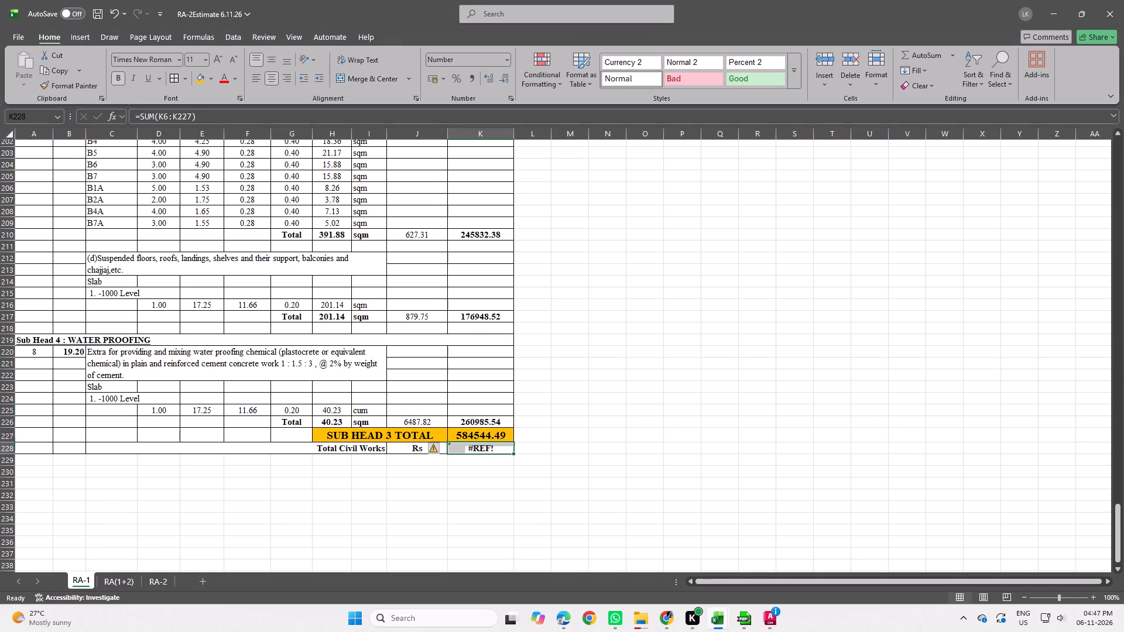
double_click(392, 436)
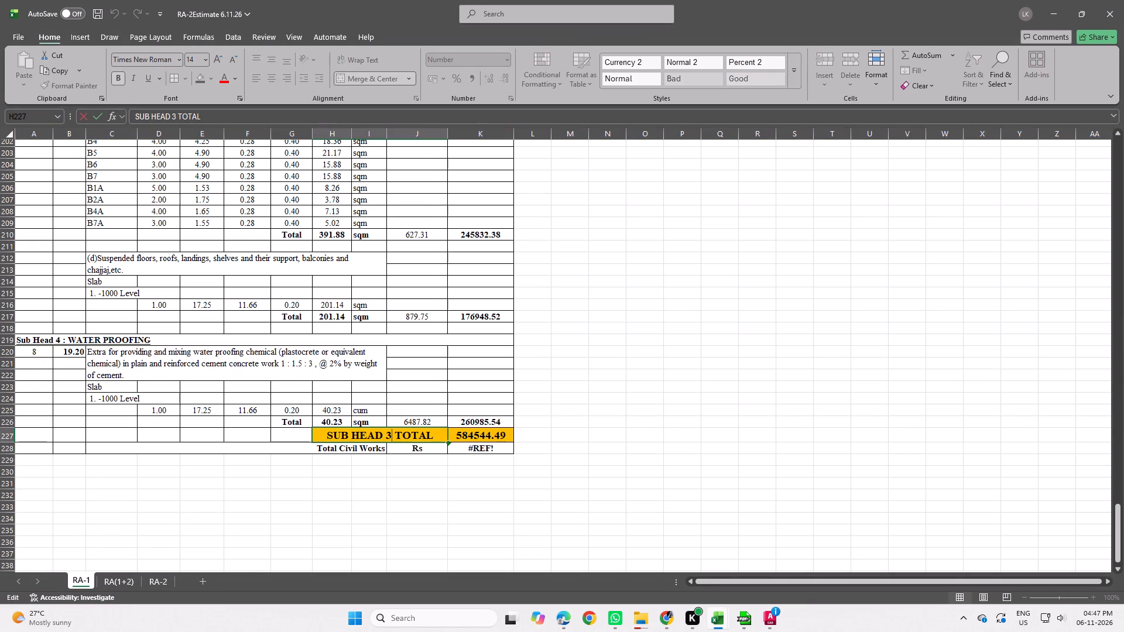
key(BackSpace)
key(4)
click(492, 533)
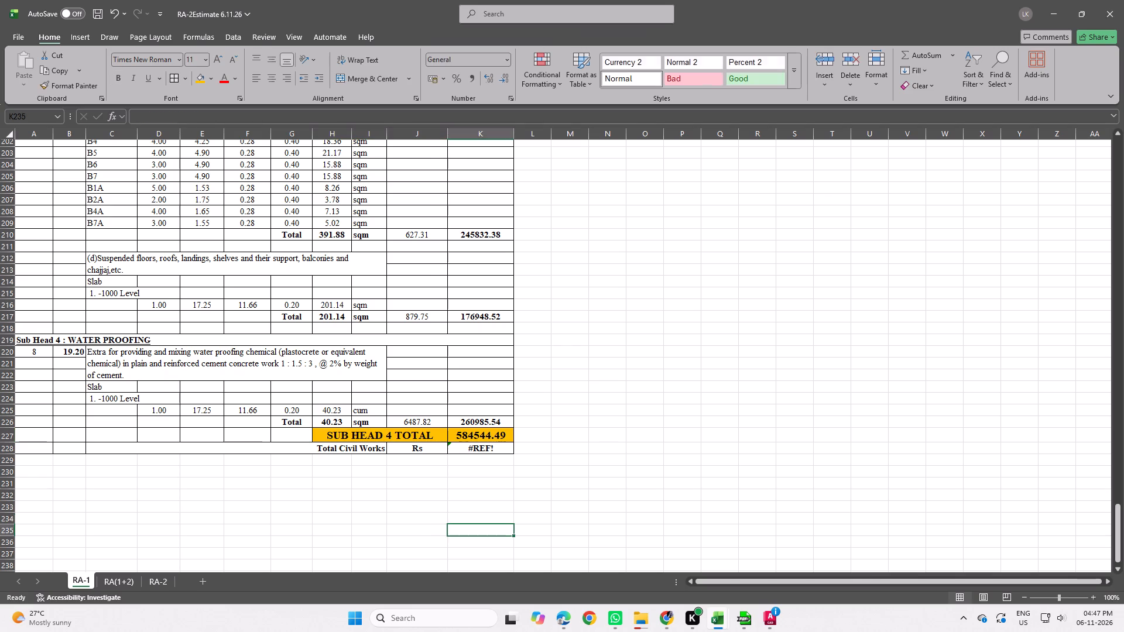
Copy the SUB HEAD 4 TOTAL label and amount to H218 and relabel the copy SUB HEAD 3 TOTAL.
drag(346, 435, 479, 438)
key(ctrl+c)
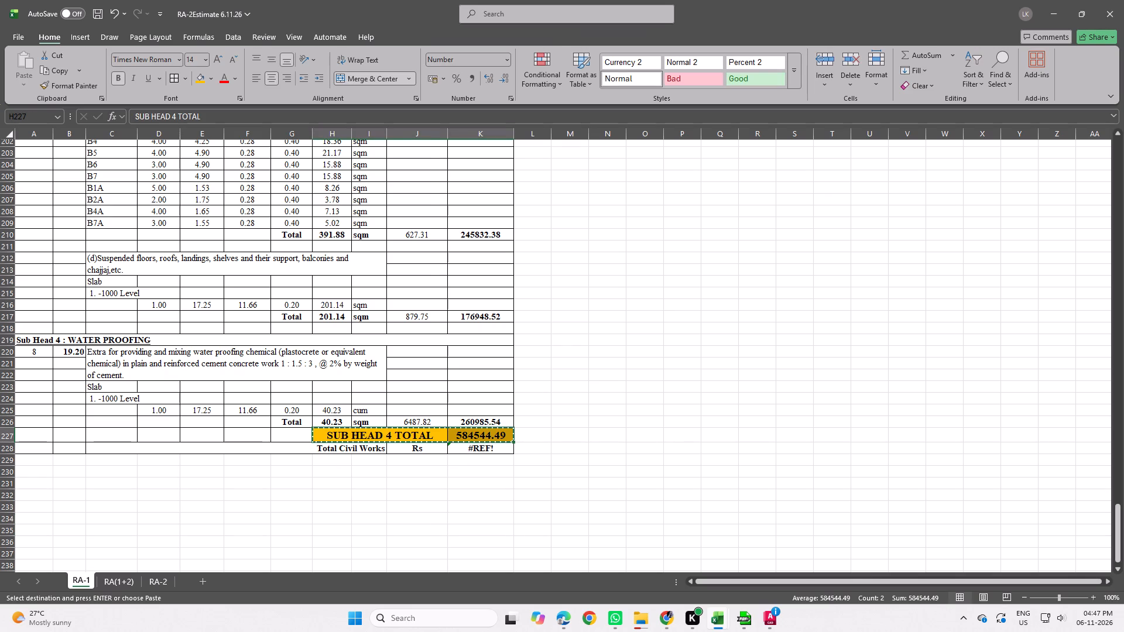
click(338, 328)
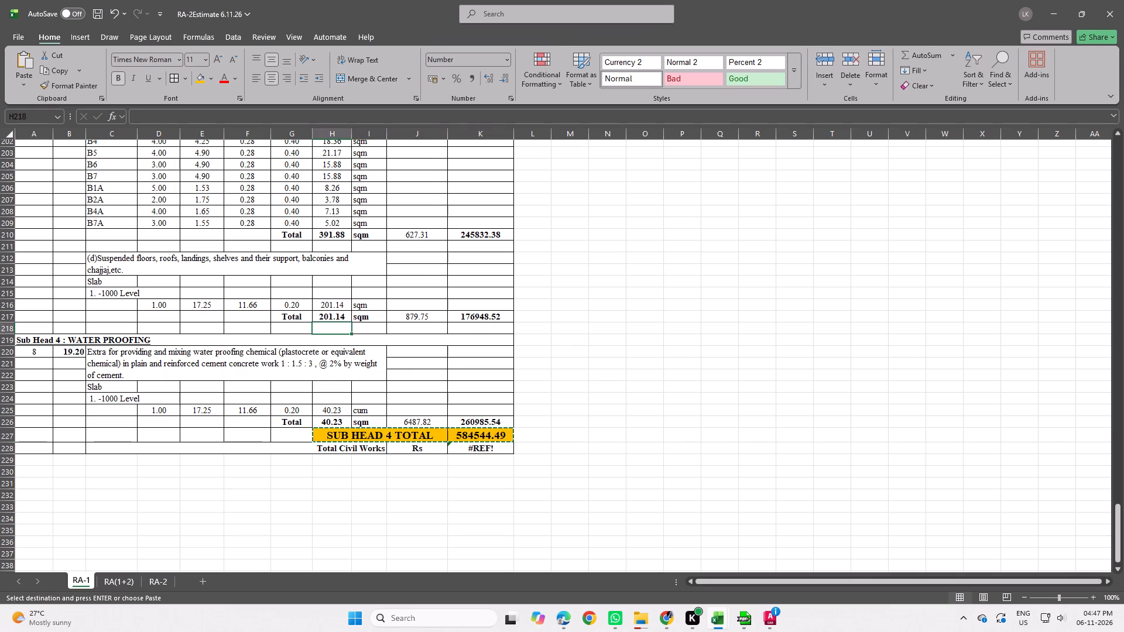
key(ctrl+v)
double_click(390, 329)
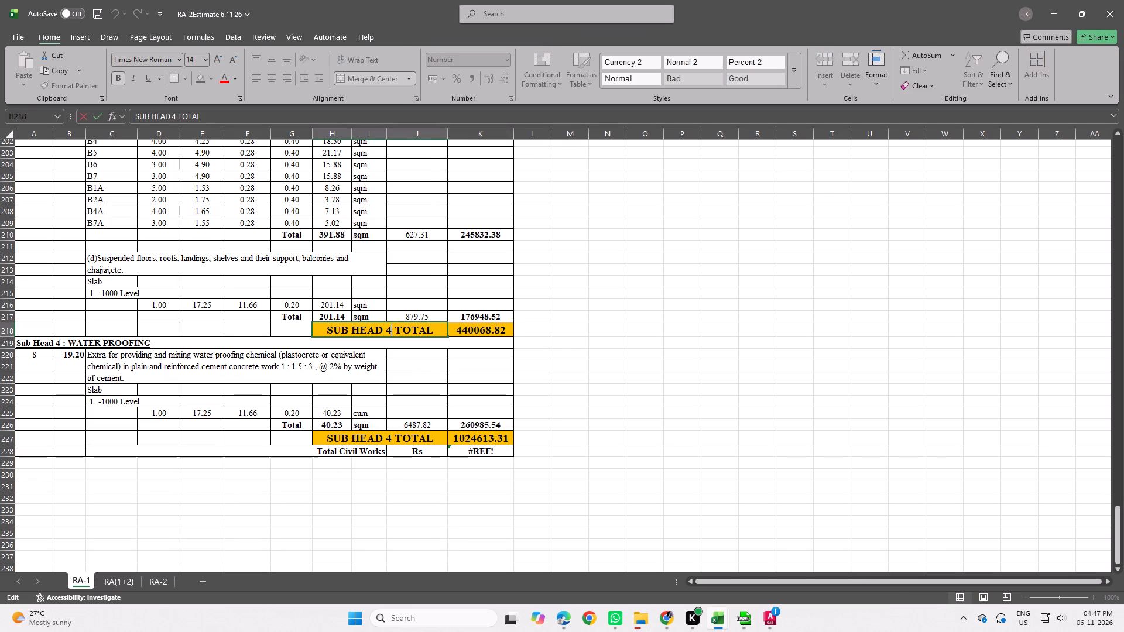
key(BackSpace)
key(3)
click(599, 461)
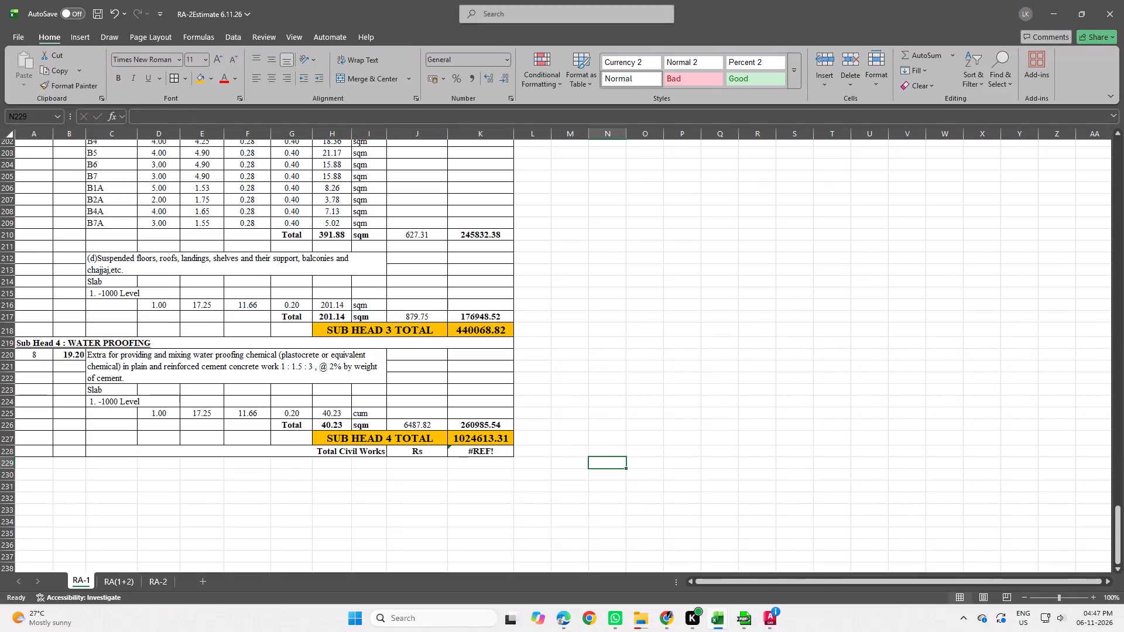
Replace the SUB HEAD 4 TOTAL amount in K227 with a reference to the item 19.20 amount in K226.
double_click(495, 435)
key(Escape)
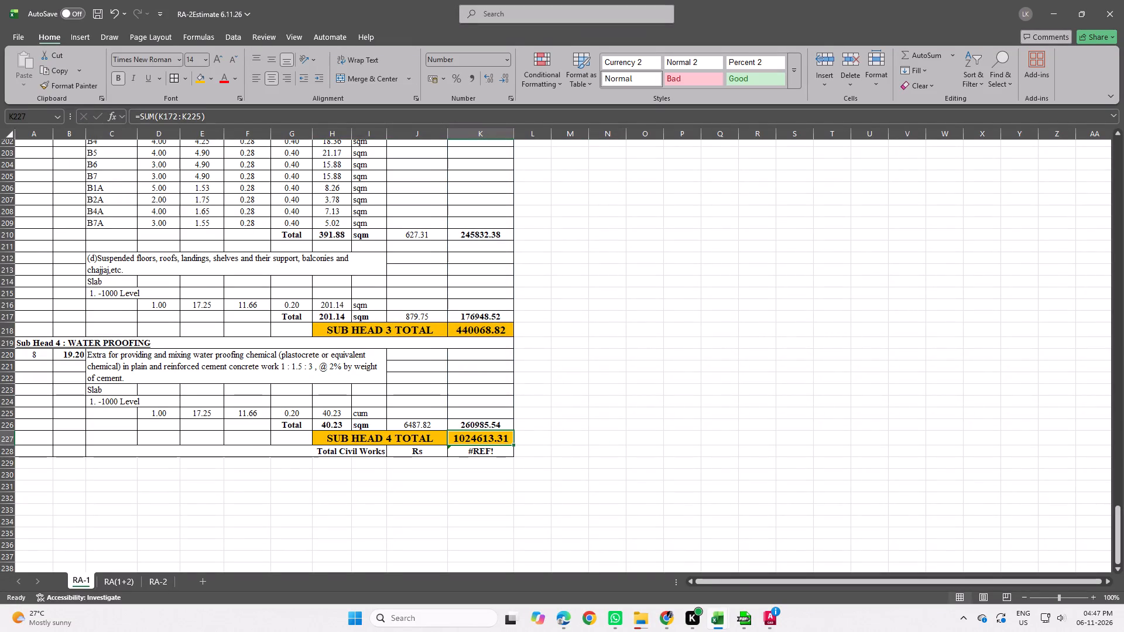
key(equal)
click(495, 426)
key(Return)
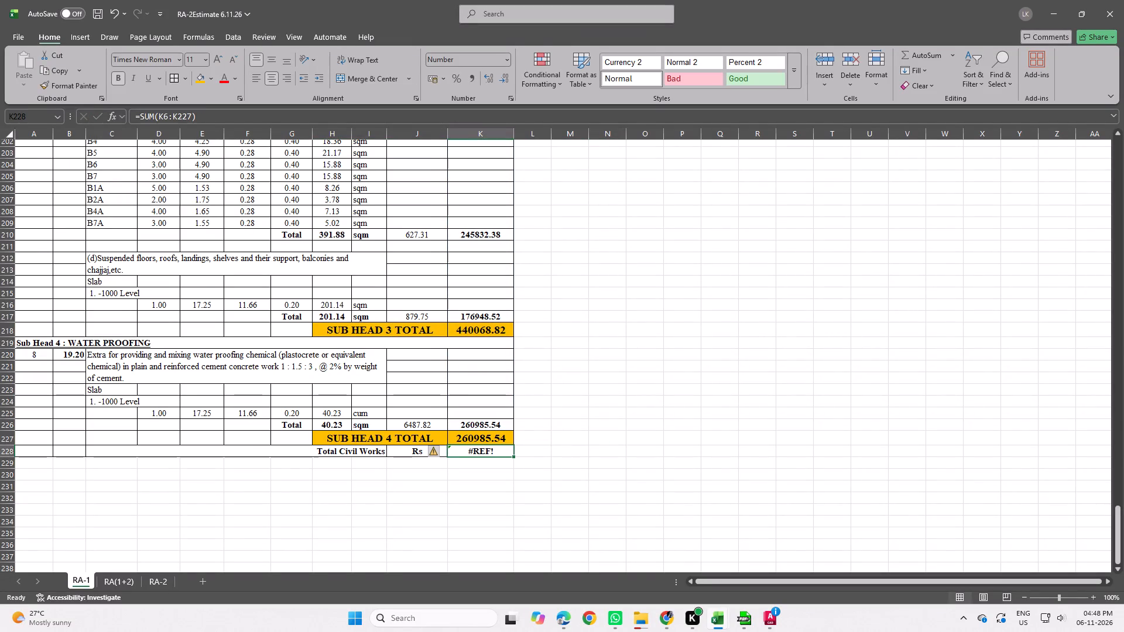
Set the font size of all the sub head total labels and amounts in rows 33, 44, 218 and 227 to 12.
drag(328, 437, 427, 439)
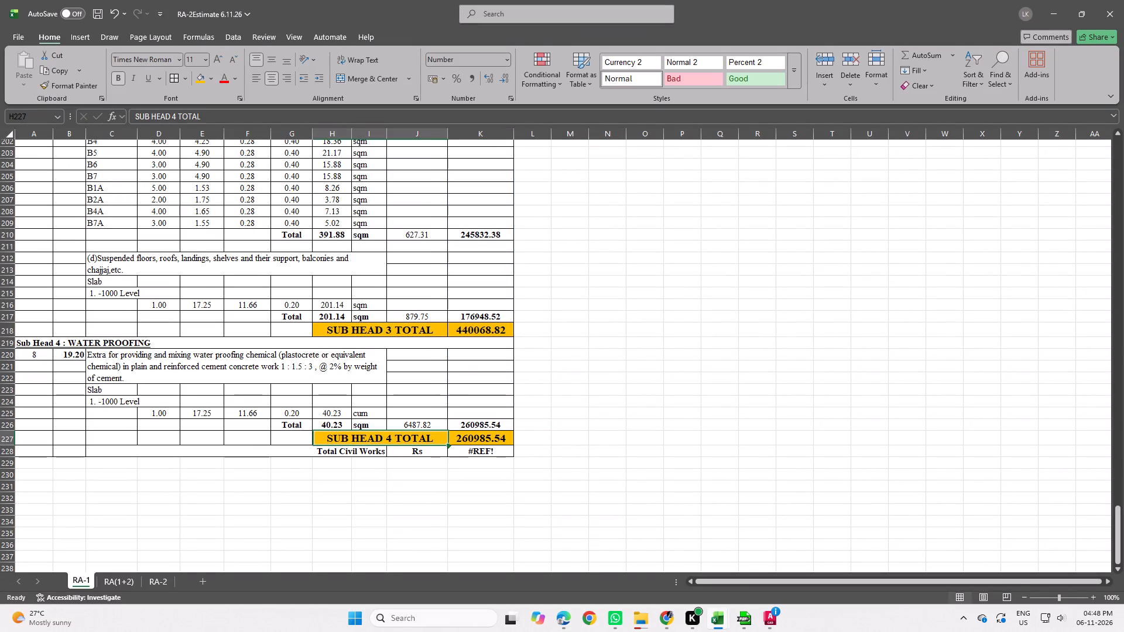
drag(427, 439, 485, 440)
ctrl+drag(336, 329, 448, 335)
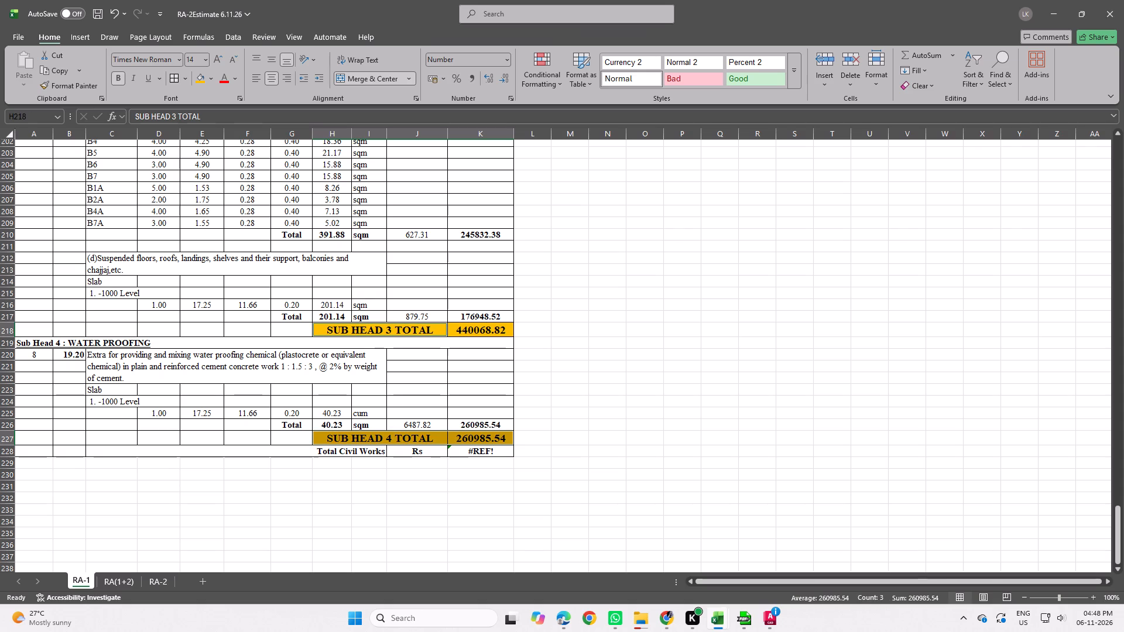
ctrl+drag(448, 335, 486, 330)
scroll(482, 311, up, 7)
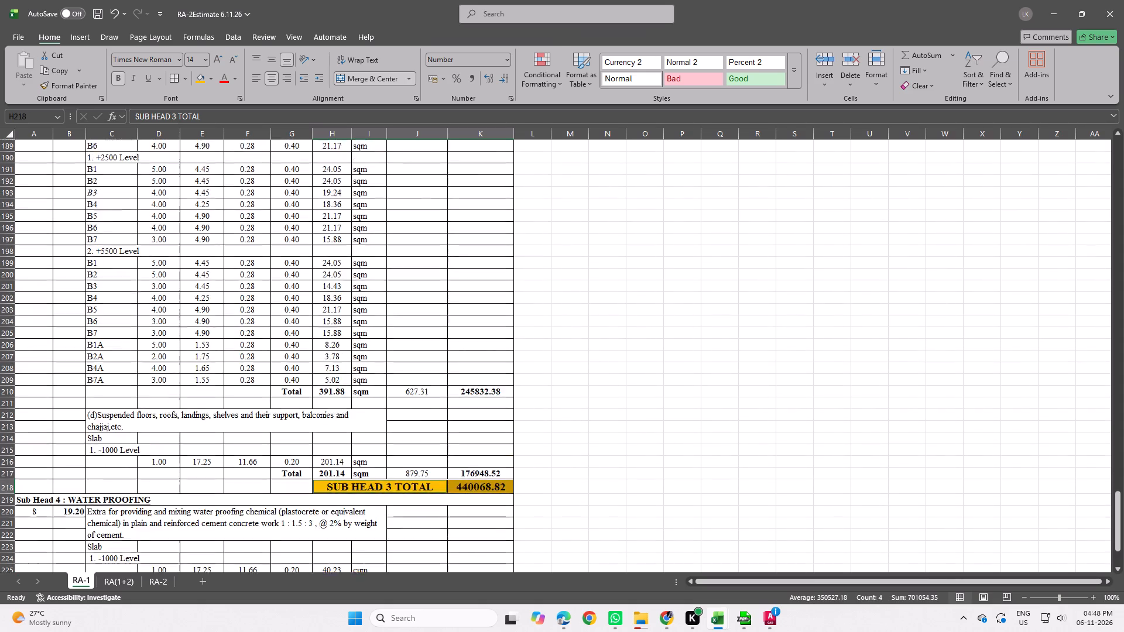
scroll(494, 312, up, 20)
scroll(494, 312, up, 11)
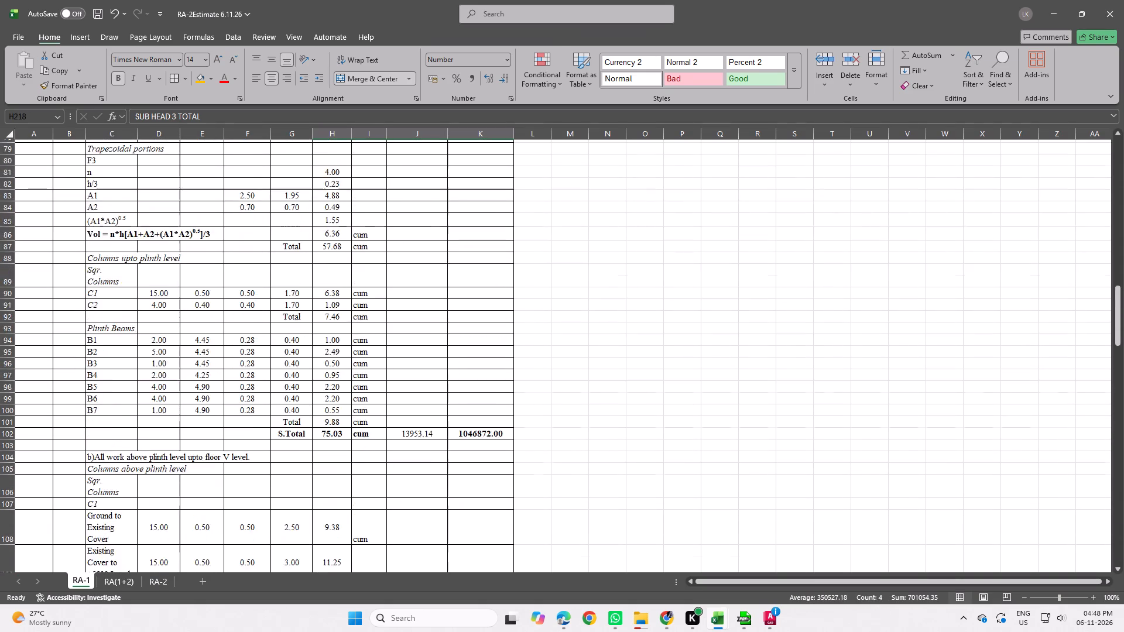
scroll(482, 333, up, 11)
ctrl+drag(351, 339, 448, 335)
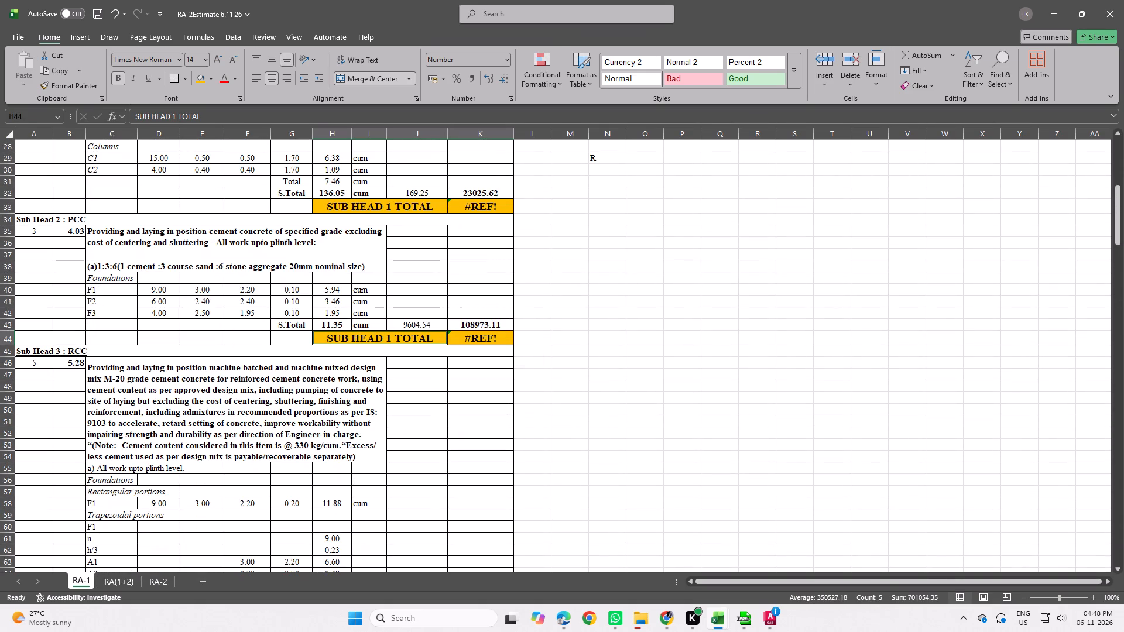
ctrl+drag(448, 335, 461, 335)
ctrl+drag(347, 204, 471, 208)
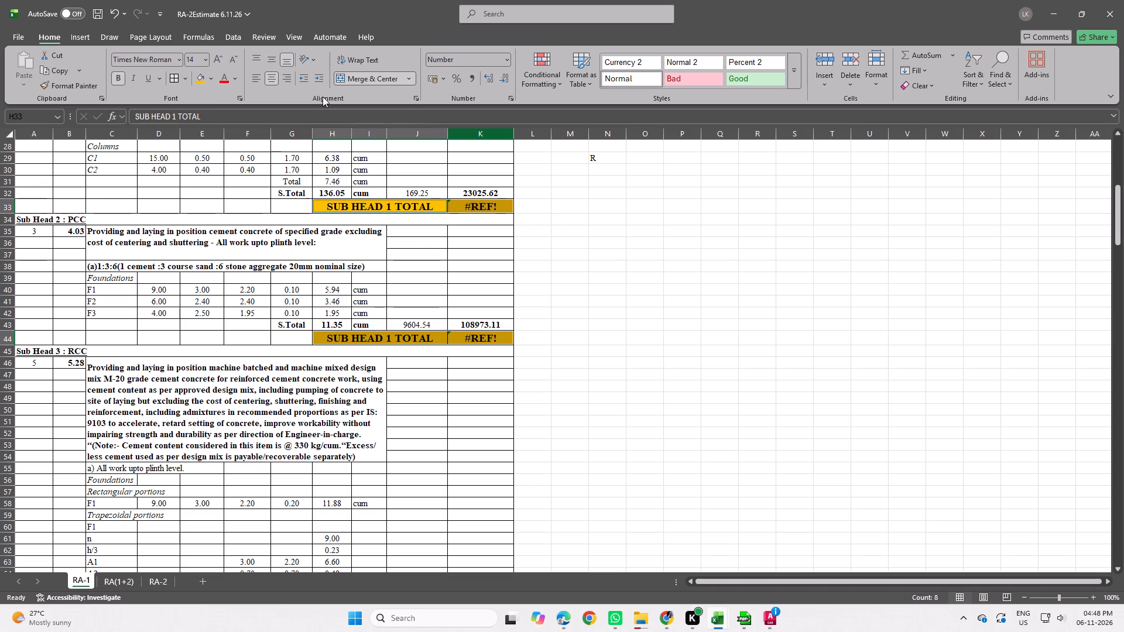
click(204, 61)
click(197, 132)
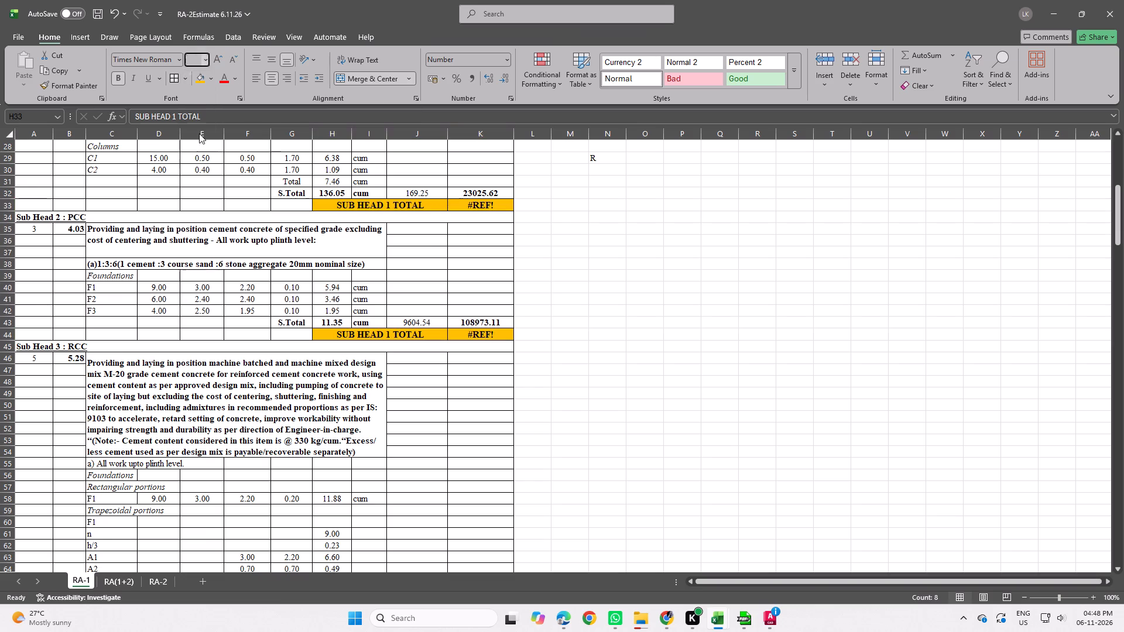
click(656, 345)
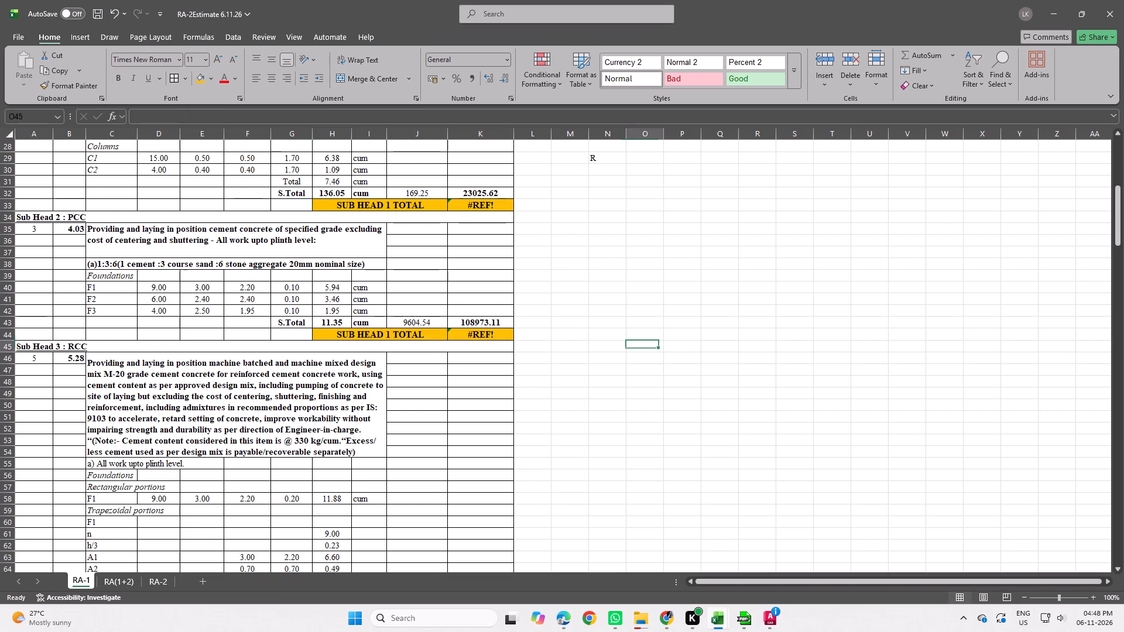
Remove the fill colour from the entire RA-1 sheet.
scroll(363, 227, down, 4)
key(ctrl+a)
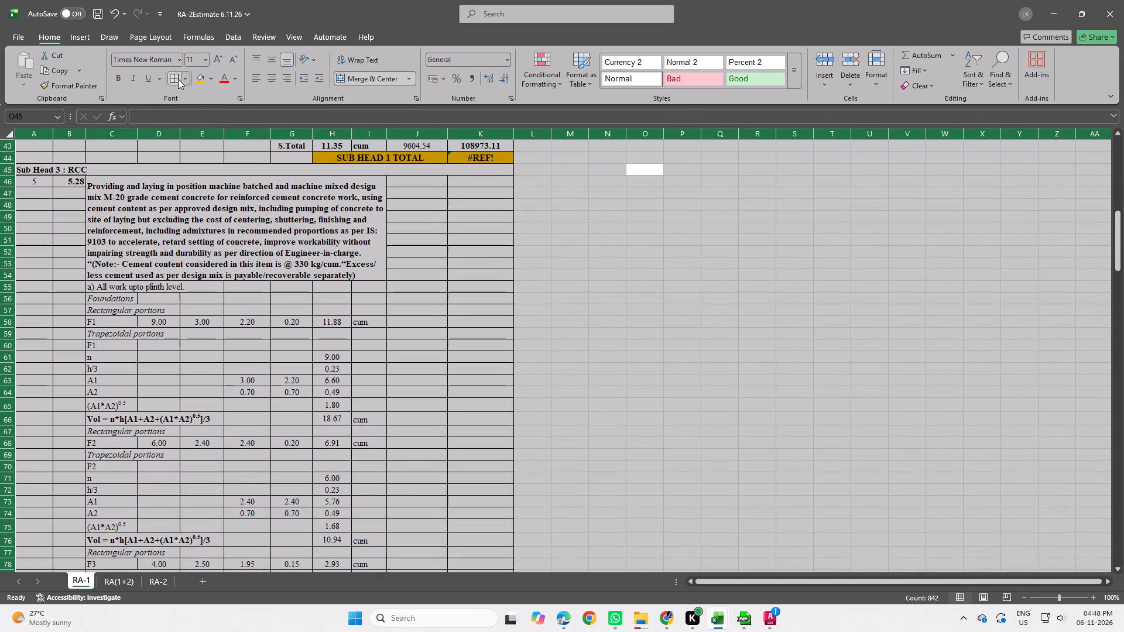
click(211, 80)
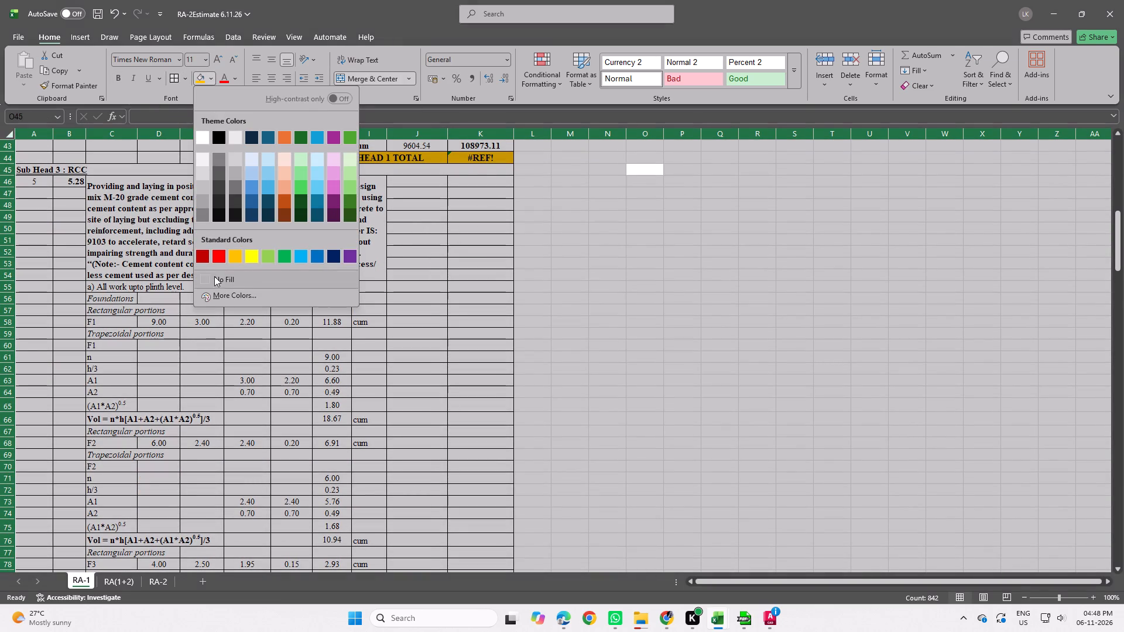
click(214, 276)
click(714, 330)
Replace the SUB HEAD 1 TOTAL formula in K33 with a sum of K16:K32.
scroll(566, 343, up, 3)
click(487, 290)
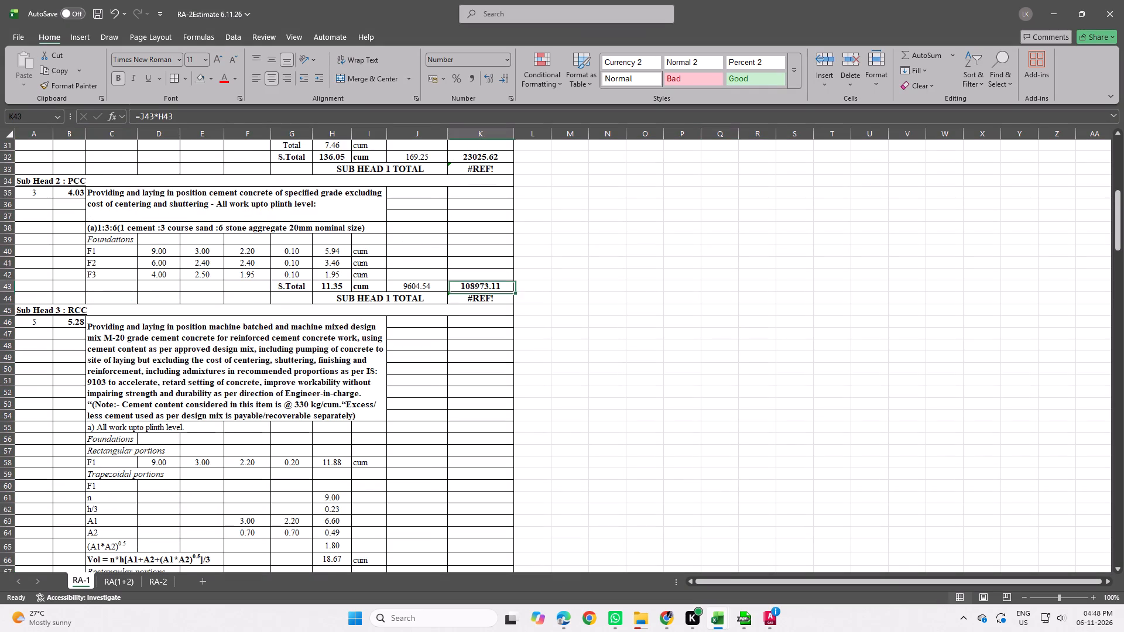
scroll(489, 301, up, 2)
click(490, 263)
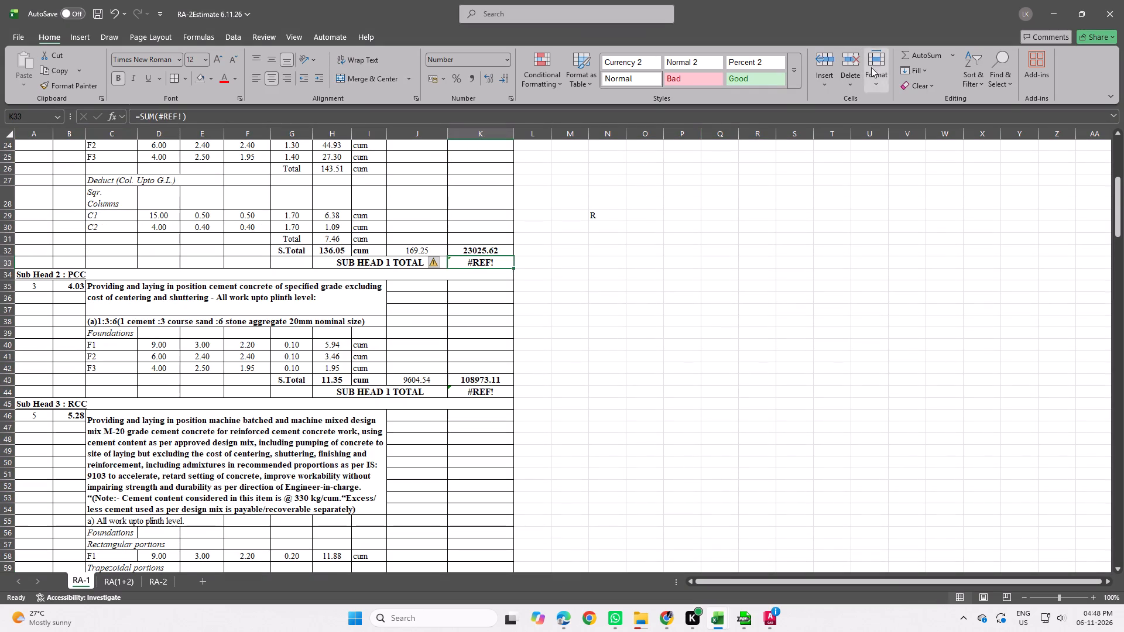
click(927, 51)
scroll(392, 298, up, 3)
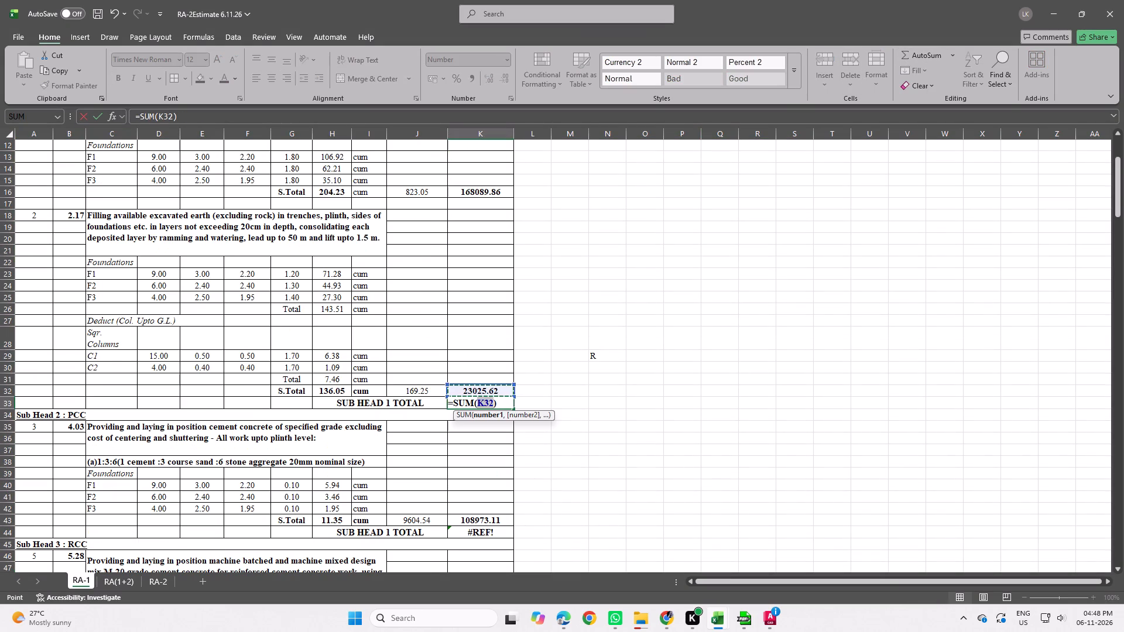
drag(514, 386, 503, 182)
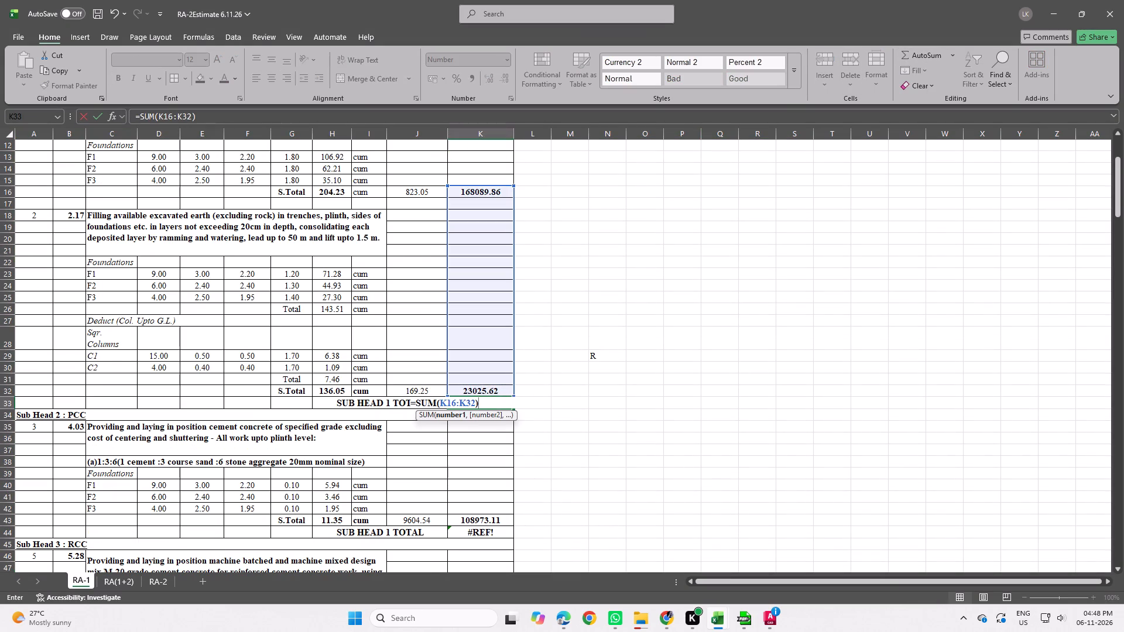
key(Return)
Replace the Sub Head 2 total in K44 with a reference to the item 4.03 amount in K43.
scroll(510, 291, up, 3)
scroll(523, 305, down, 5)
scroll(512, 356, down, 1)
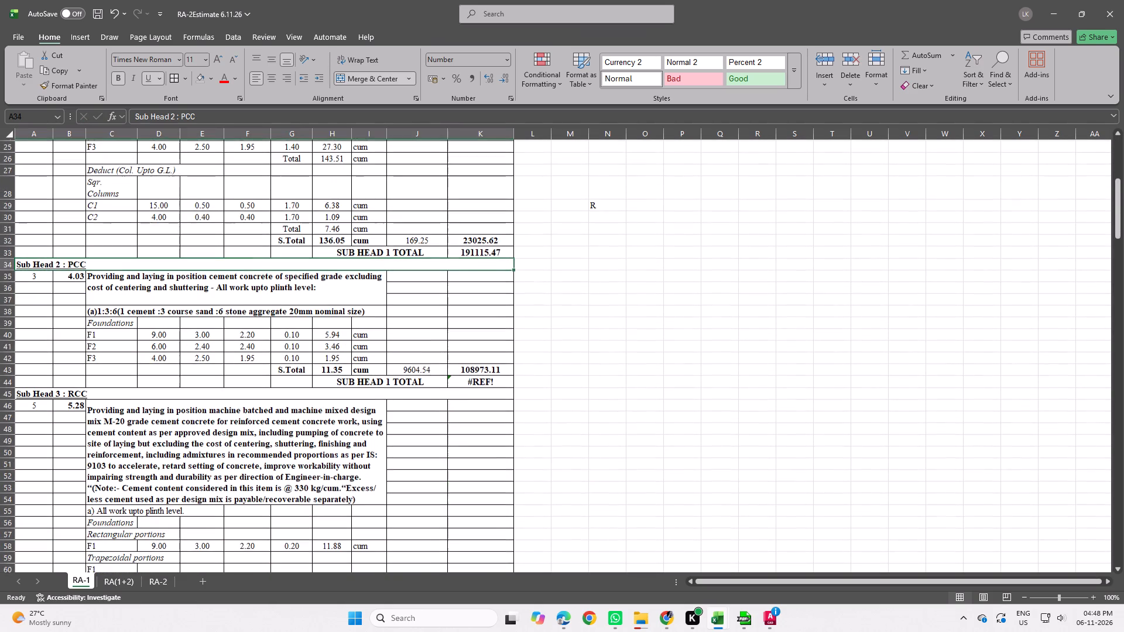
click(486, 382)
key(equal)
click(489, 367)
key(Return)
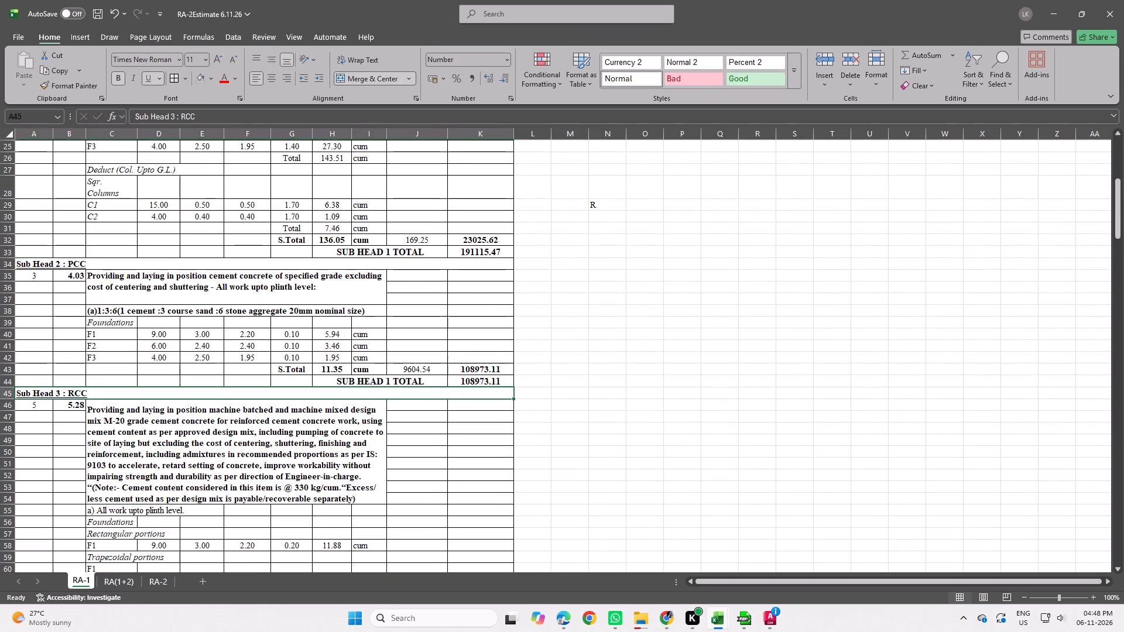
Replace the SUB HEAD 3 TOTAL formula in K218 with a sum of all Sub Head 3 : RCC amounts down to K217.
scroll(501, 399, down, 16)
scroll(505, 396, down, 8)
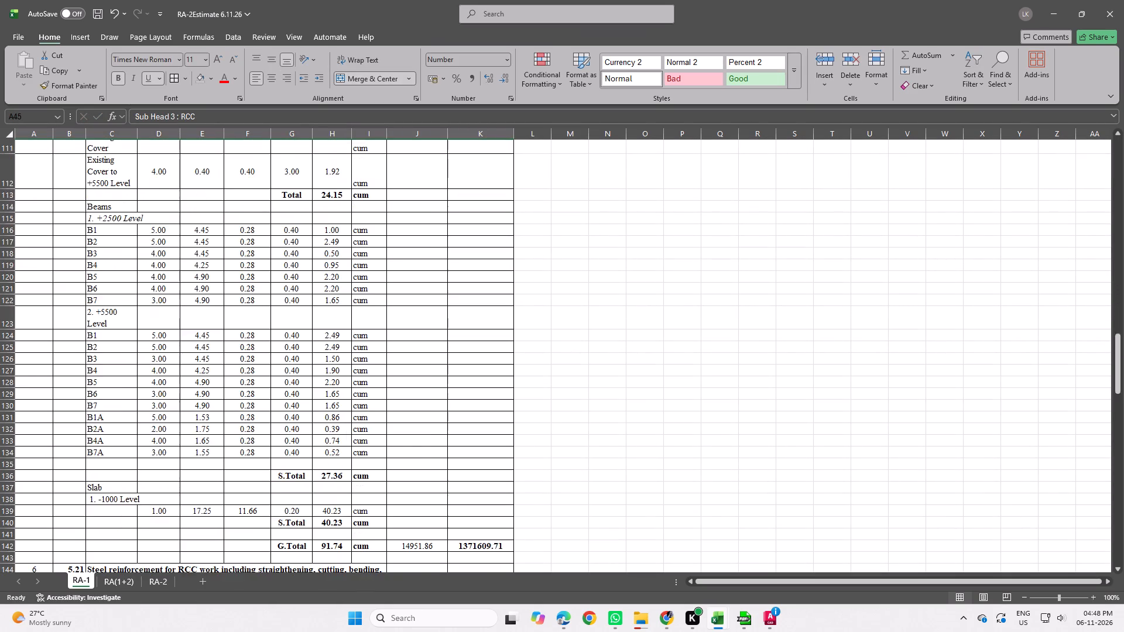
scroll(503, 393, down, 20)
scroll(503, 393, down, 5)
scroll(495, 387, up, 2)
scroll(495, 387, down, 1)
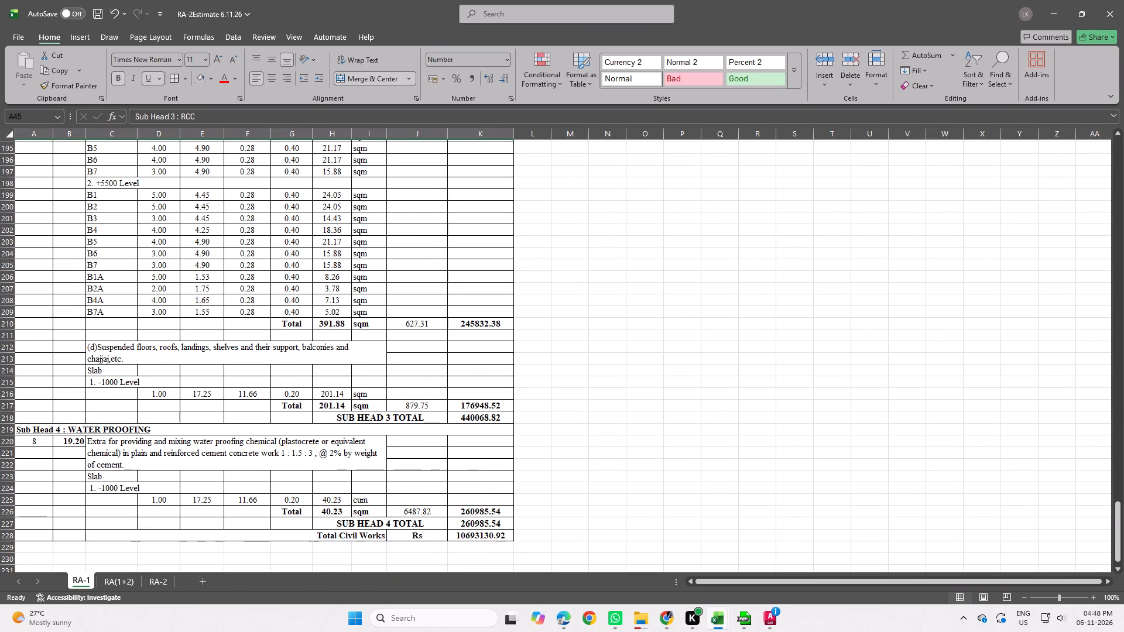
click(479, 418)
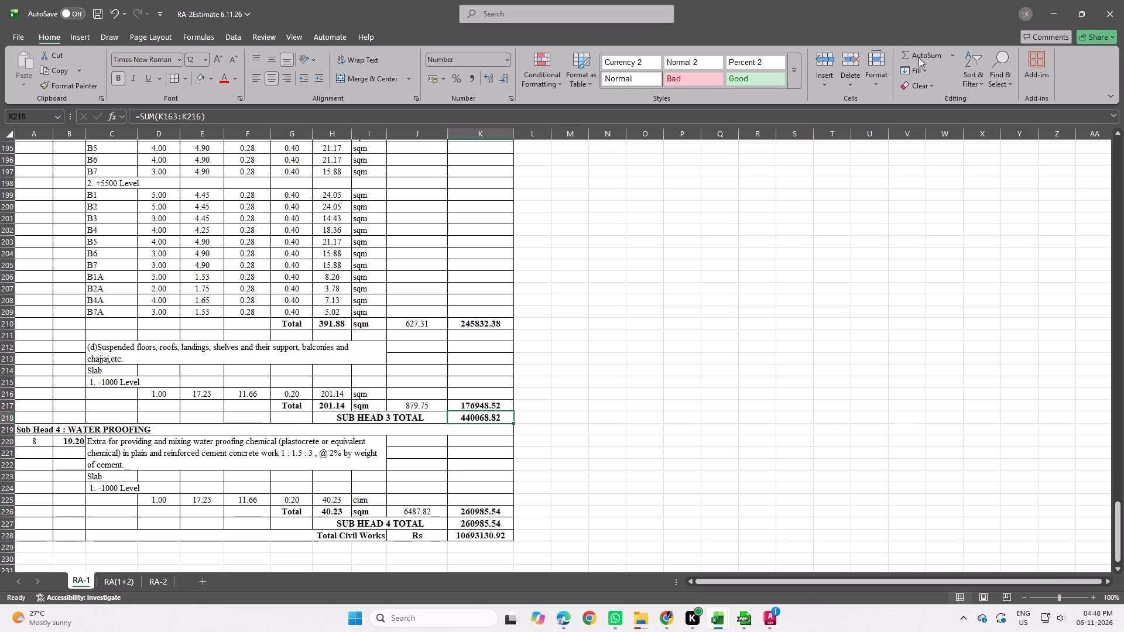
click(919, 57)
drag(513, 400, 559, 47)
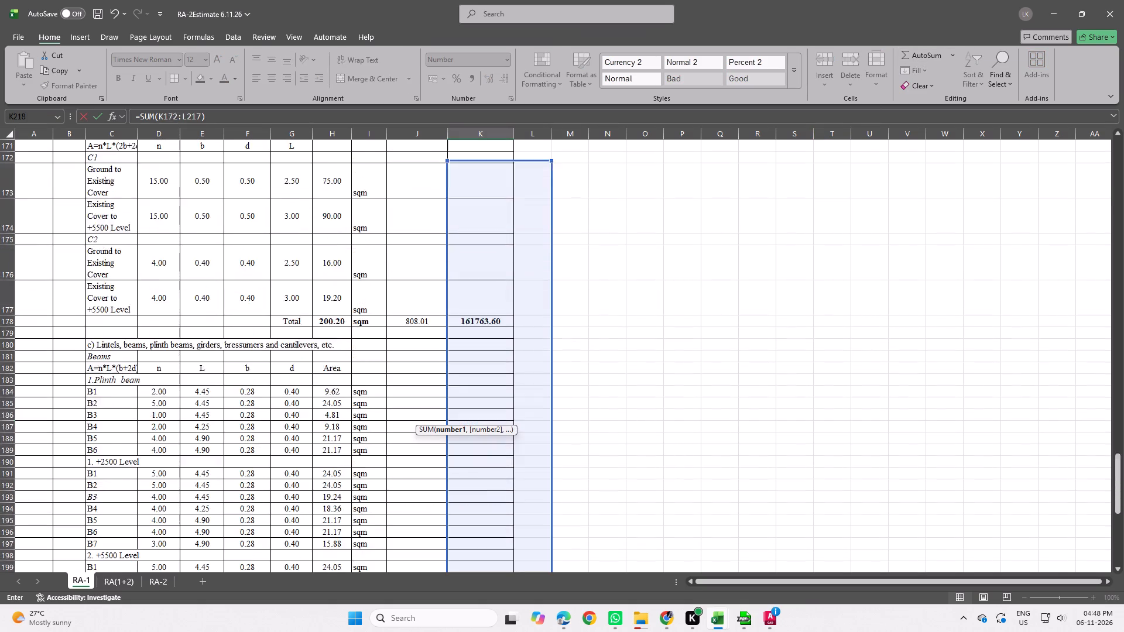
drag(559, 47, 533, 491)
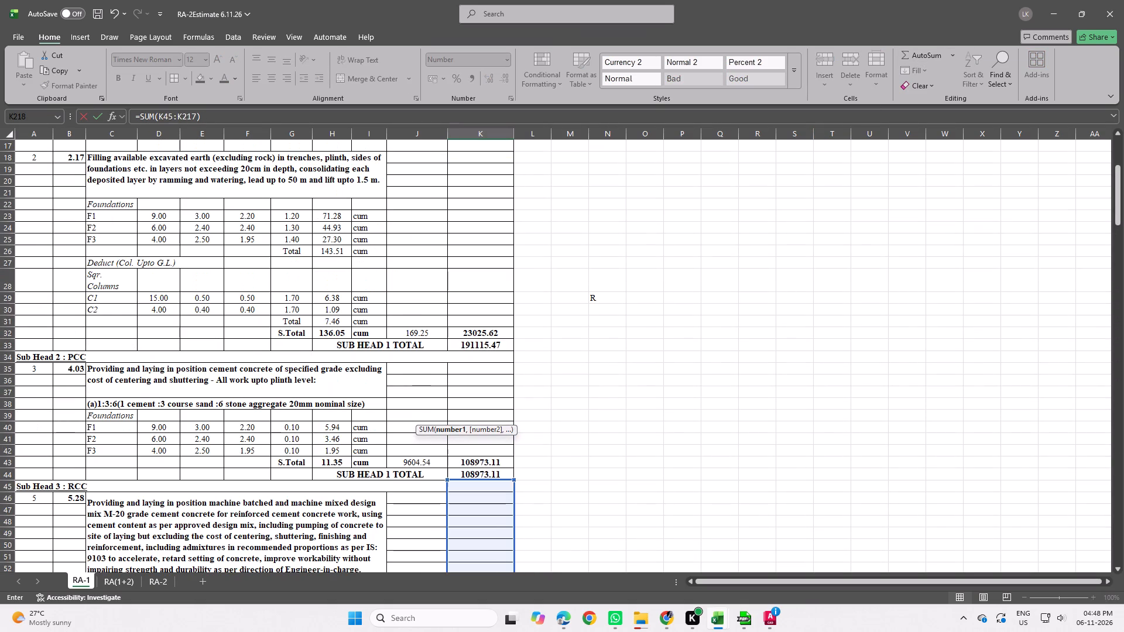
drag(533, 491, 494, 596)
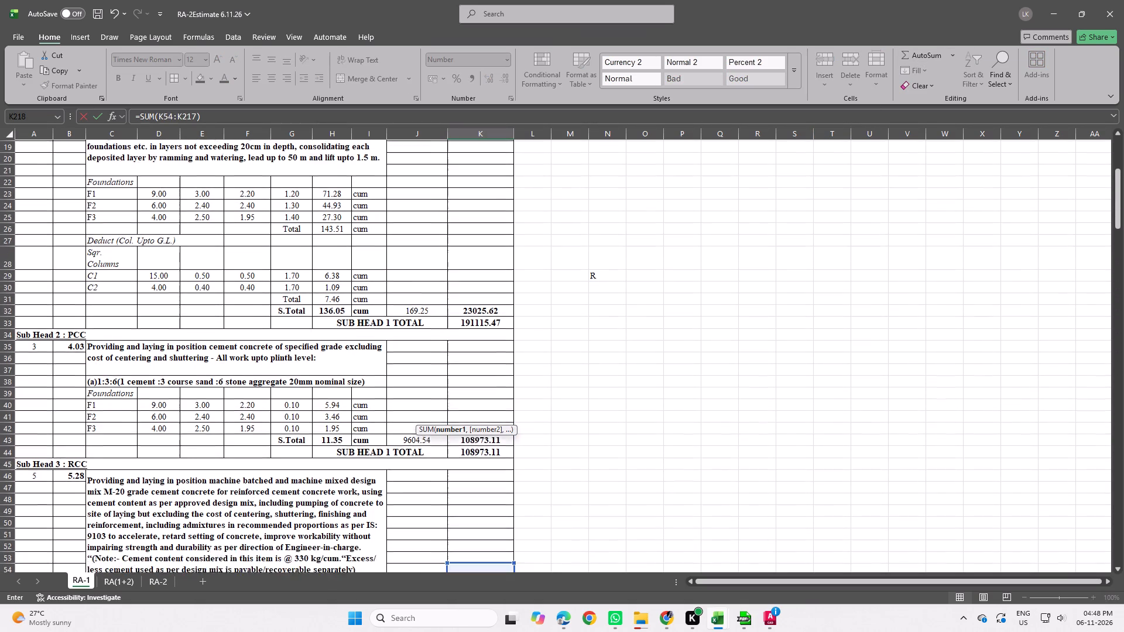
drag(494, 596, 493, 554)
key(Return)
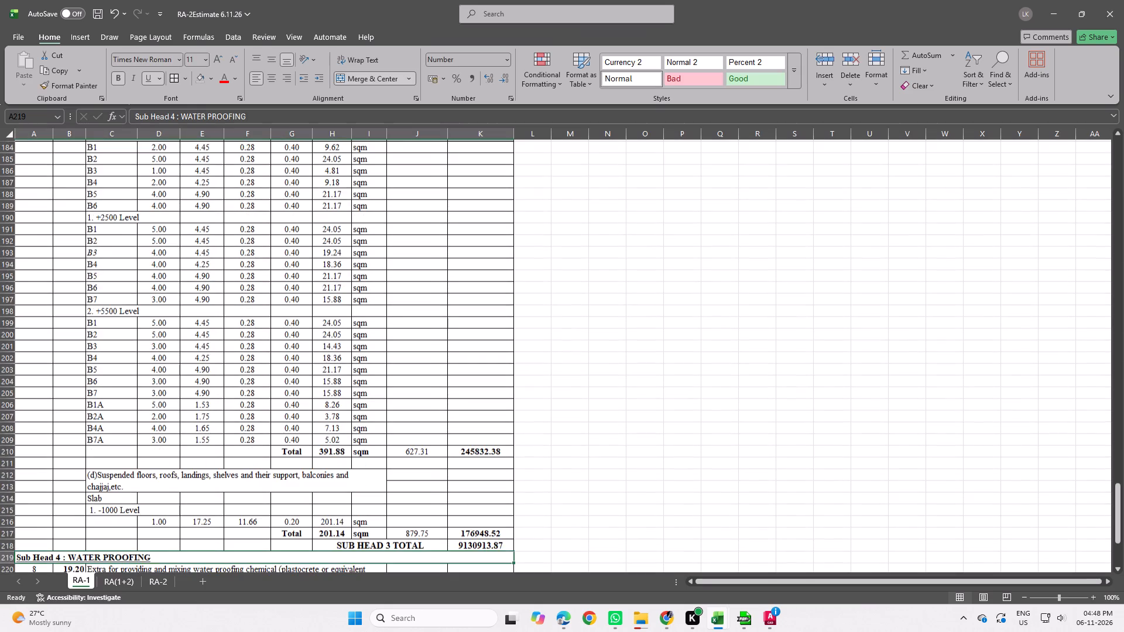
Change the total label in row 44, below the PCC item, to SUB HEAD 2 TOTAL.
scroll(492, 438, up, 20)
scroll(492, 438, up, 17)
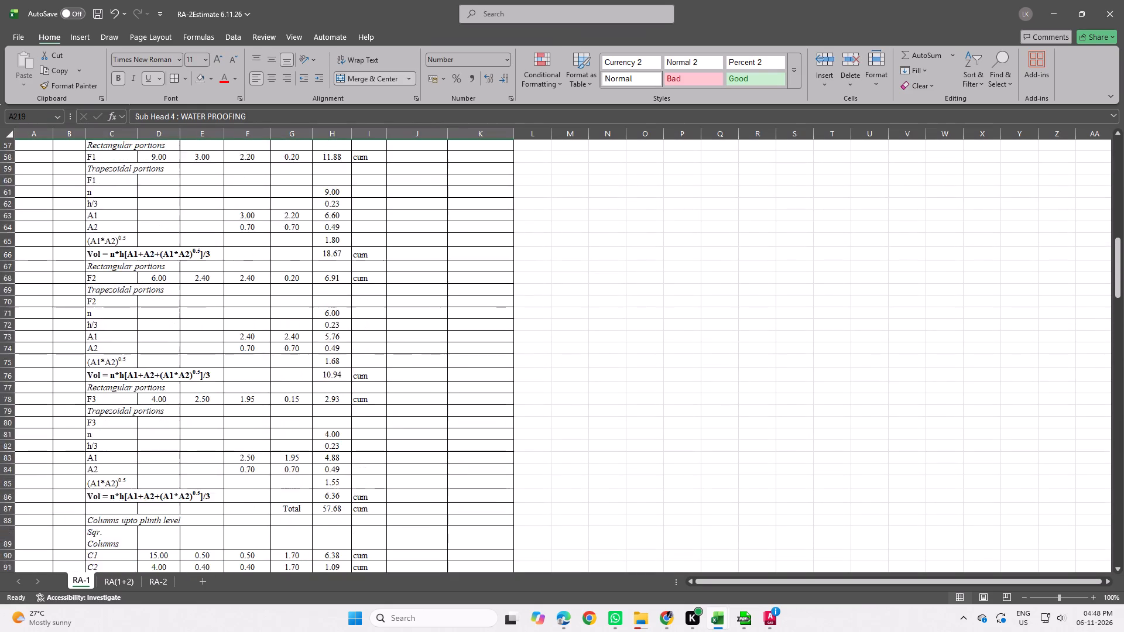
scroll(497, 434, up, 10)
double_click(392, 464)
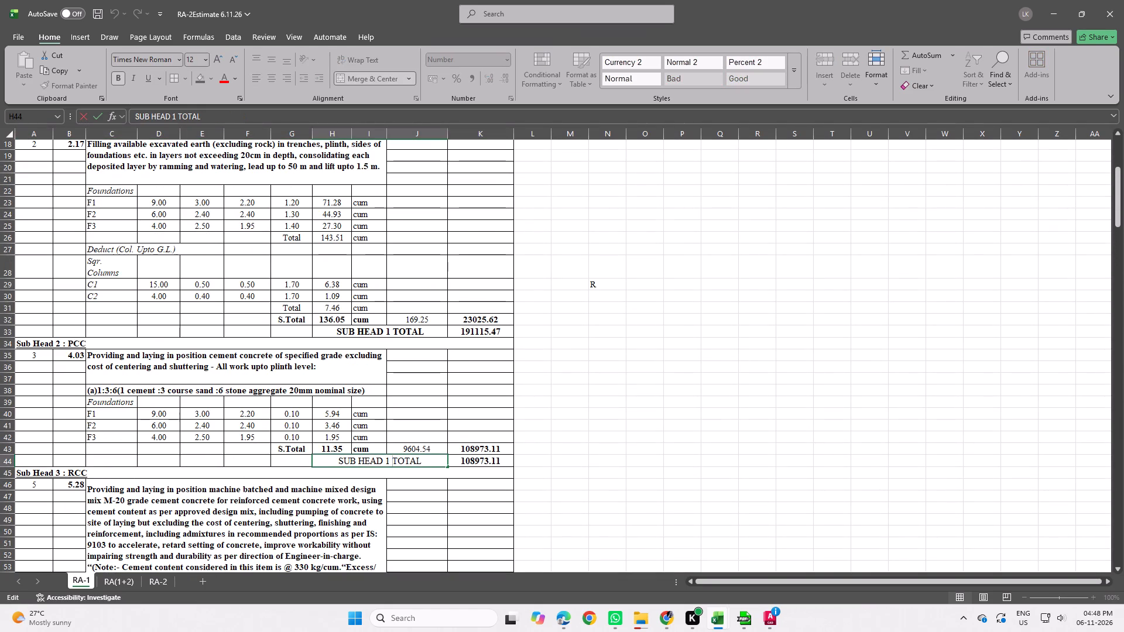
key(BackSpace)
key(BackSpace)
key(2)
key(space)
click(645, 485)
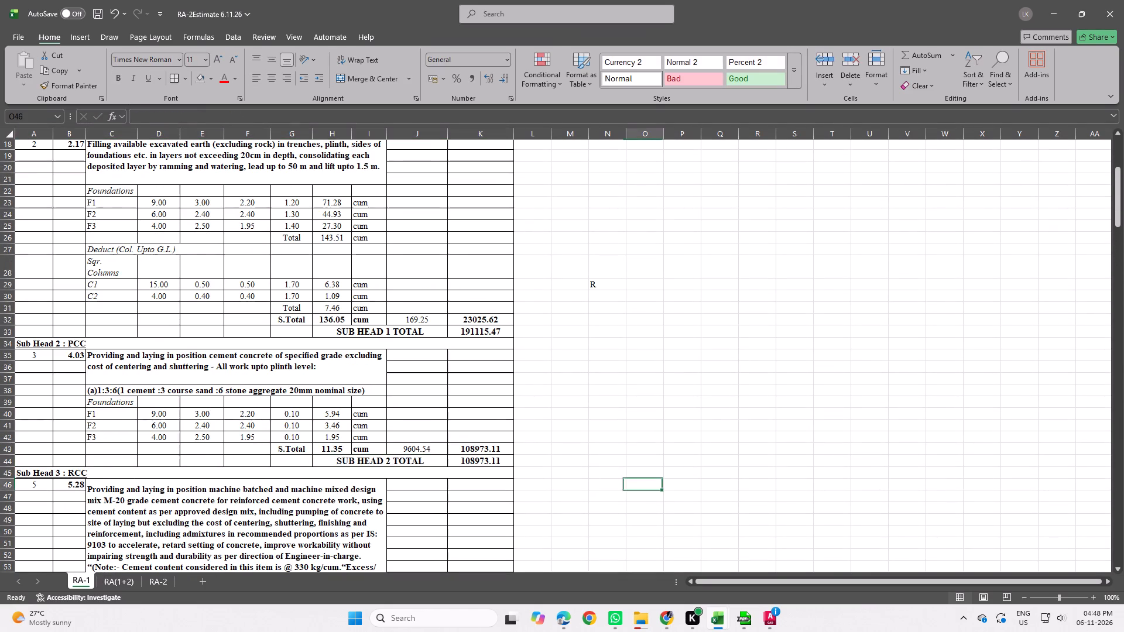
Set the font size of the entire RA-1 sheet to 12.
scroll(519, 463, down, 4)
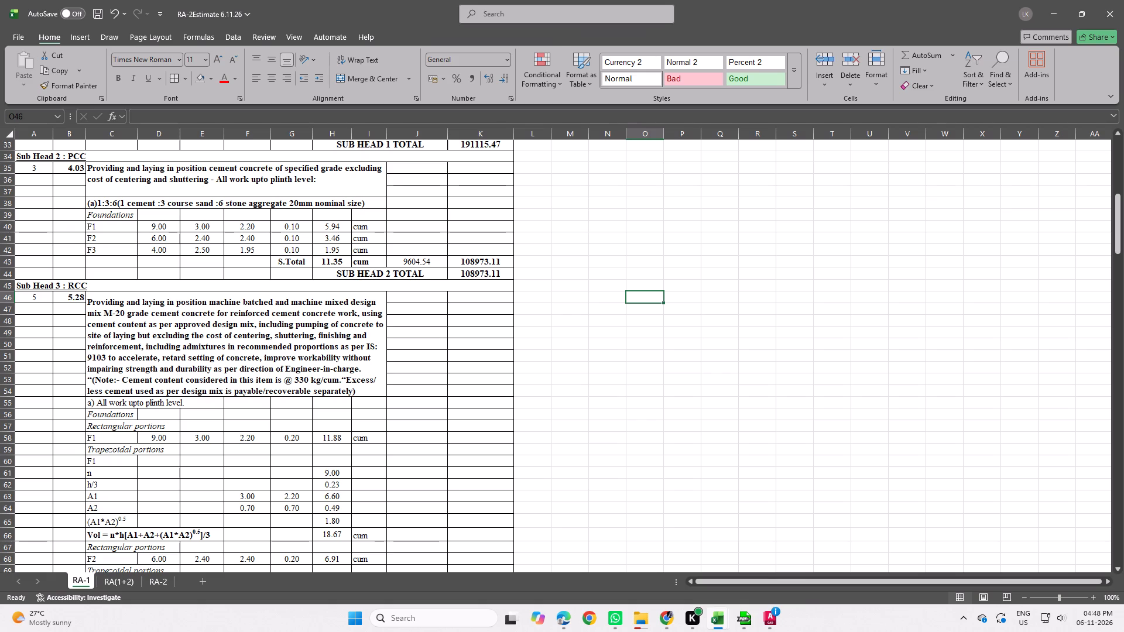
scroll(189, 303, down, 11)
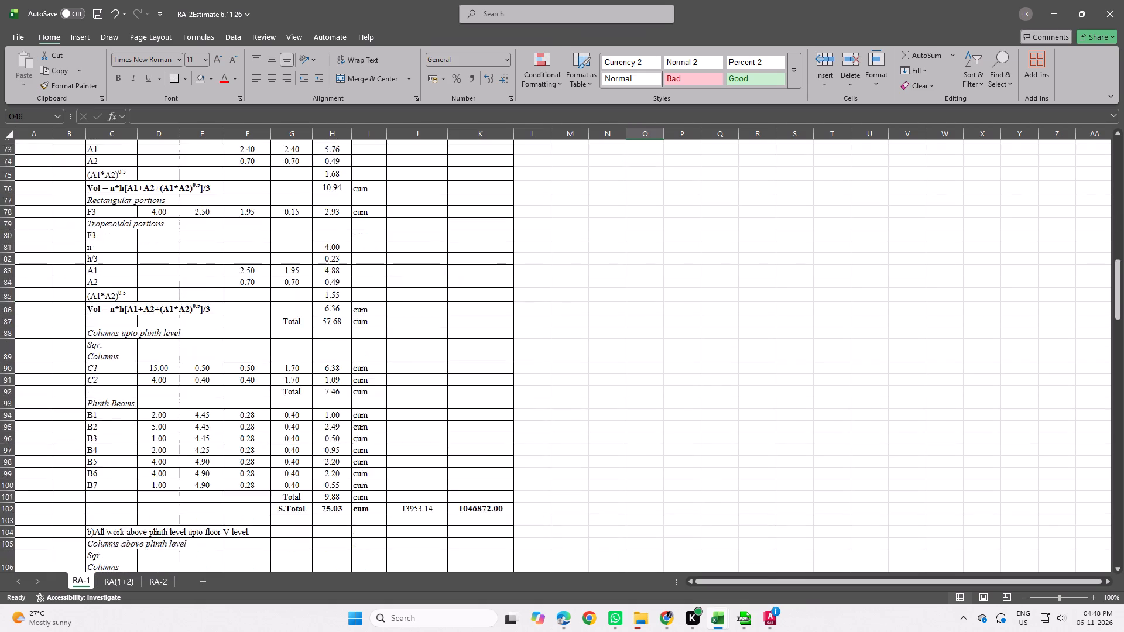
scroll(218, 309, down, 19)
scroll(283, 325, down, 2)
click(264, 332)
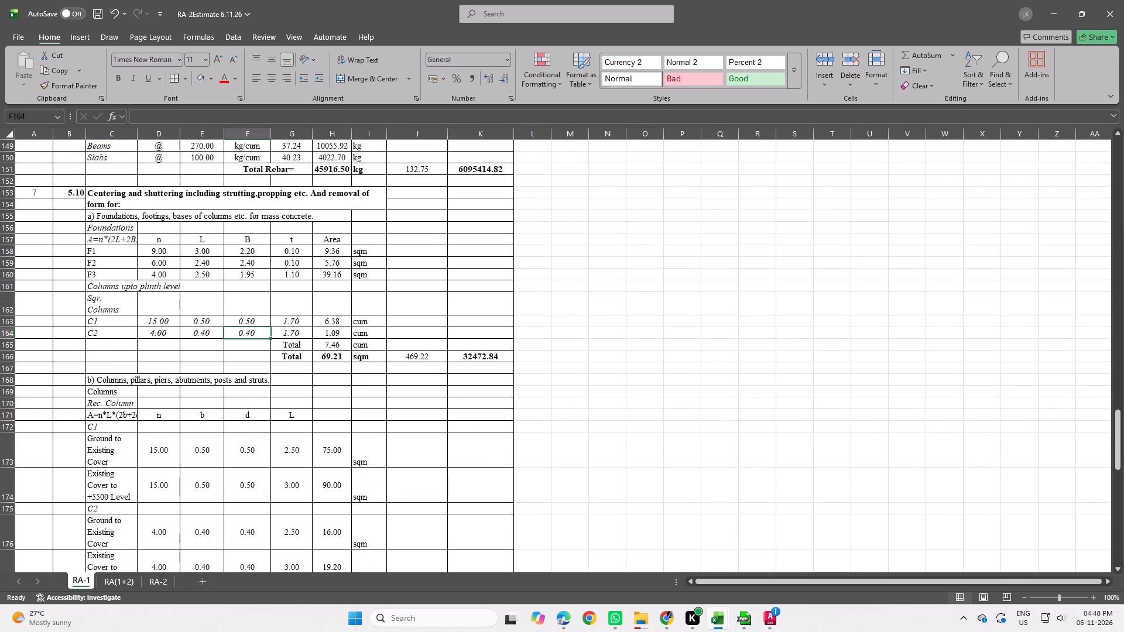
scroll(390, 362, down, 13)
key(Escape)
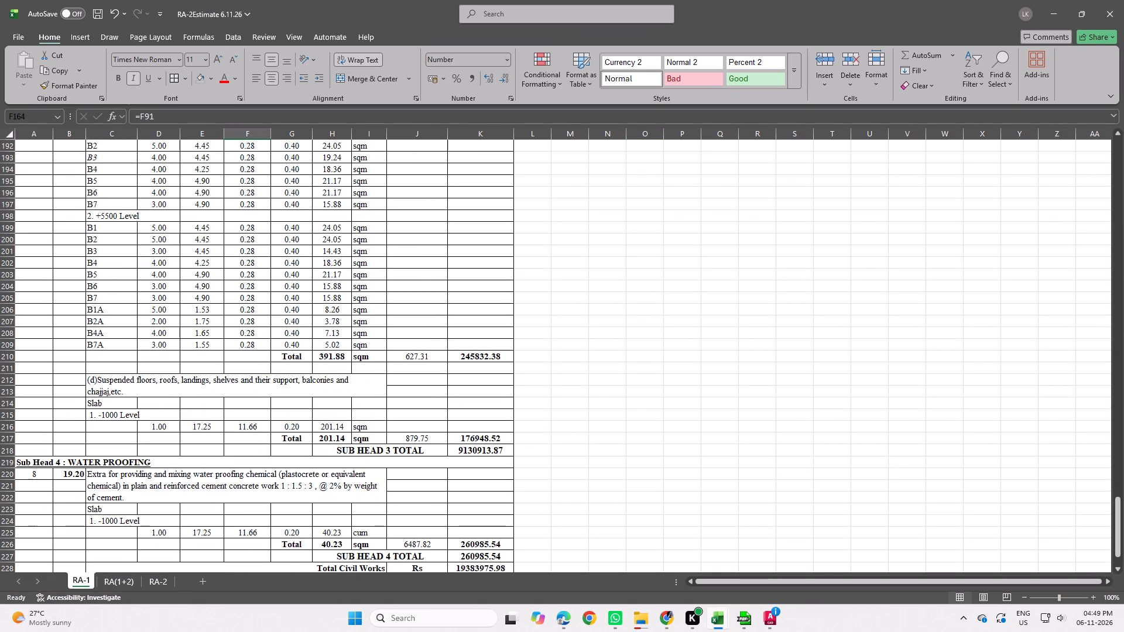
key(ctrl+a)
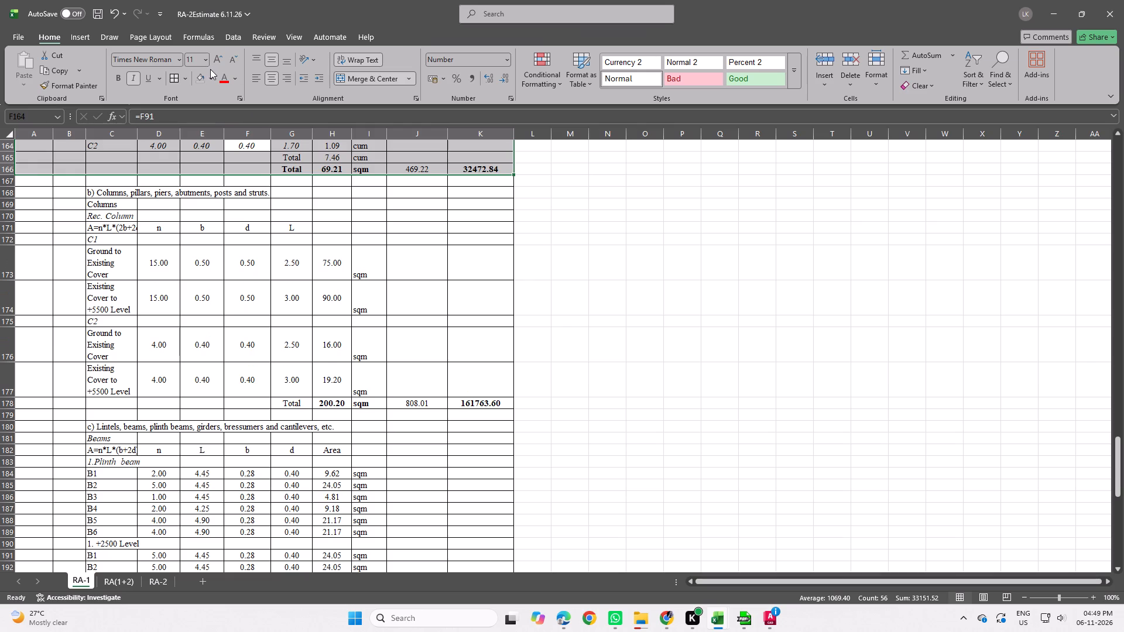
key(ctrl+a)
click(208, 57)
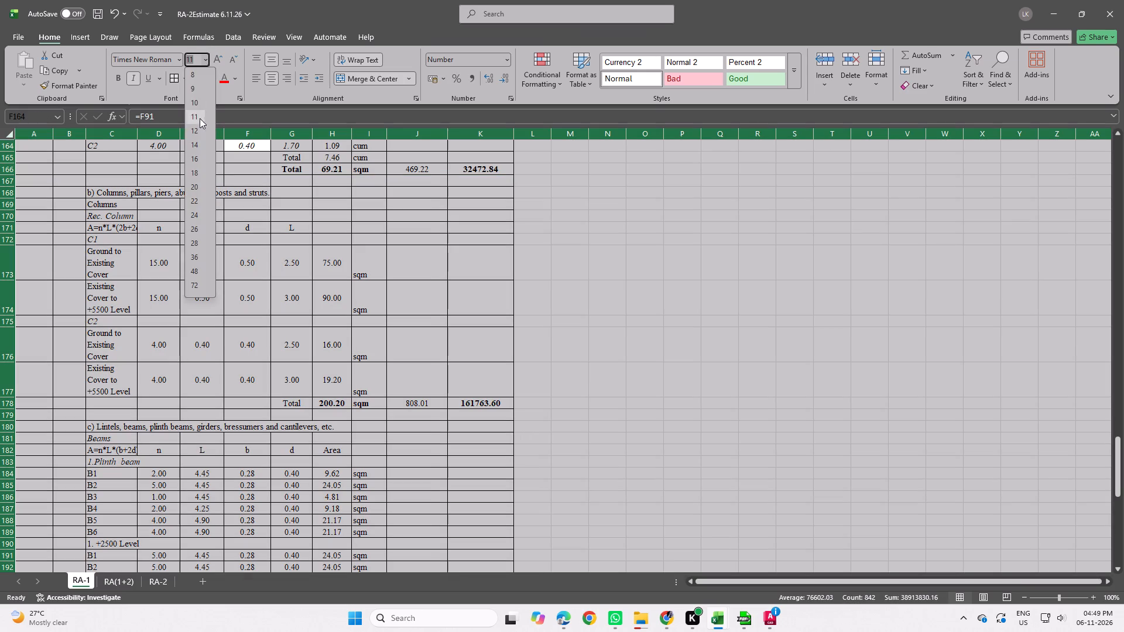
click(193, 129)
drag(619, 300, 634, 308)
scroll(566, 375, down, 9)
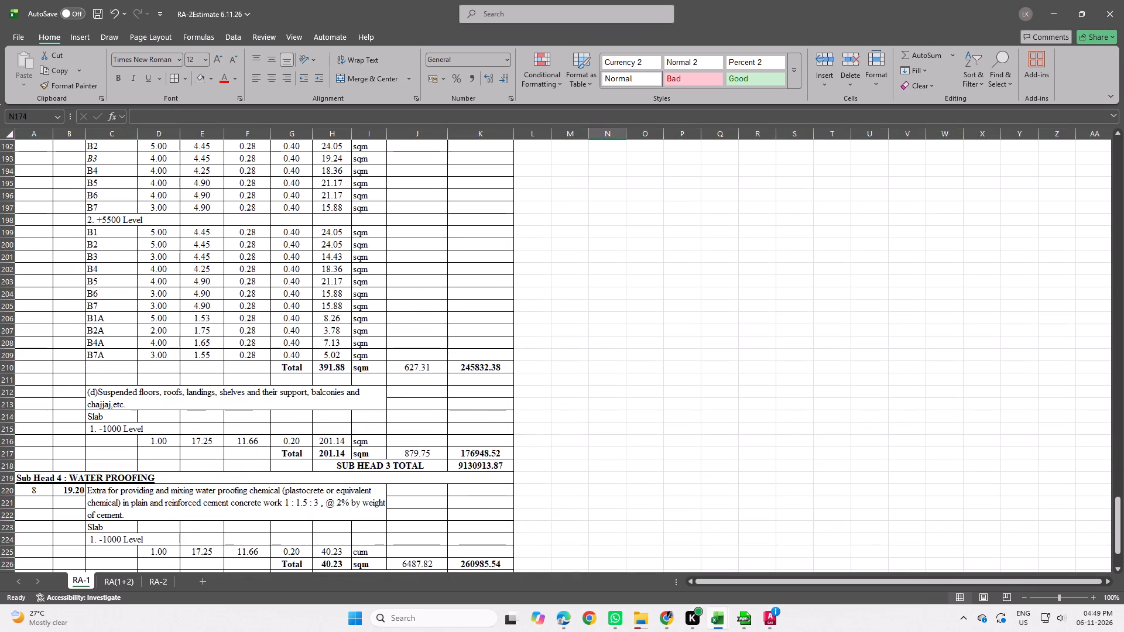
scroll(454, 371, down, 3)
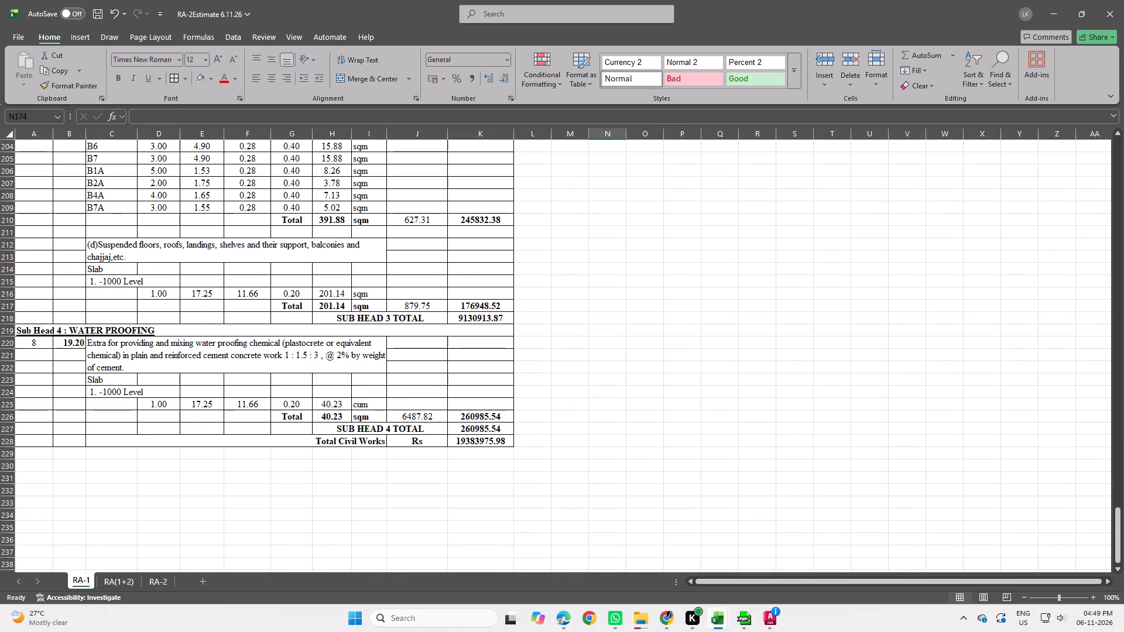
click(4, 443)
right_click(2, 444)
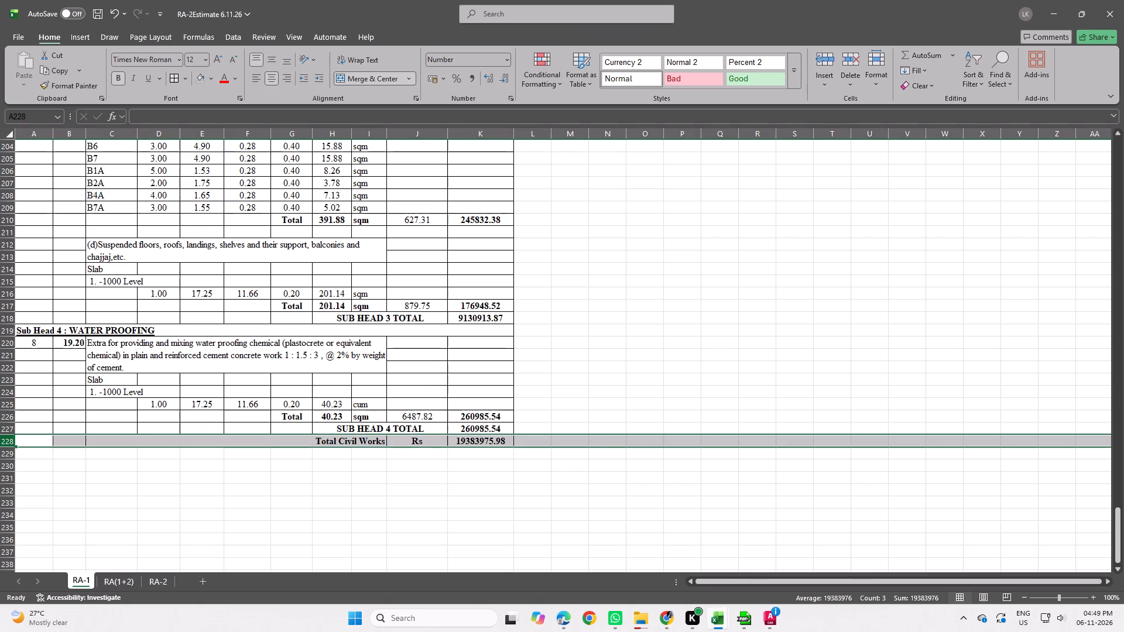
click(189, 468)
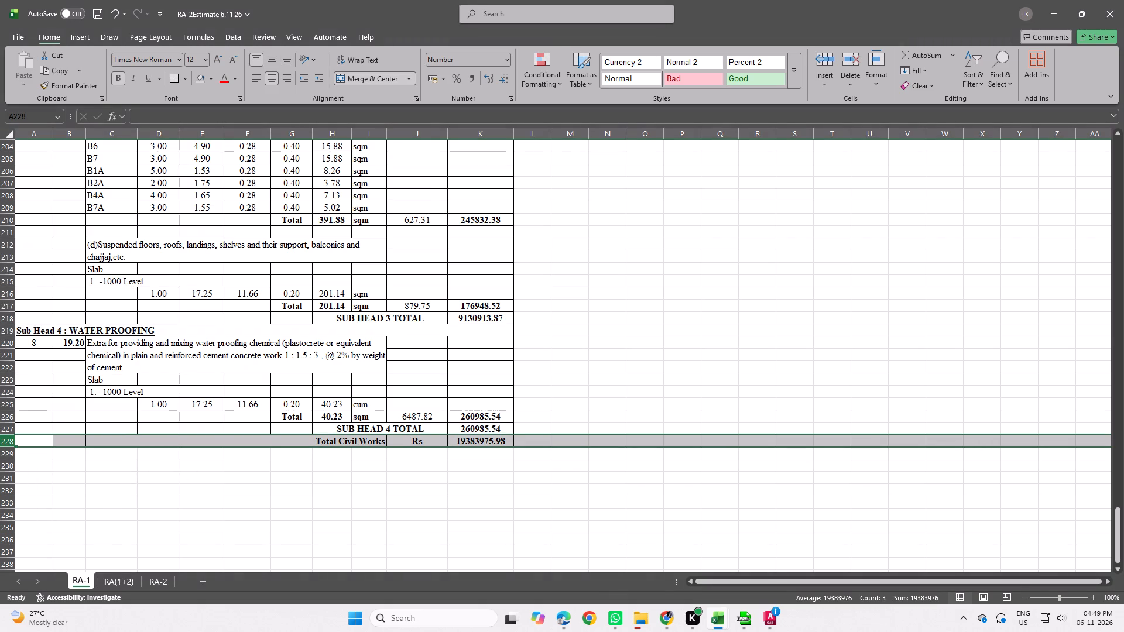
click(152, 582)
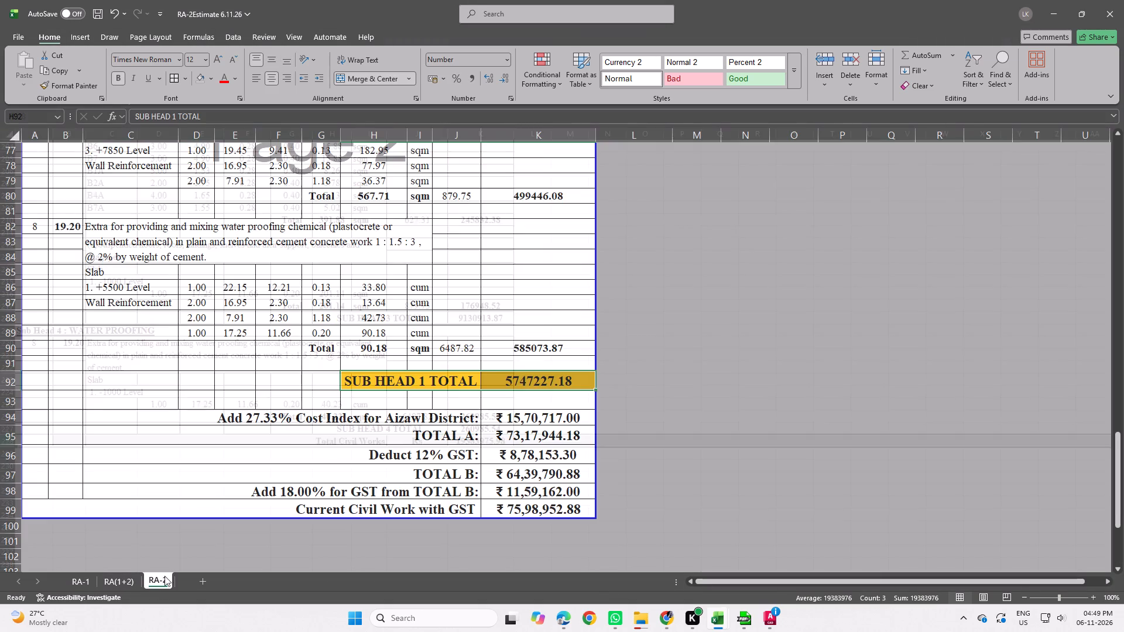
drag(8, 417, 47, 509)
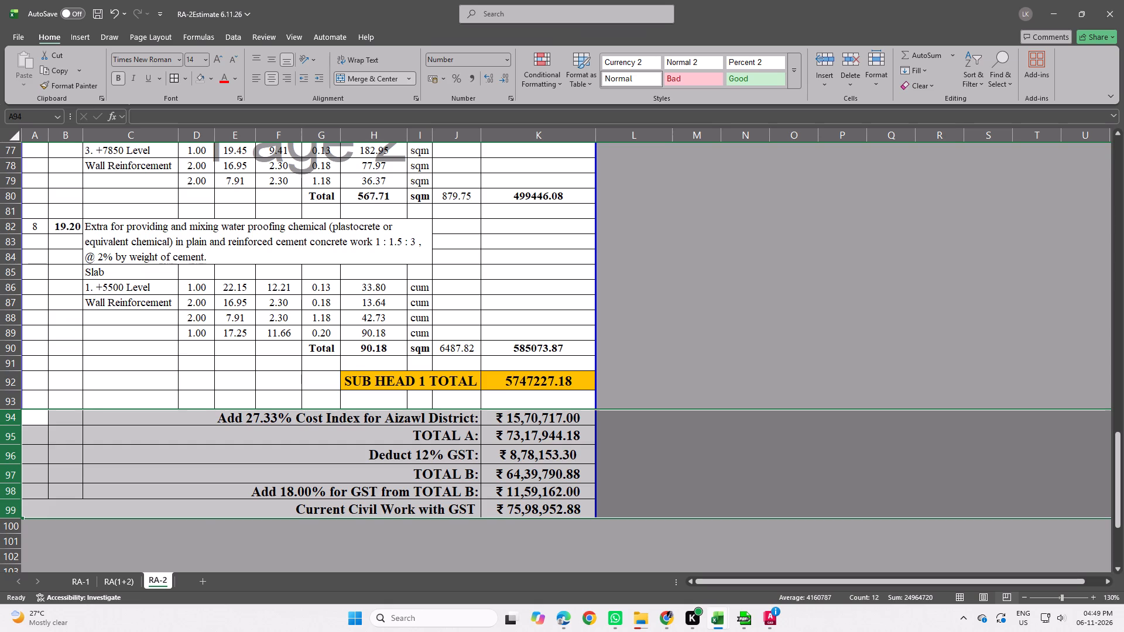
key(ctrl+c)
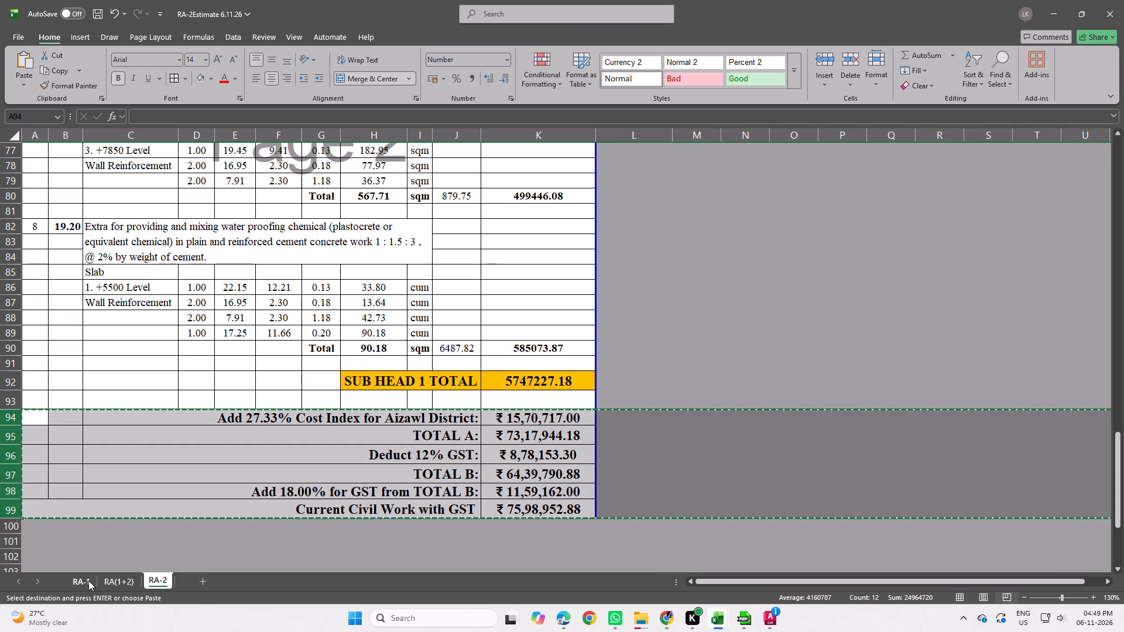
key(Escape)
Change the final row 99 label on the RA-2 sheet to Current Civil Work with GST + COST INDEX.
click(459, 518)
click(466, 512)
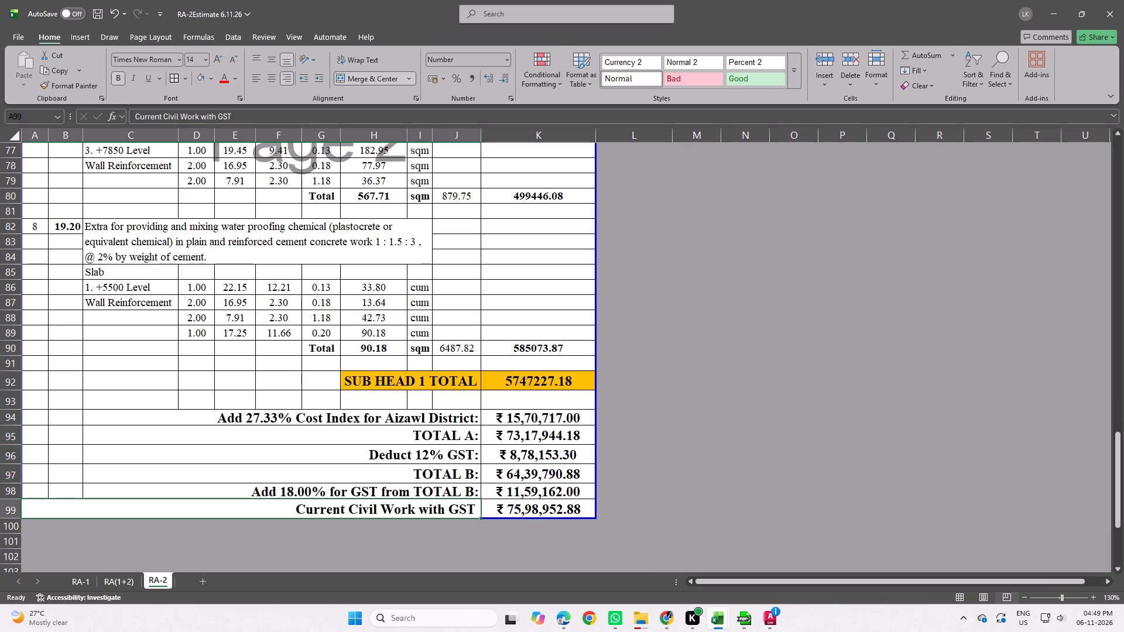
double_click(465, 511)
click(475, 510)
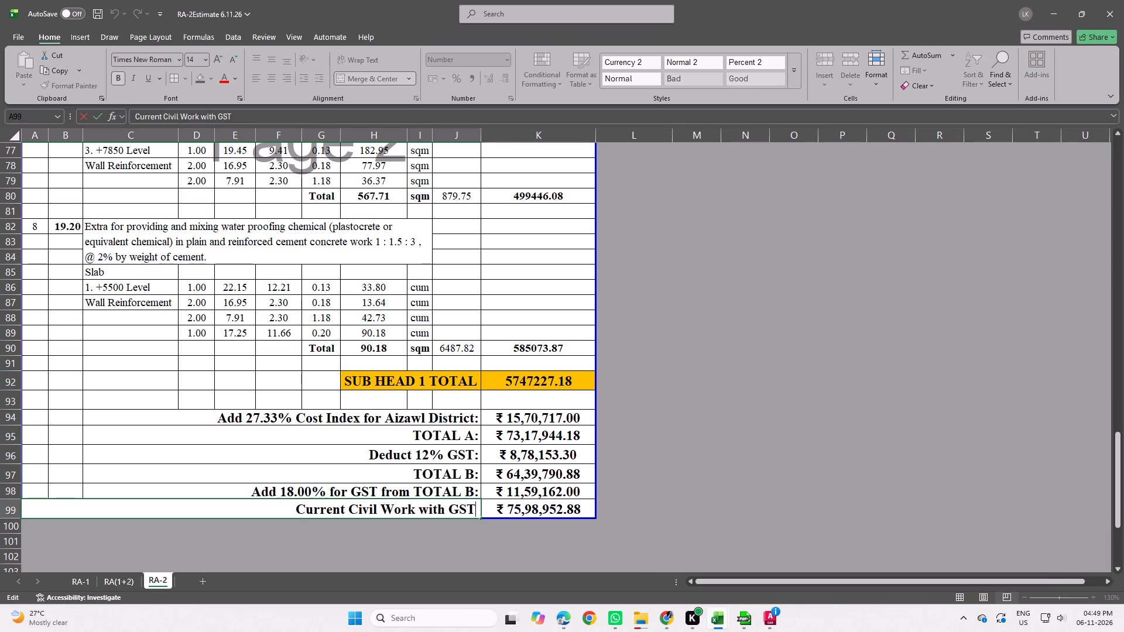
key(plus)
text(cOST)
key(BackSpace)
key(BackSpace)
key(BackSpace)
key(BackSpace)
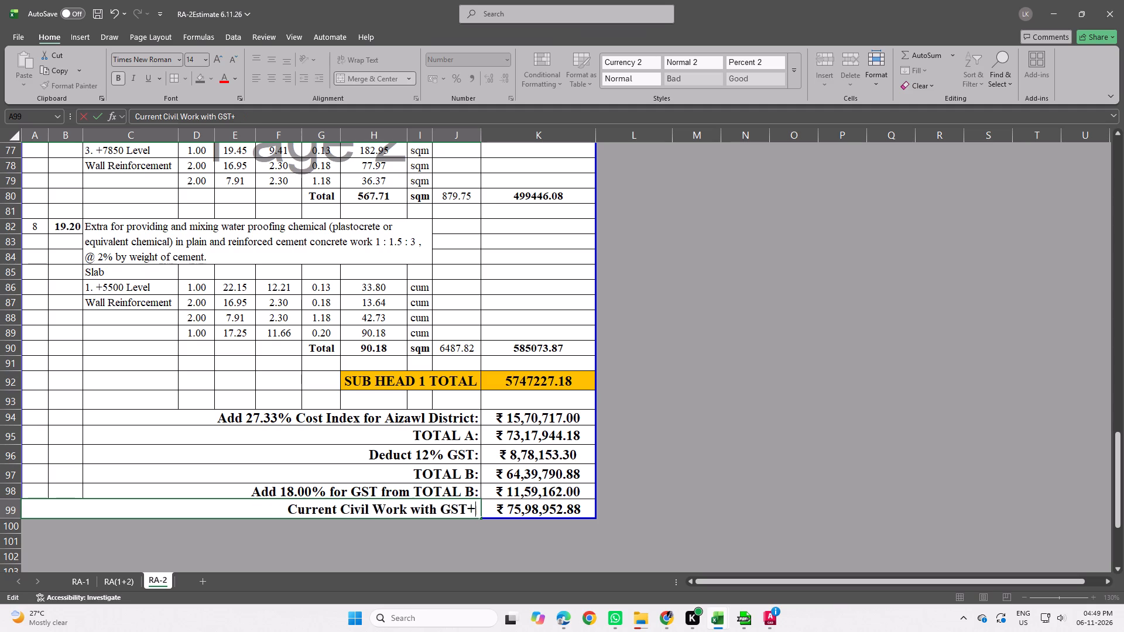
key(c)
text(OST INDEX)
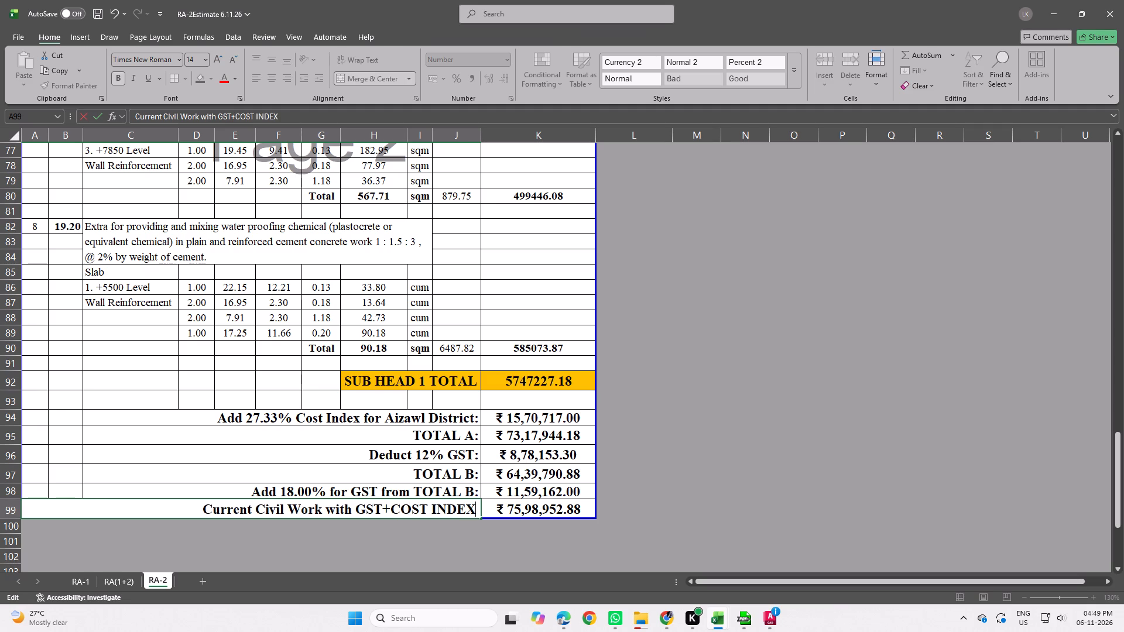
click(804, 478)
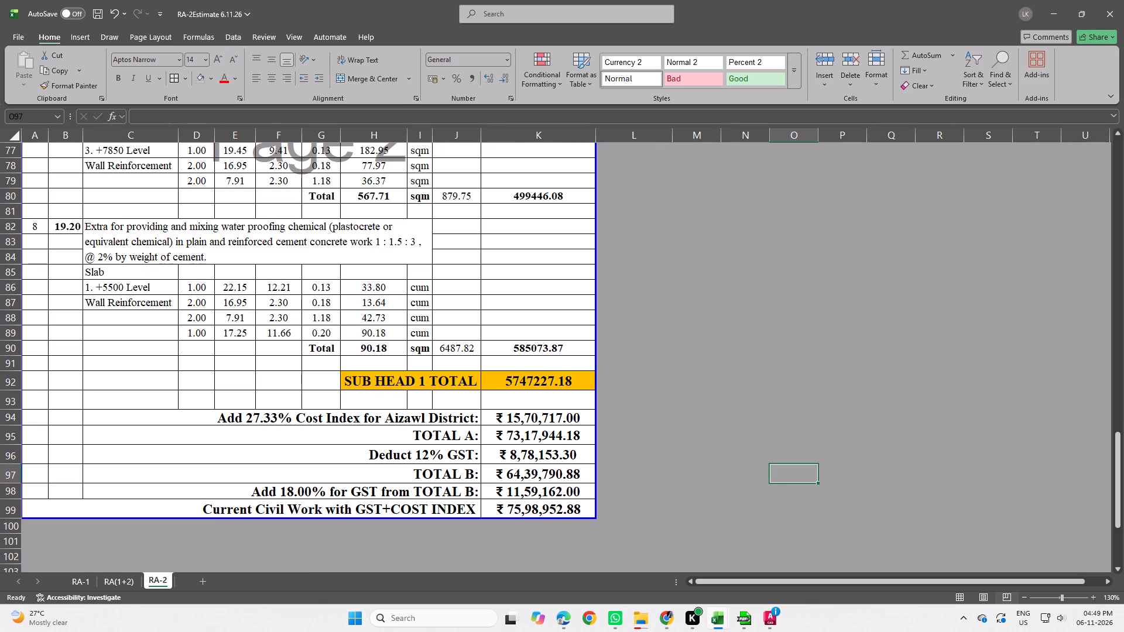
double_click(388, 510)
key(space)
click(397, 541)
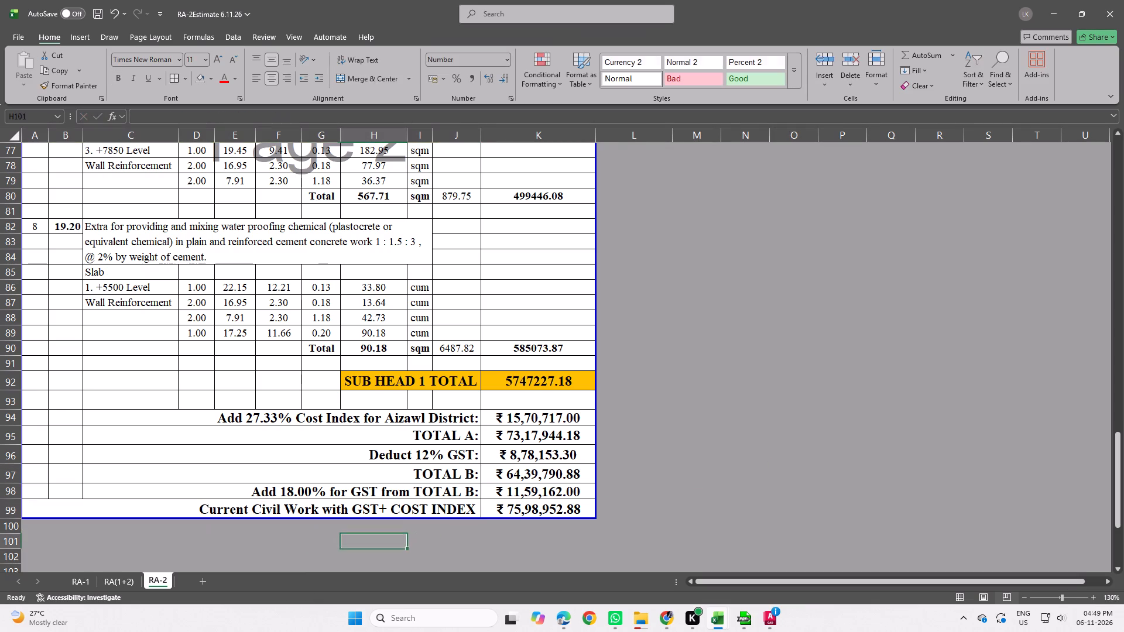
double_click(376, 509)
key(space)
click(419, 542)
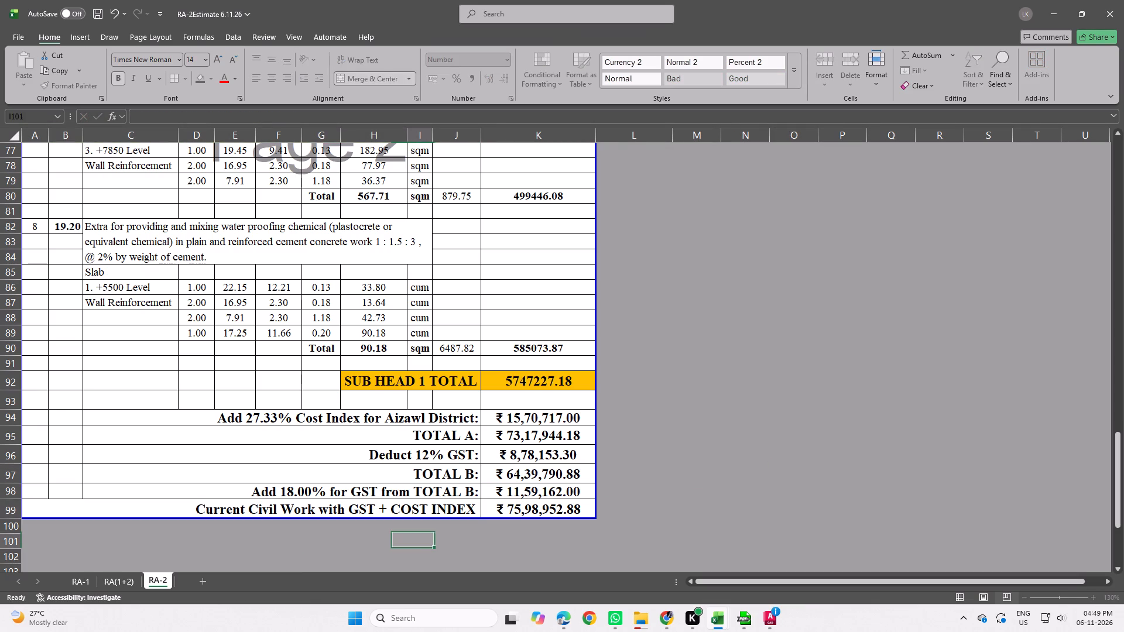
Copy the cost index and GST rows 94 to 99 from RA-2 into RA-1 starting at row 229.
drag(13, 416, 18, 505)
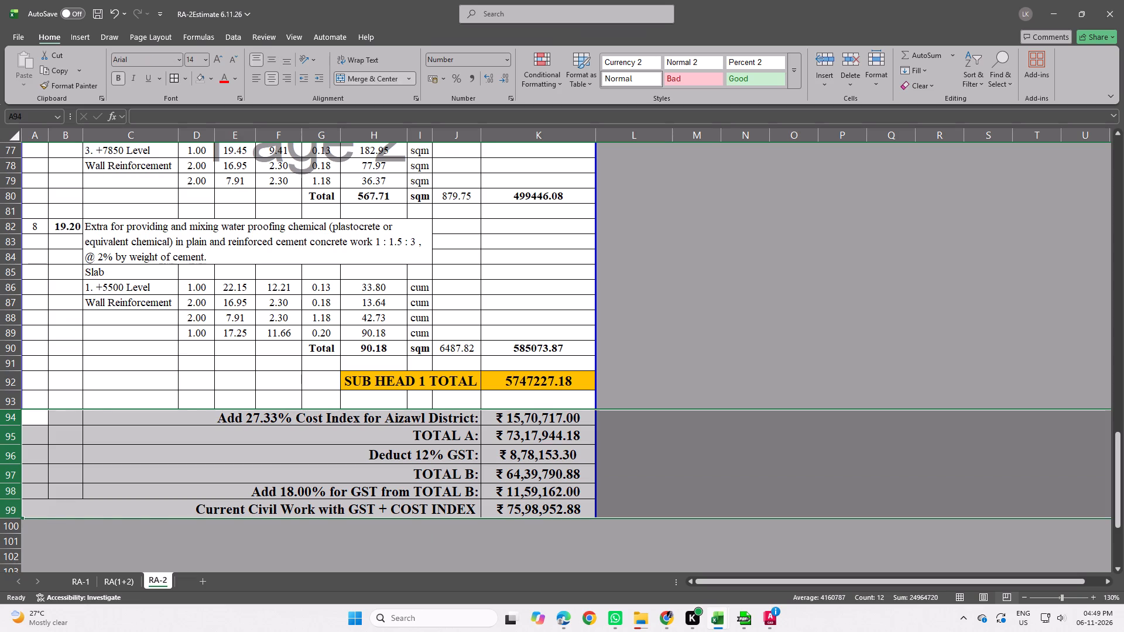
key(ctrl+c)
click(87, 581)
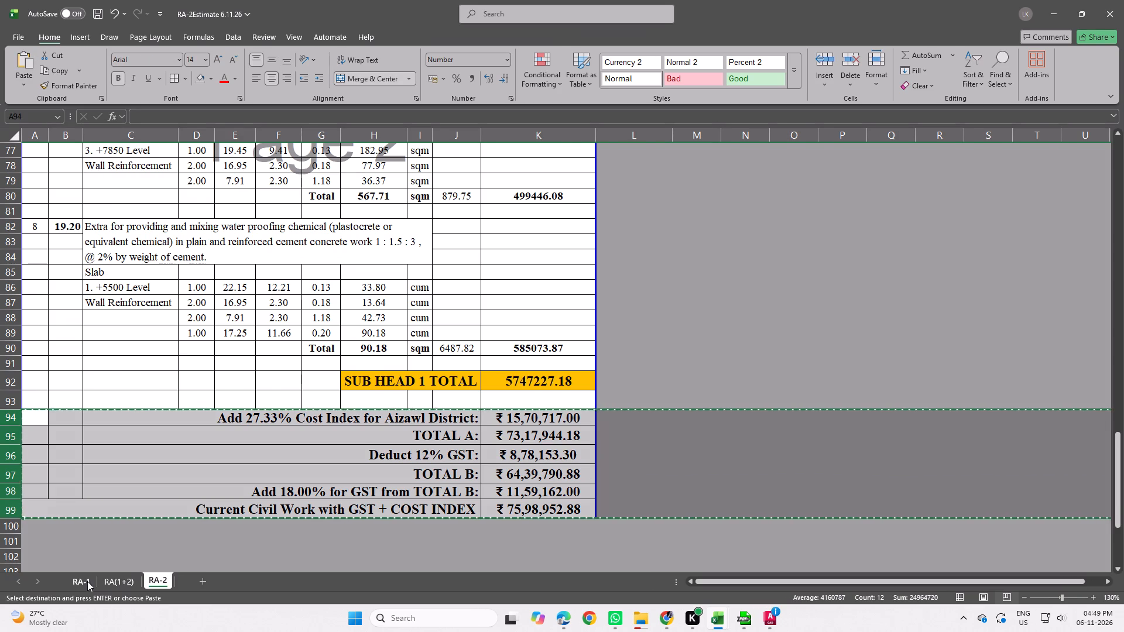
click(5, 459)
click(4, 452)
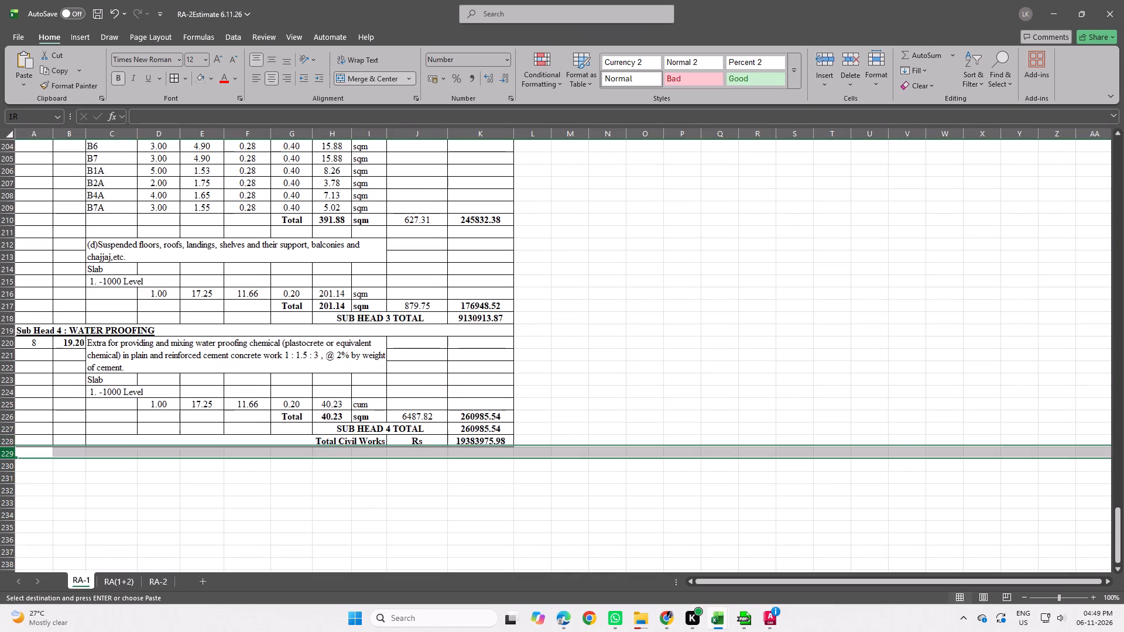
key(ctrl+v)
drag(485, 509, 491, 509)
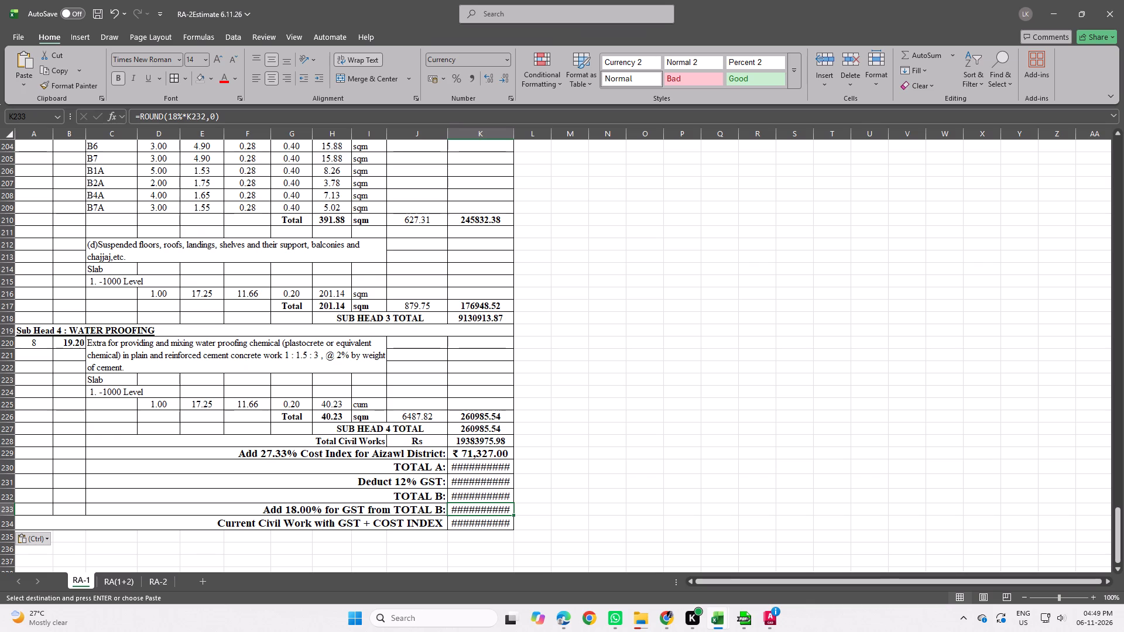
Merge the Total Civil Works label in row 228 with the adjacent Rs cell, spanning columns C to J.
click(430, 440)
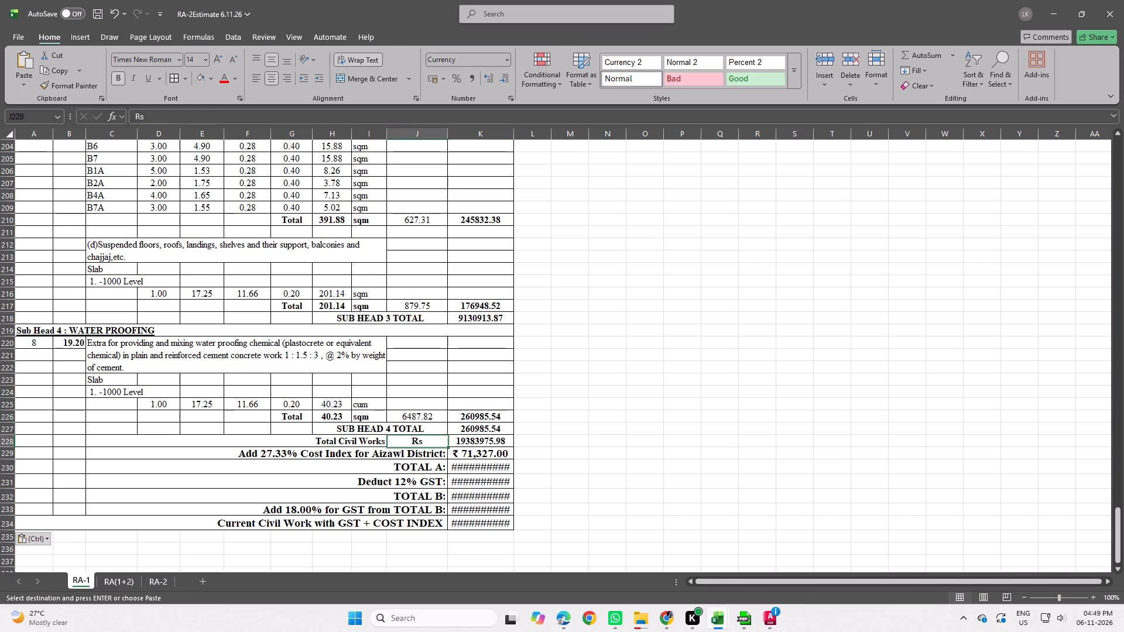
drag(426, 440, 361, 440)
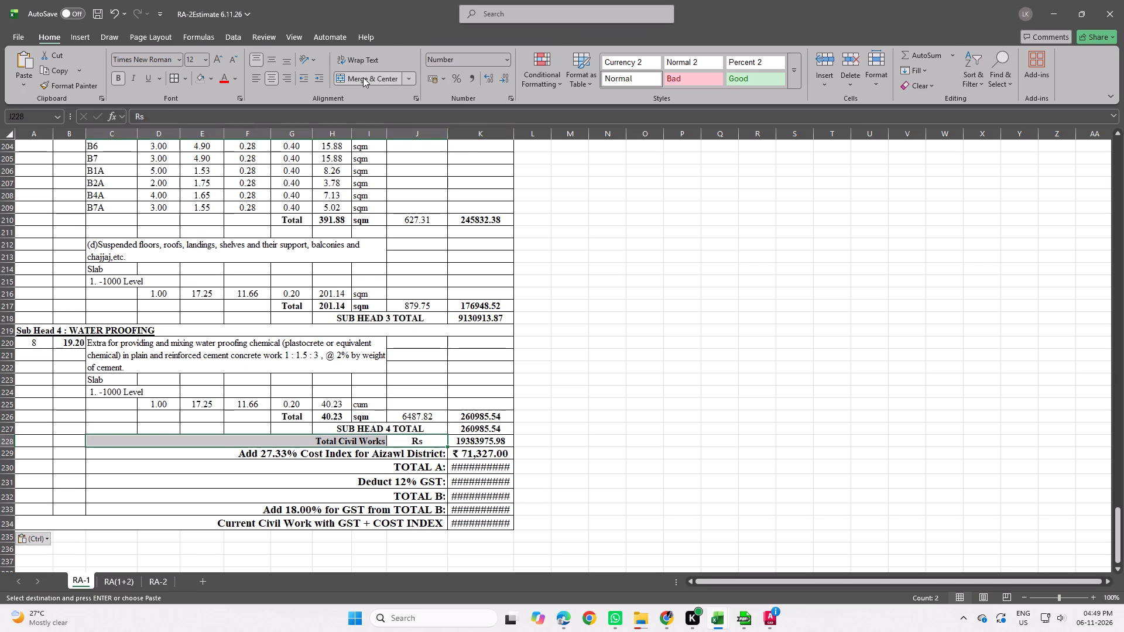
click(361, 77)
click(361, 77)
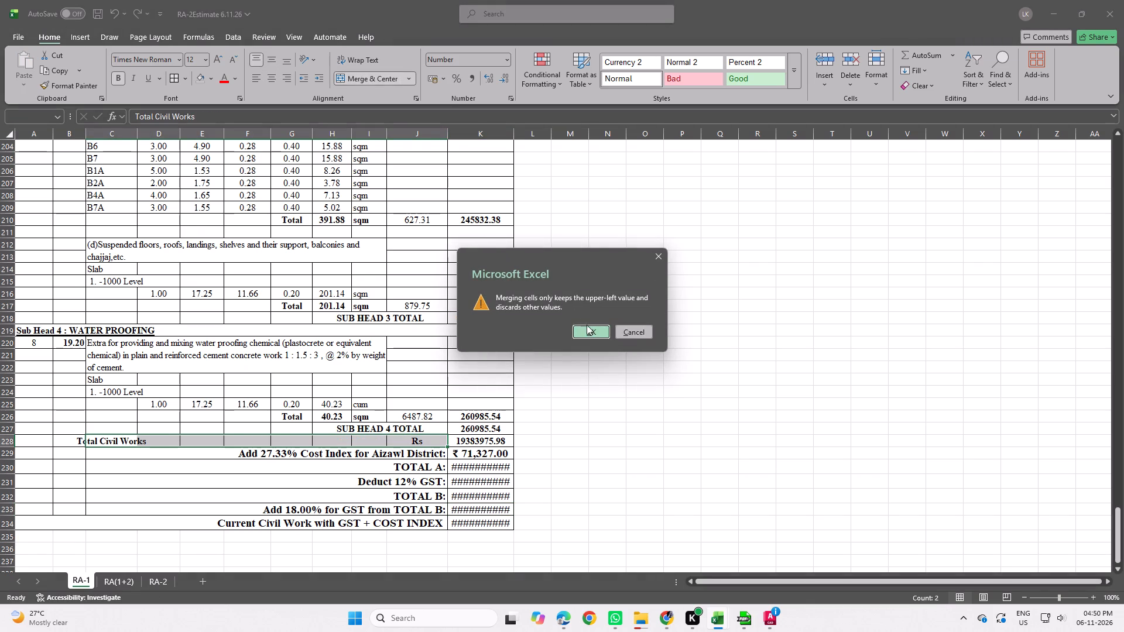
click(588, 327)
Replace the merged row 228 label with TOTAL and right-align it.
key(t)
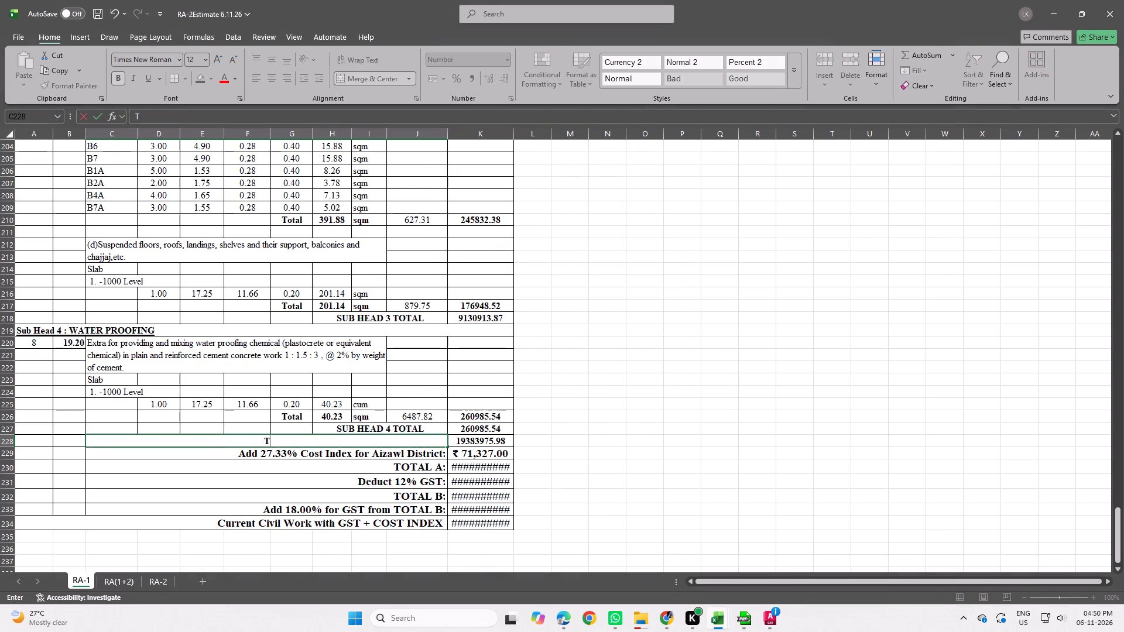
text(OTAL)
click(736, 409)
click(423, 435)
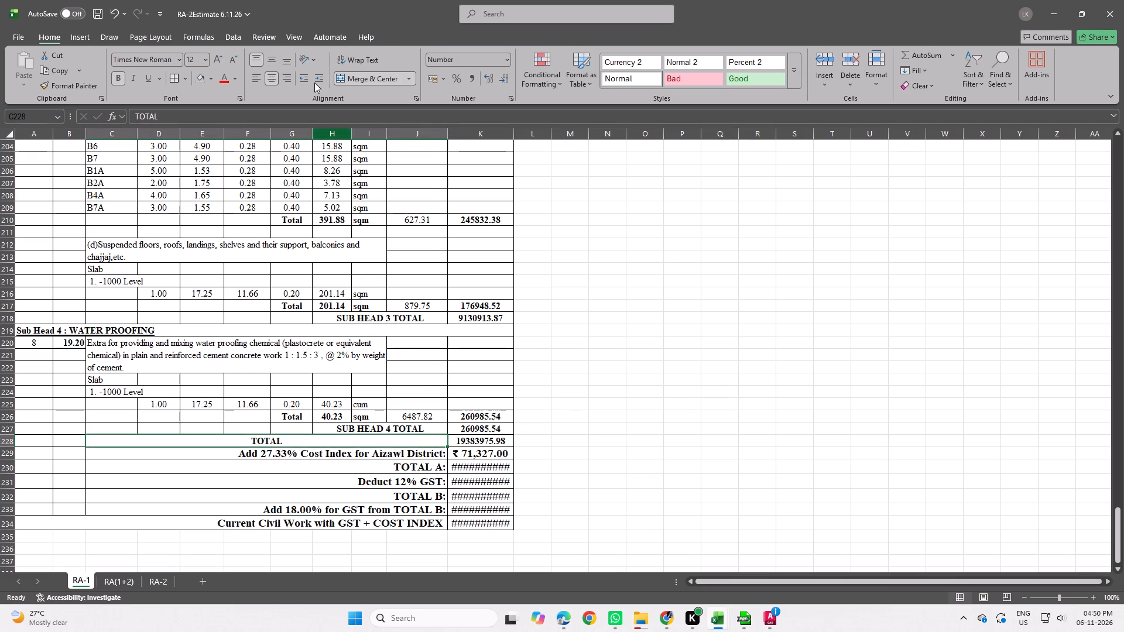
click(287, 79)
click(695, 436)
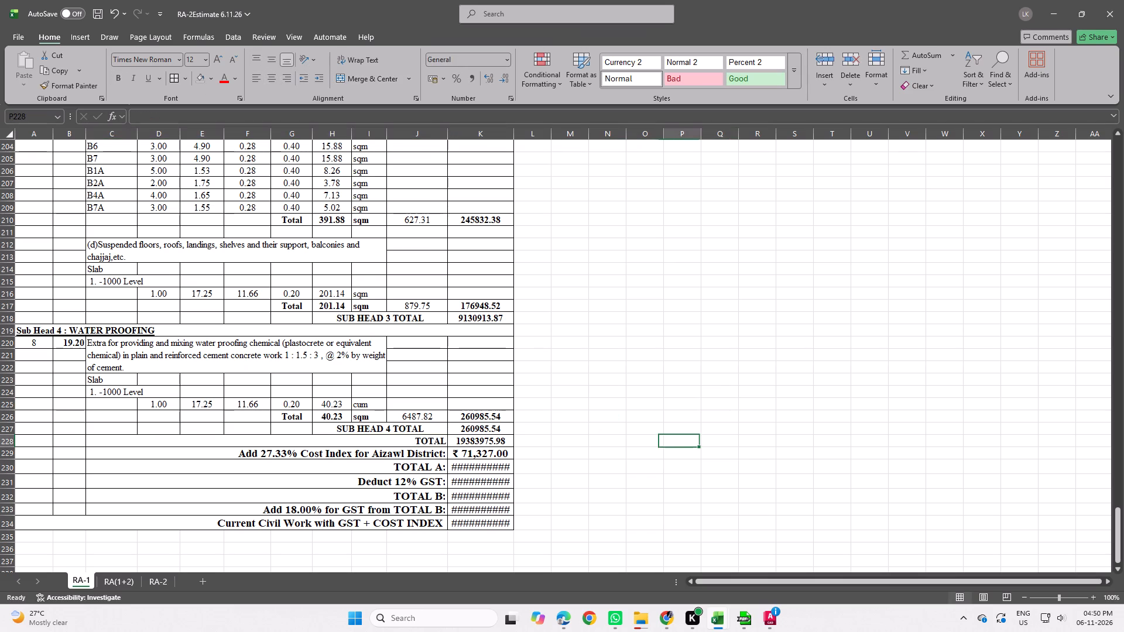
Replace the TOTAL formula in K228 with the sum of the four sub head totals, =K227+K218+K44+K33.
click(478, 430)
click(479, 443)
key(equal)
click(496, 430)
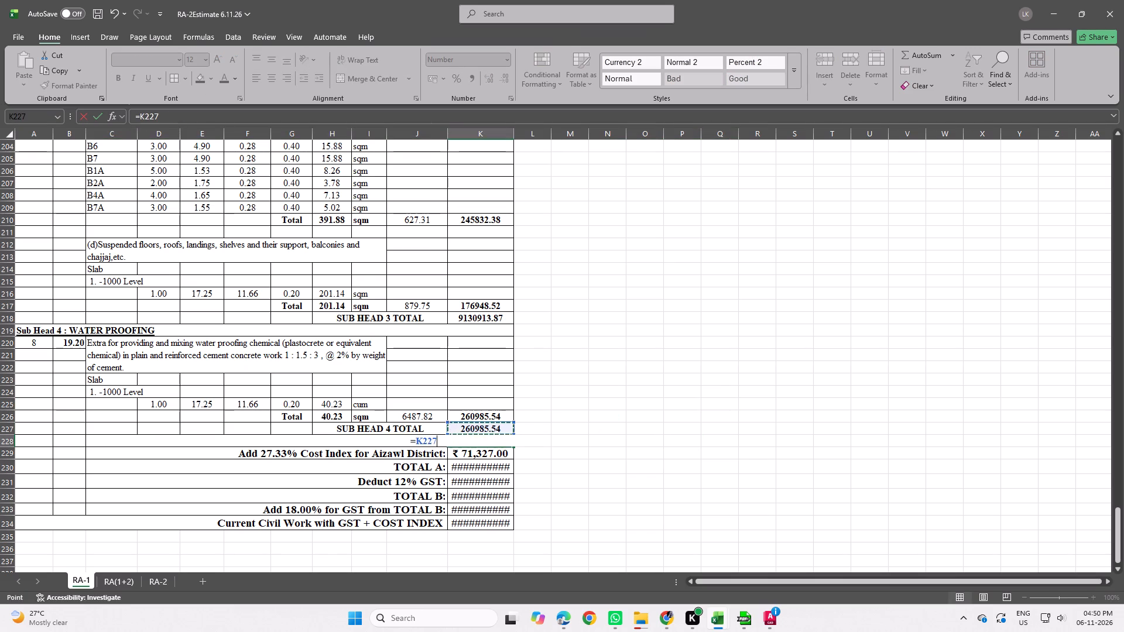
key(plus)
click(485, 320)
key(plus)
scroll(501, 320, up, 7)
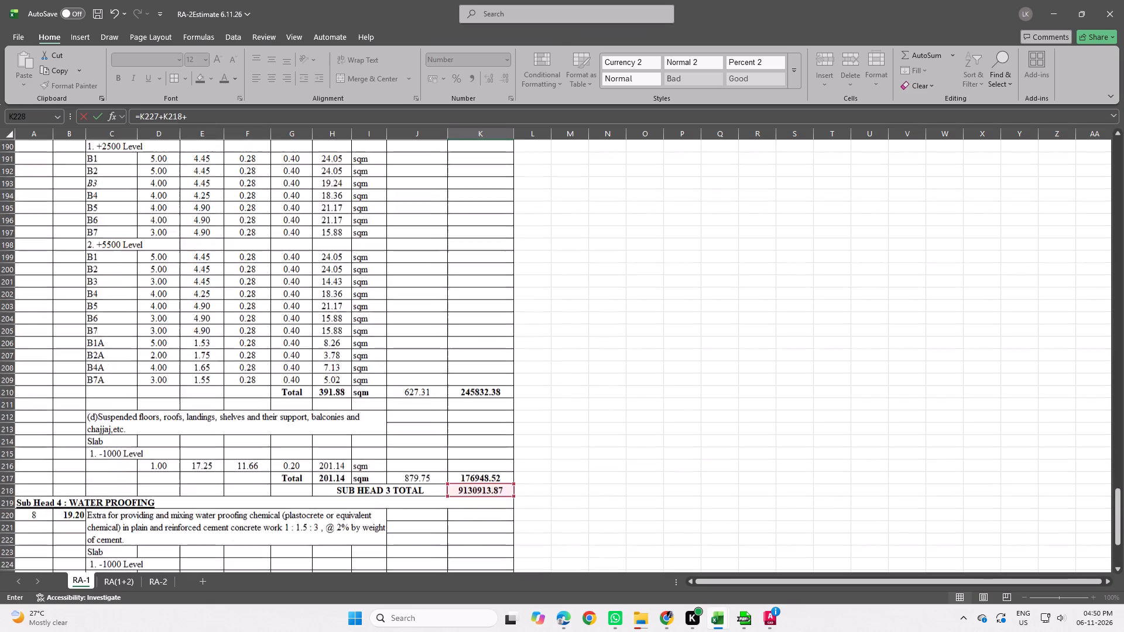
scroll(513, 335, up, 13)
scroll(503, 361, up, 11)
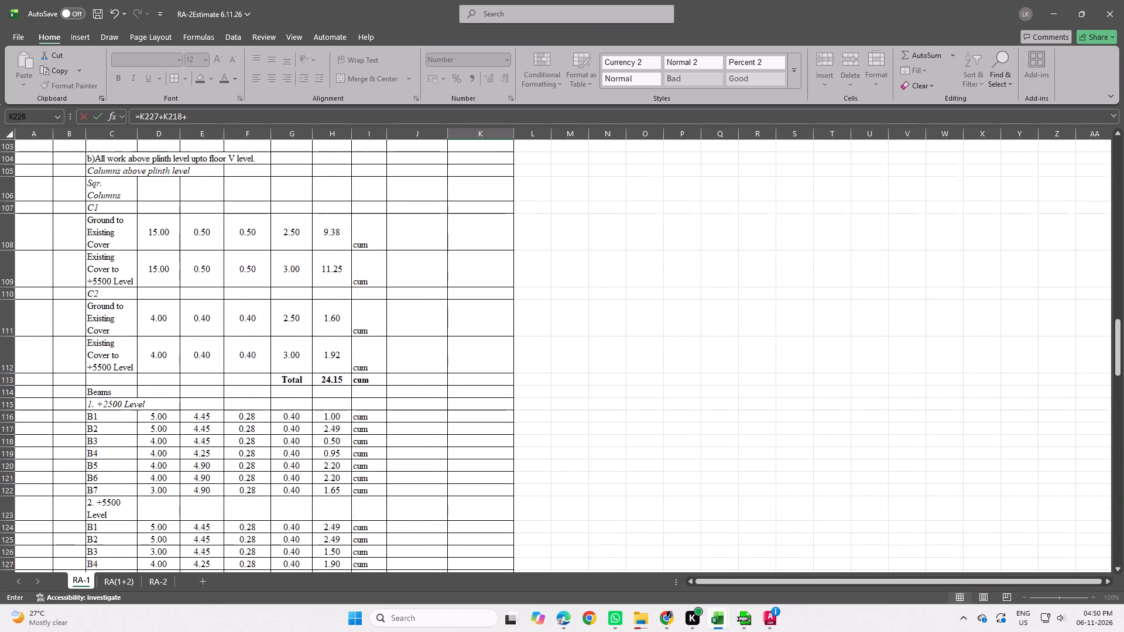
scroll(503, 361, up, 5)
scroll(503, 361, up, 16)
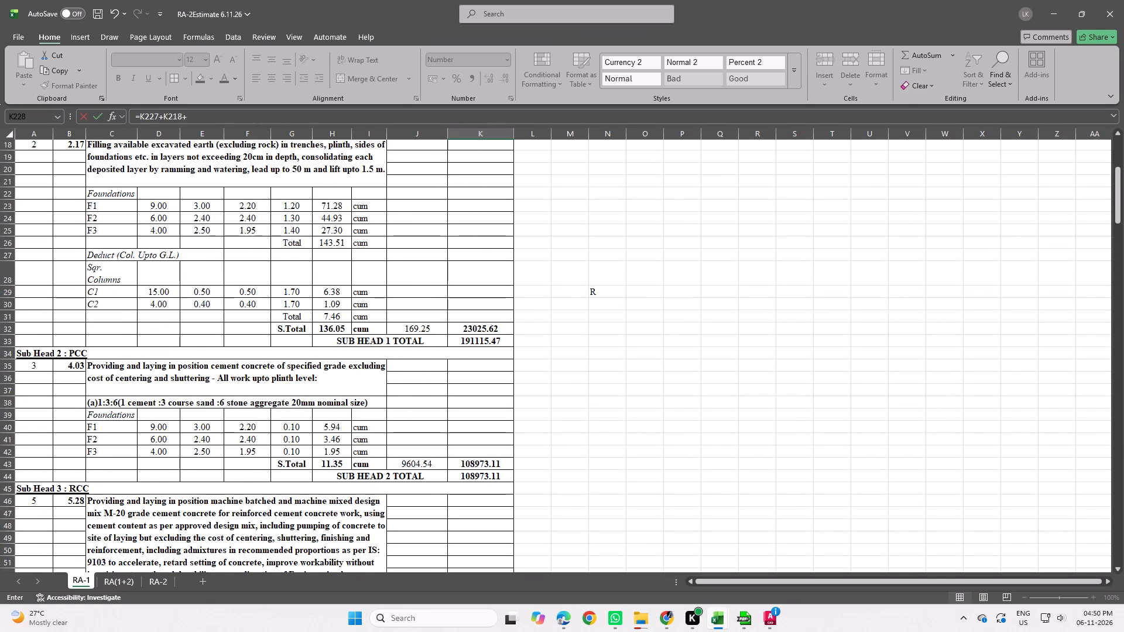
click(479, 475)
key(plus)
click(485, 343)
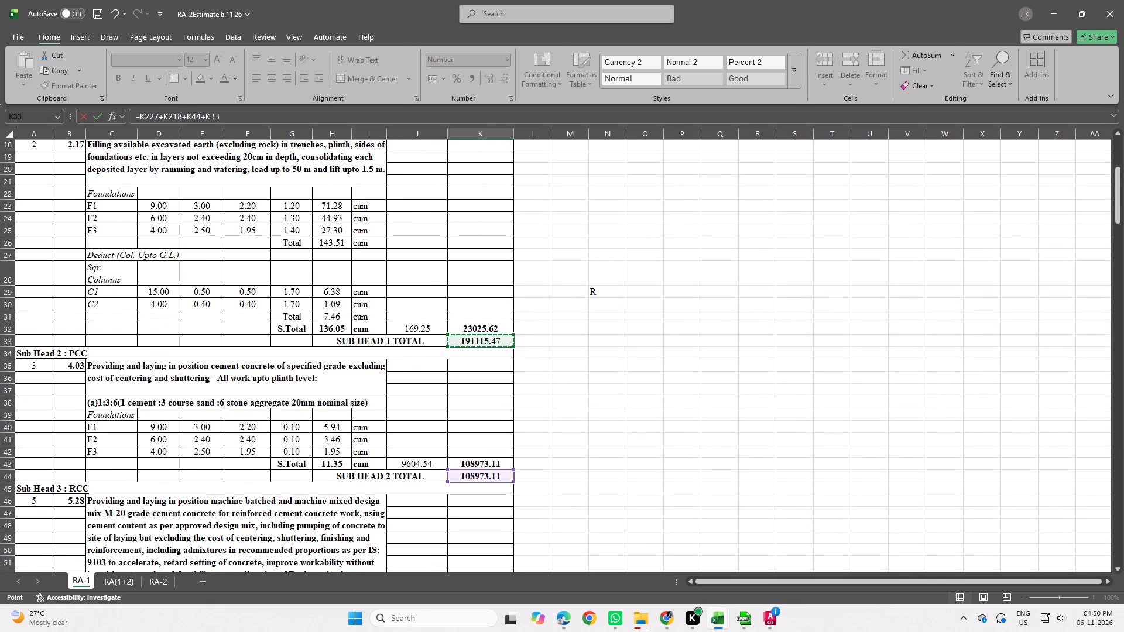
key(Return)
Insert a blank row between the SUB HEAD 4 TOTAL row and the TOTAL row.
scroll(539, 399, down, 4)
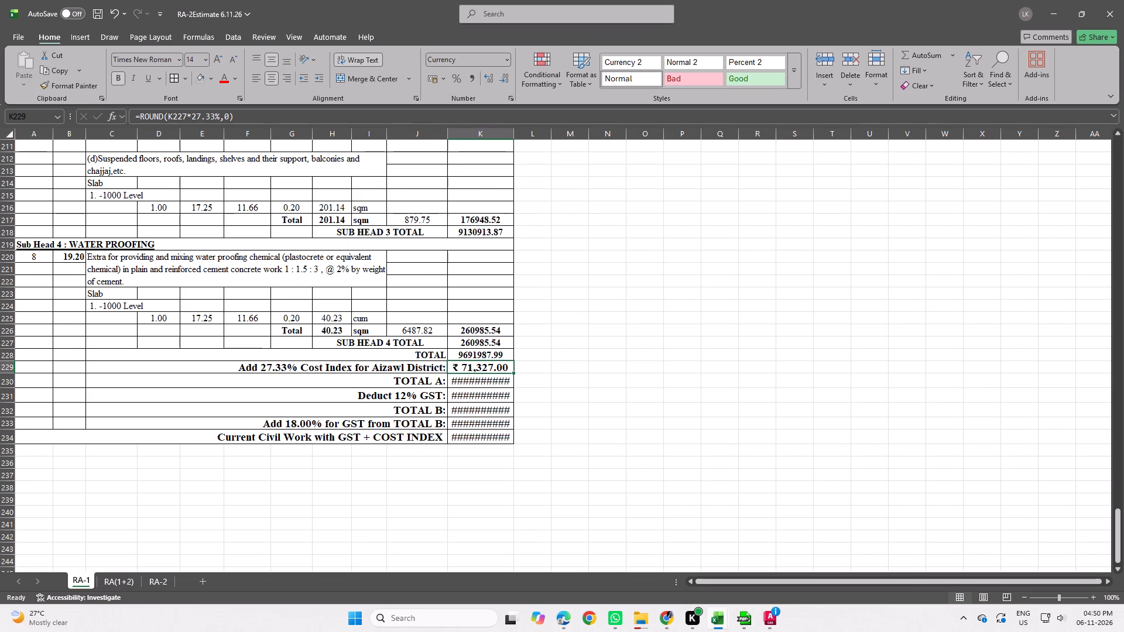
click(7, 353)
right_click(7, 353)
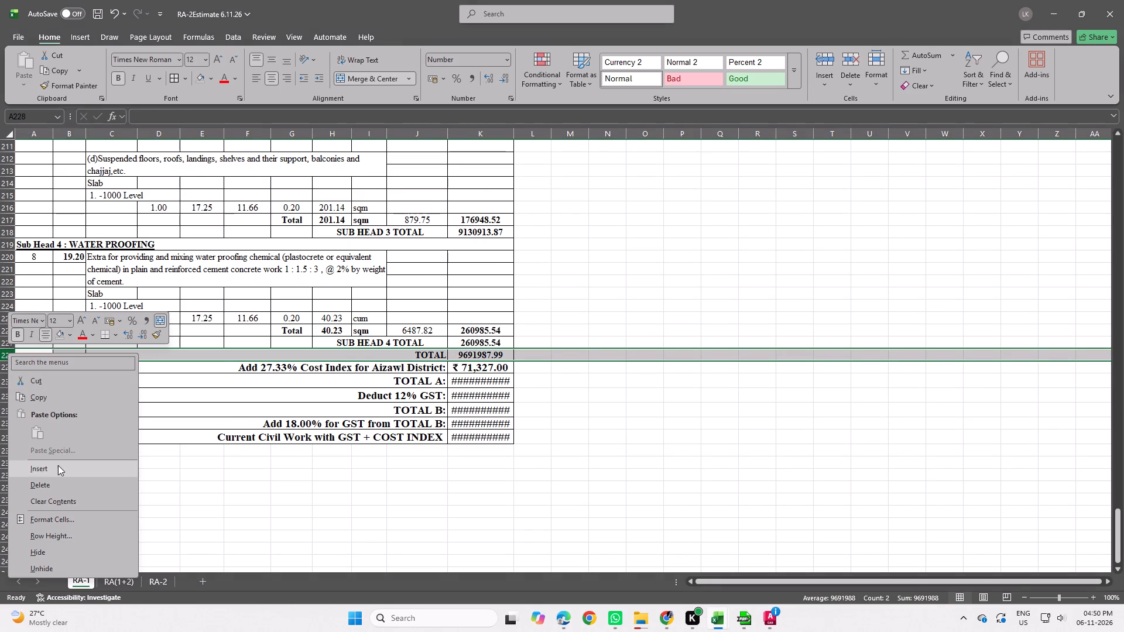
click(58, 465)
click(612, 412)
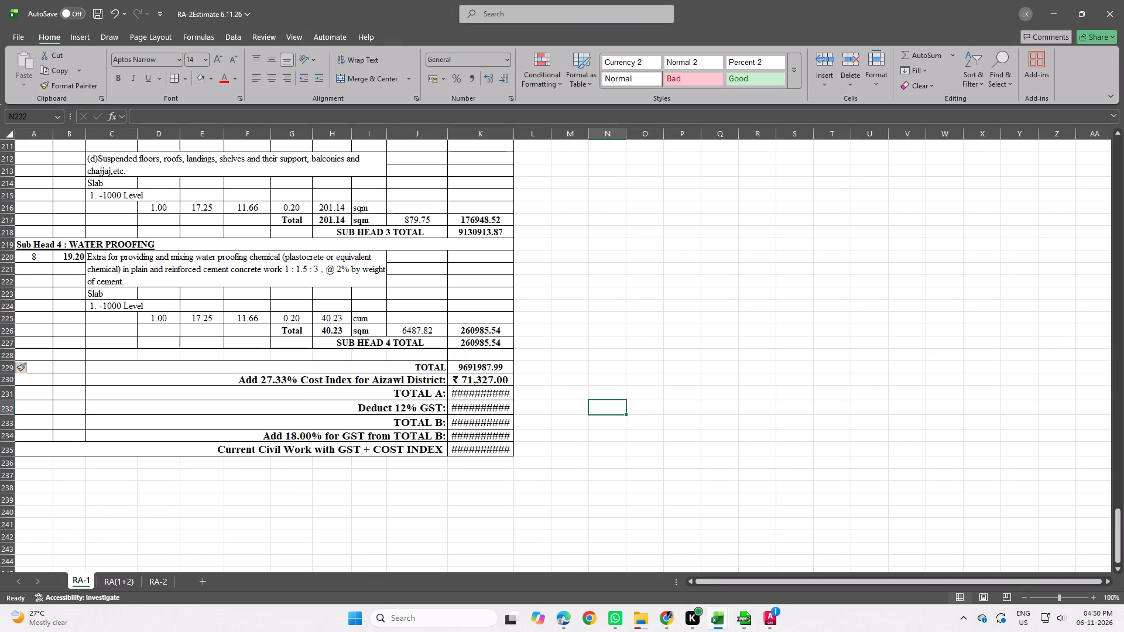
Check the Total Civil Works row at the end of the RA Estimate 22.08 workbook, and return to the RA-2Estimate workbook.
click(712, 620)
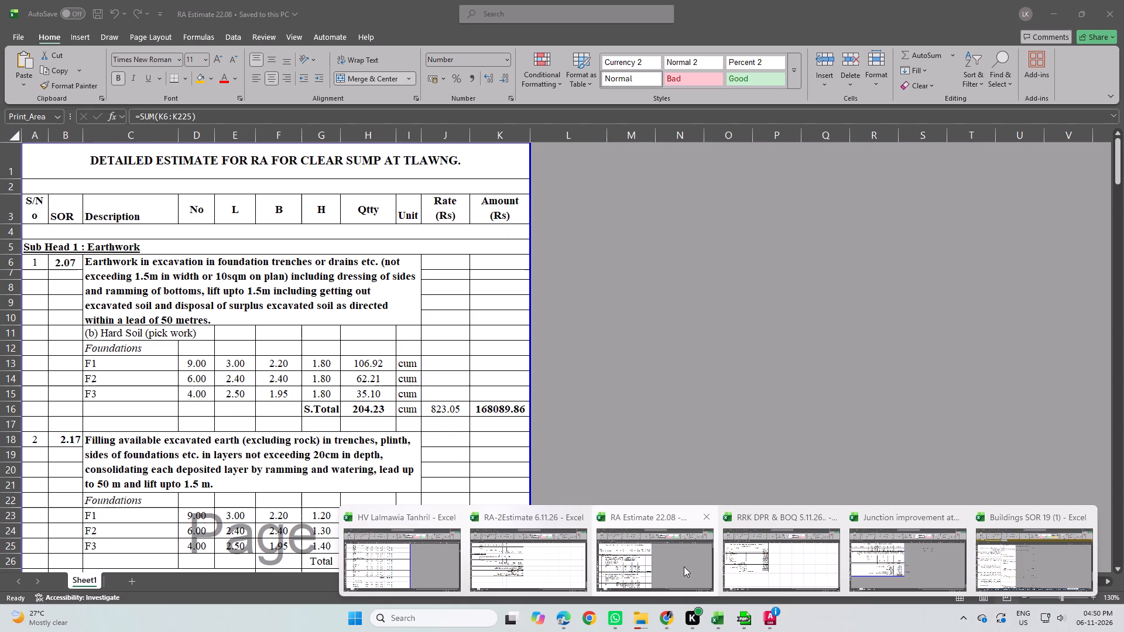
click(684, 566)
scroll(514, 440, down, 20)
scroll(514, 440, down, 4)
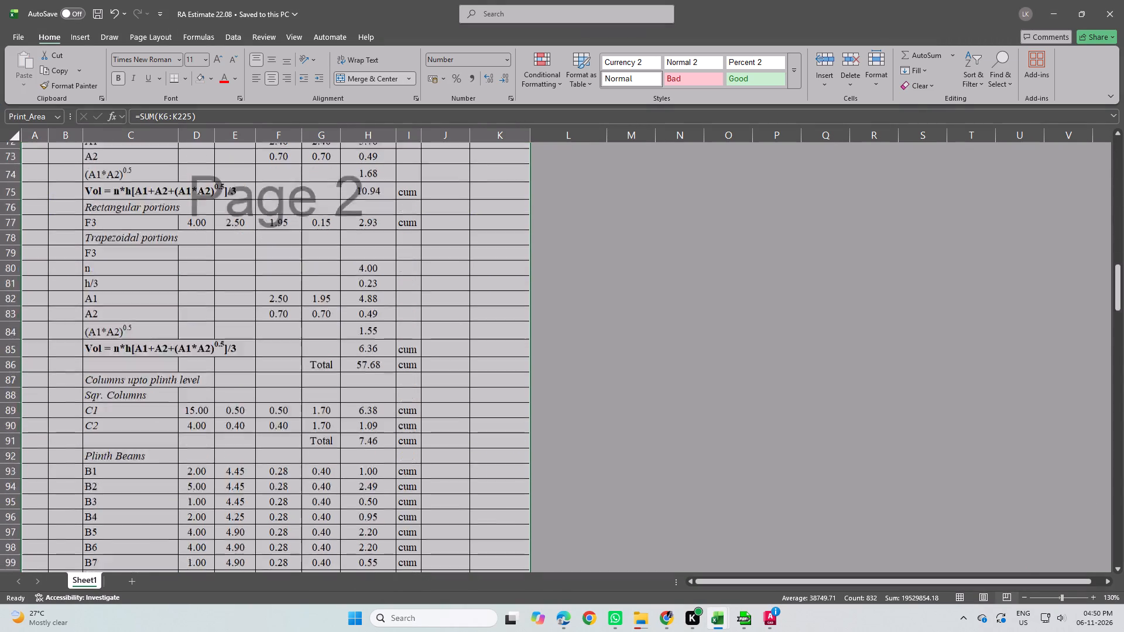
scroll(521, 434, down, 20)
scroll(521, 434, down, 19)
scroll(523, 431, up, 4)
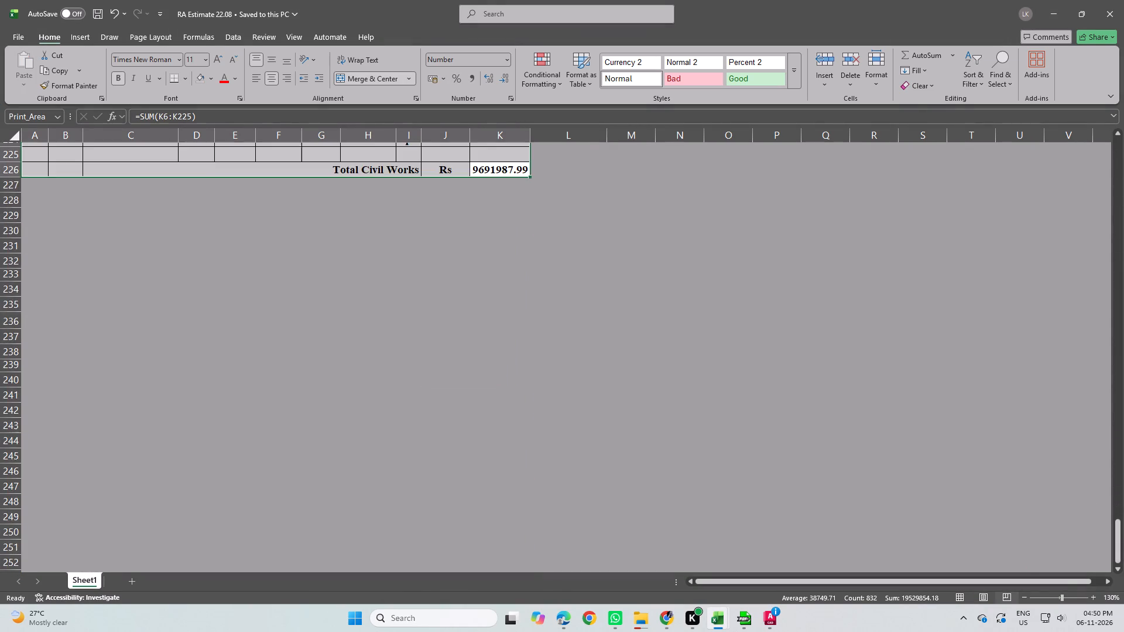
scroll(523, 431, up, 1)
click(721, 619)
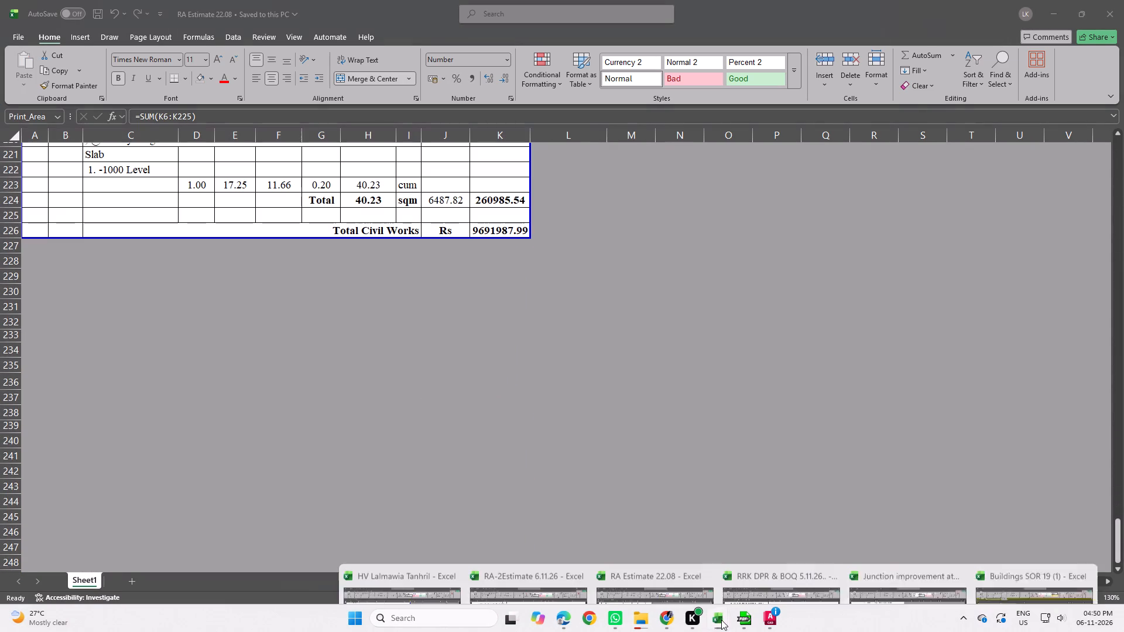
click(559, 567)
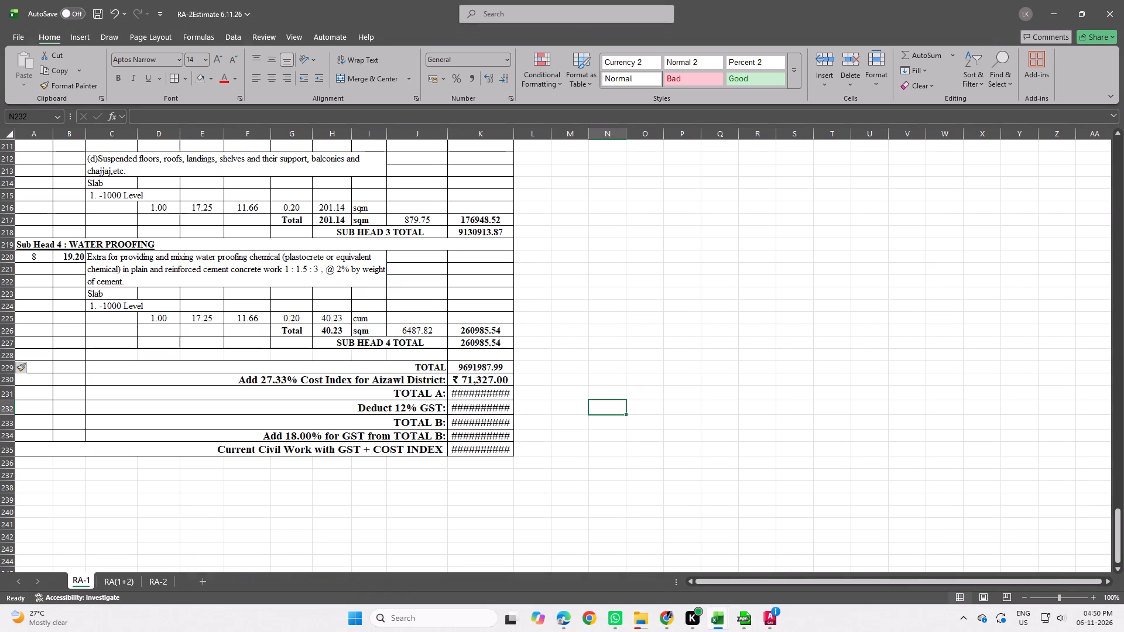
Widen column K on the RA-1 sheet so the rupee amounts in the summary rows fit.
drag(514, 136, 534, 135)
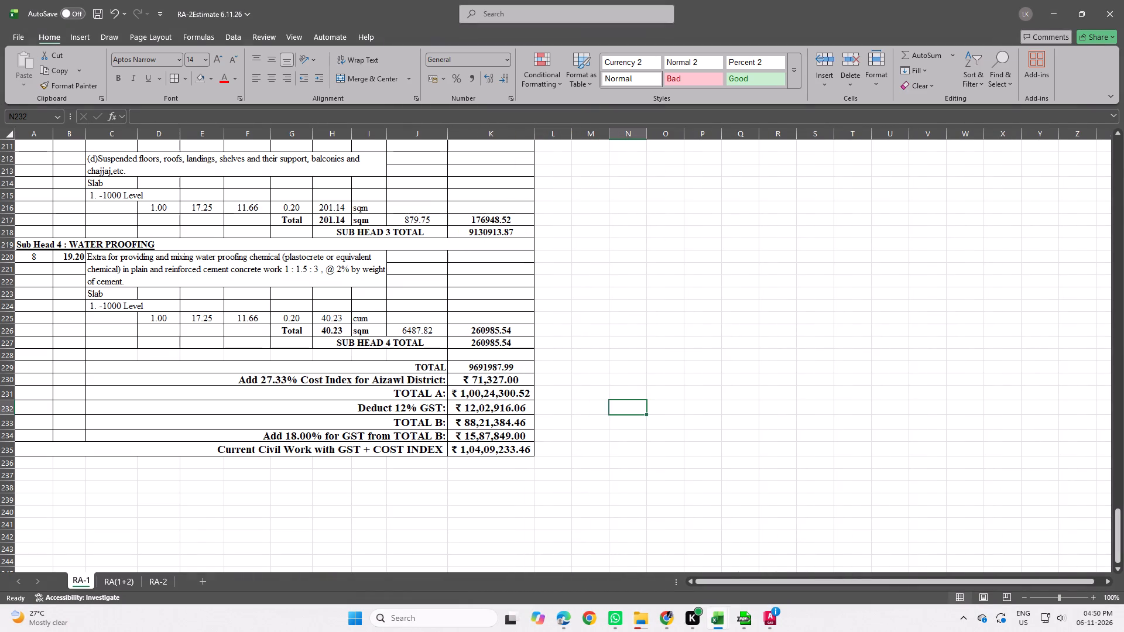
Correct the TOTAL A formula in K231 to sum only the TOTAL and cost index amounts, K229:K230.
double_click(506, 393)
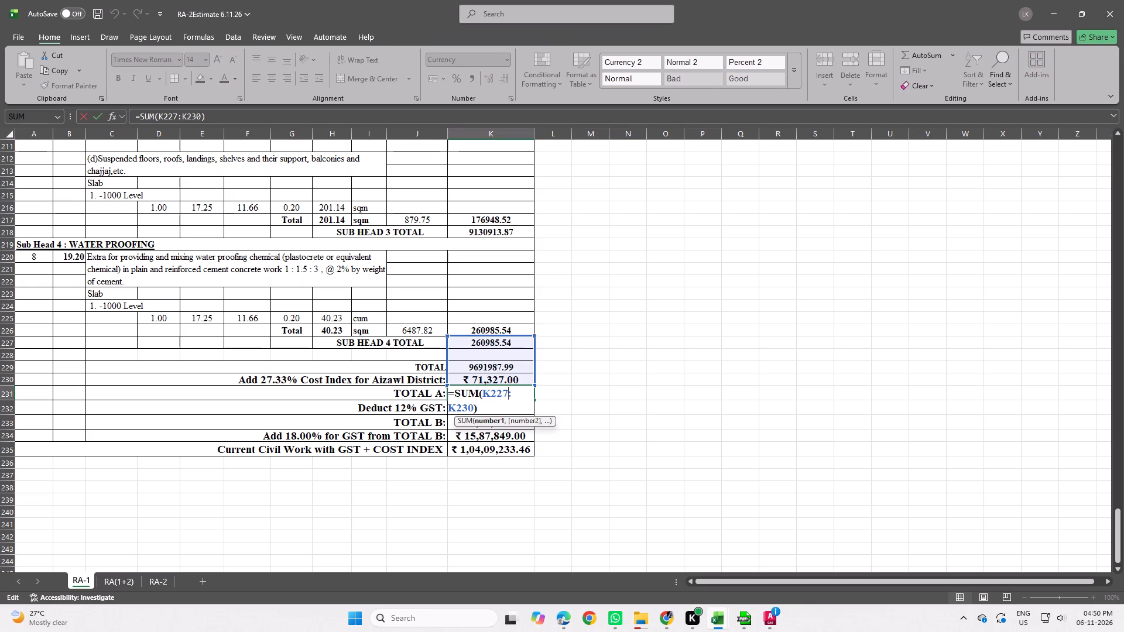
drag(534, 335, 534, 369)
drag(534, 372, 536, 370)
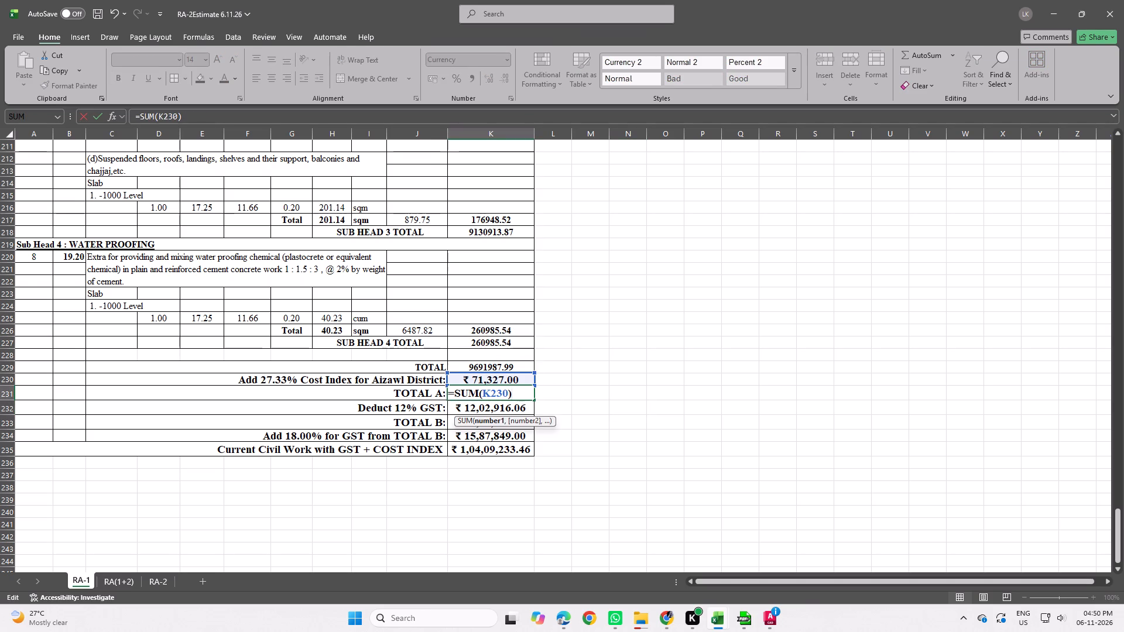
drag(536, 370, 536, 364)
key(Return)
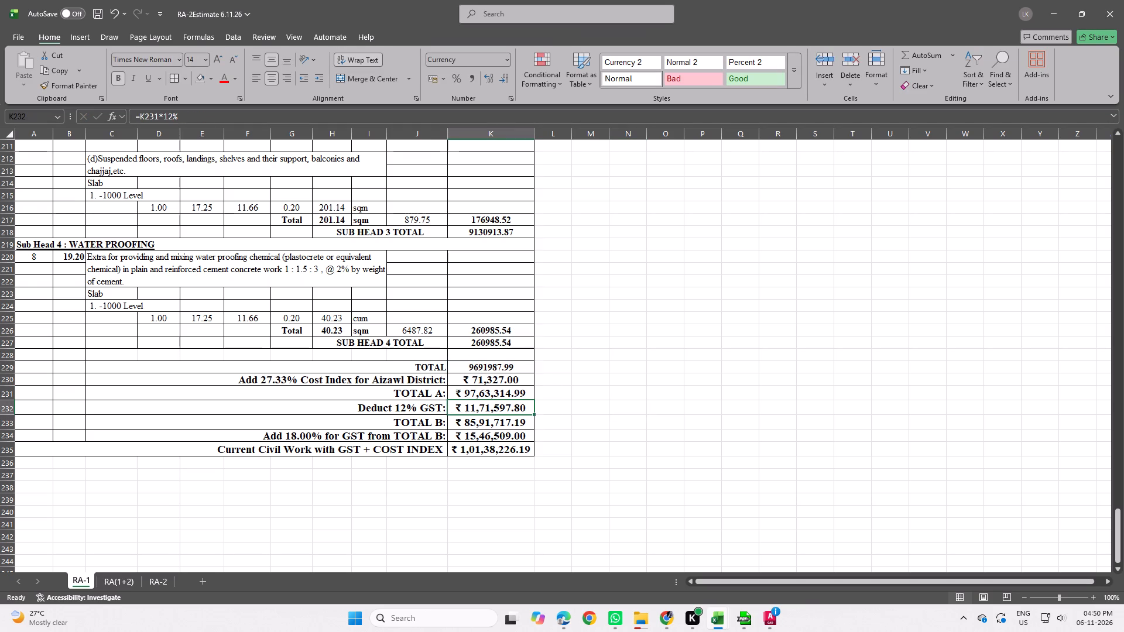
Examine the formulas behind the 12% GST deduction, TOTAL B, 18% GST and final Current Civil Work amounts in K232 to K235.
double_click(513, 411)
click(573, 438)
double_click(533, 426)
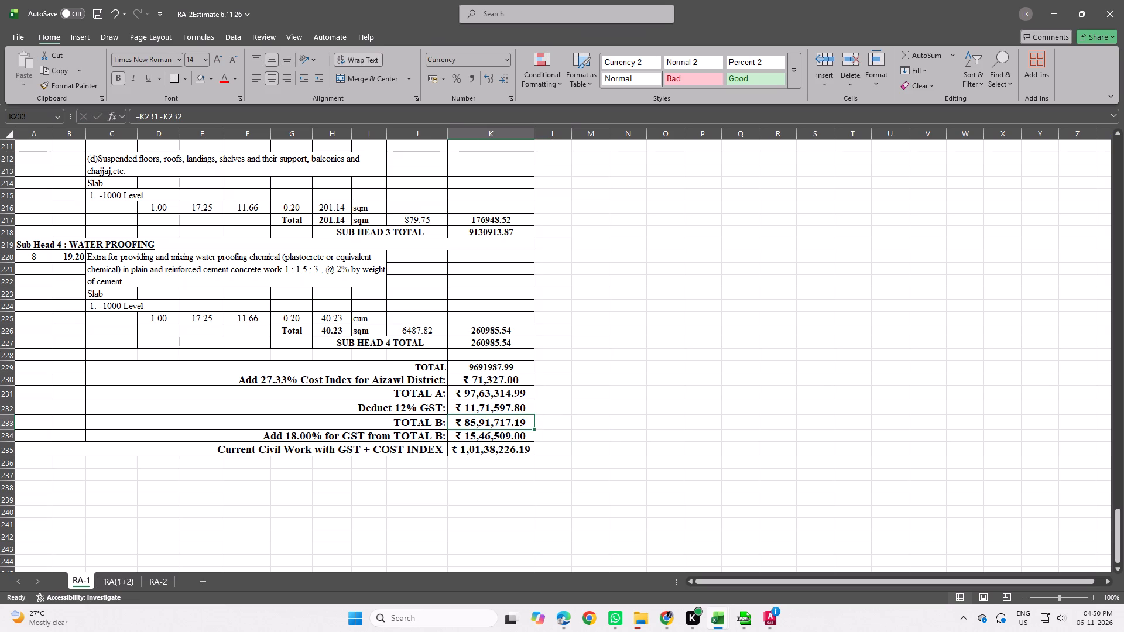
double_click(520, 423)
click(613, 455)
double_click(508, 435)
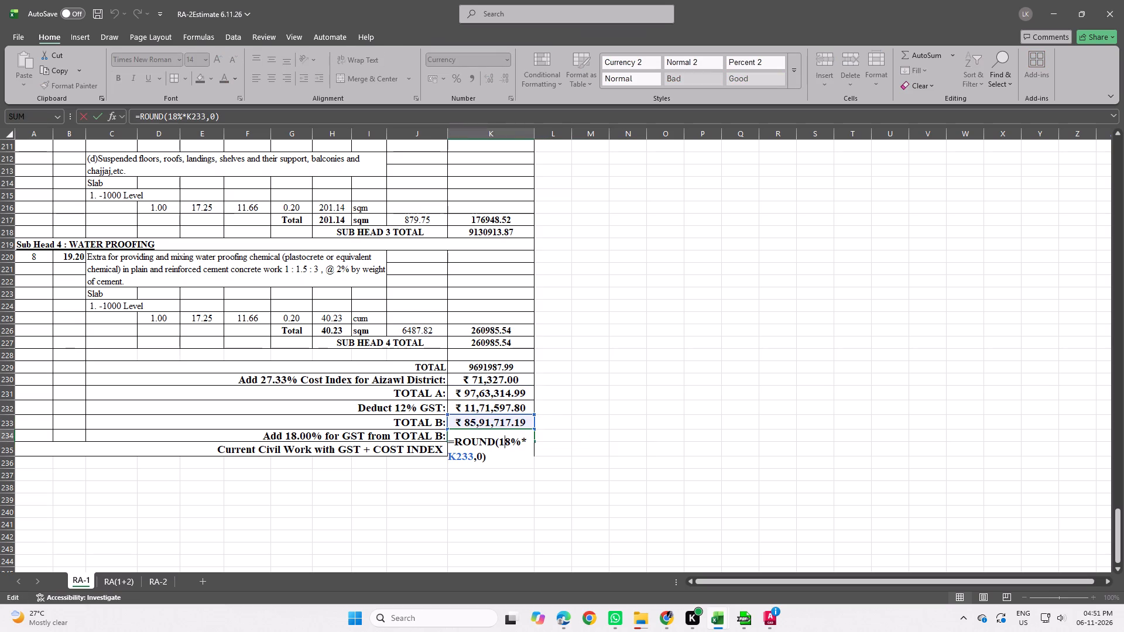
click(597, 466)
double_click(510, 446)
click(611, 463)
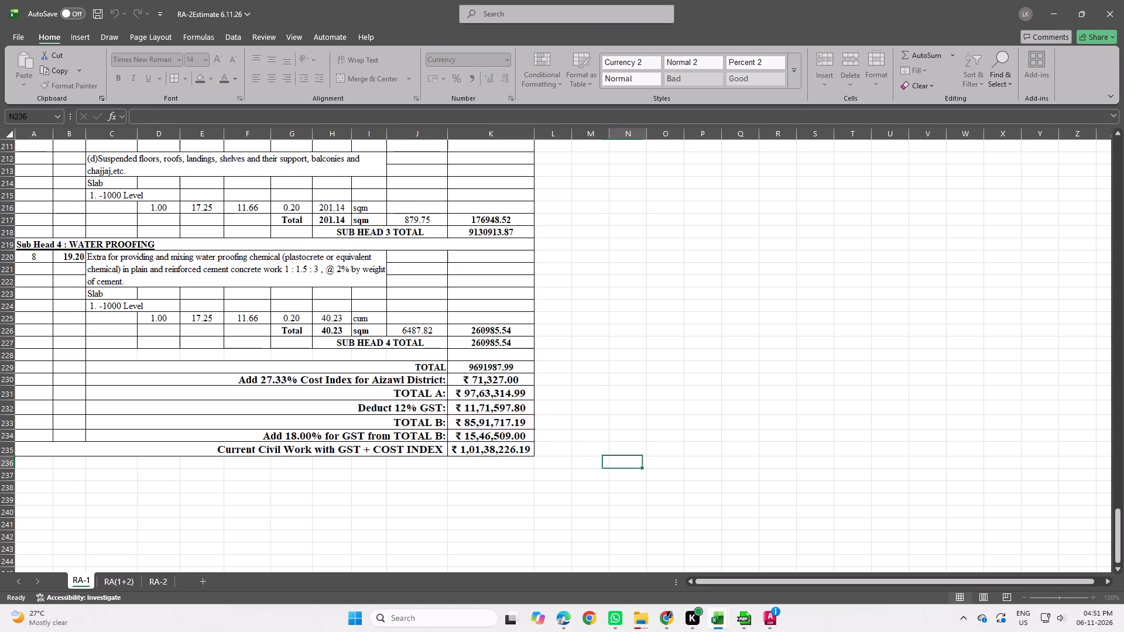
Set the font size of the summary block from the TOTAL row to the Current Civil Work row, rows 229 to 235, to 14.
drag(498, 366, 355, 459)
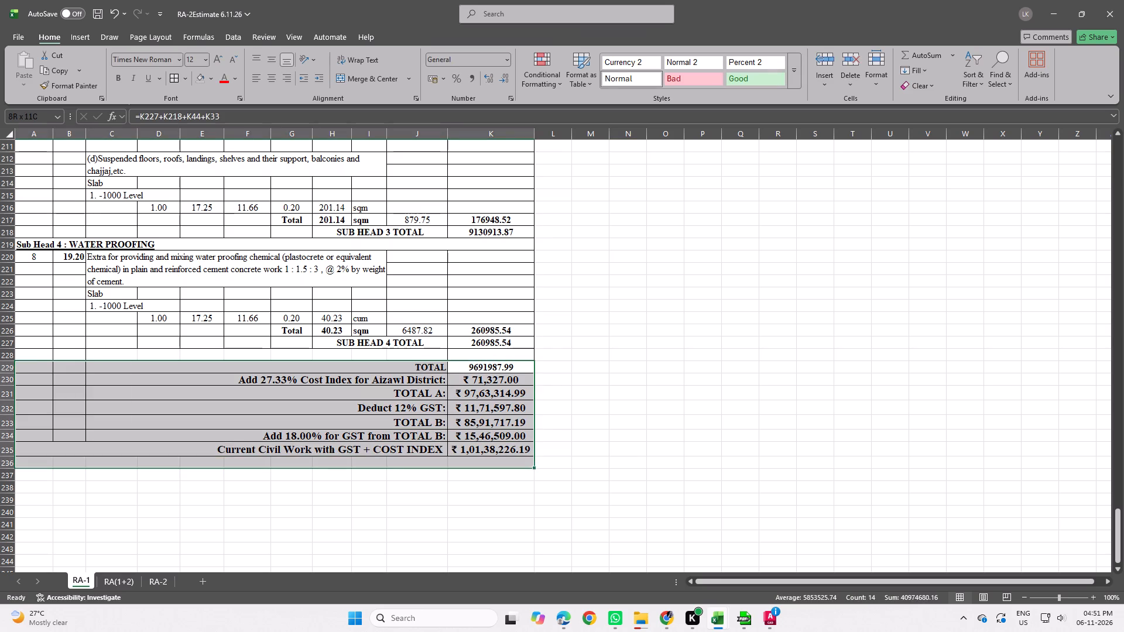
drag(355, 459, 357, 448)
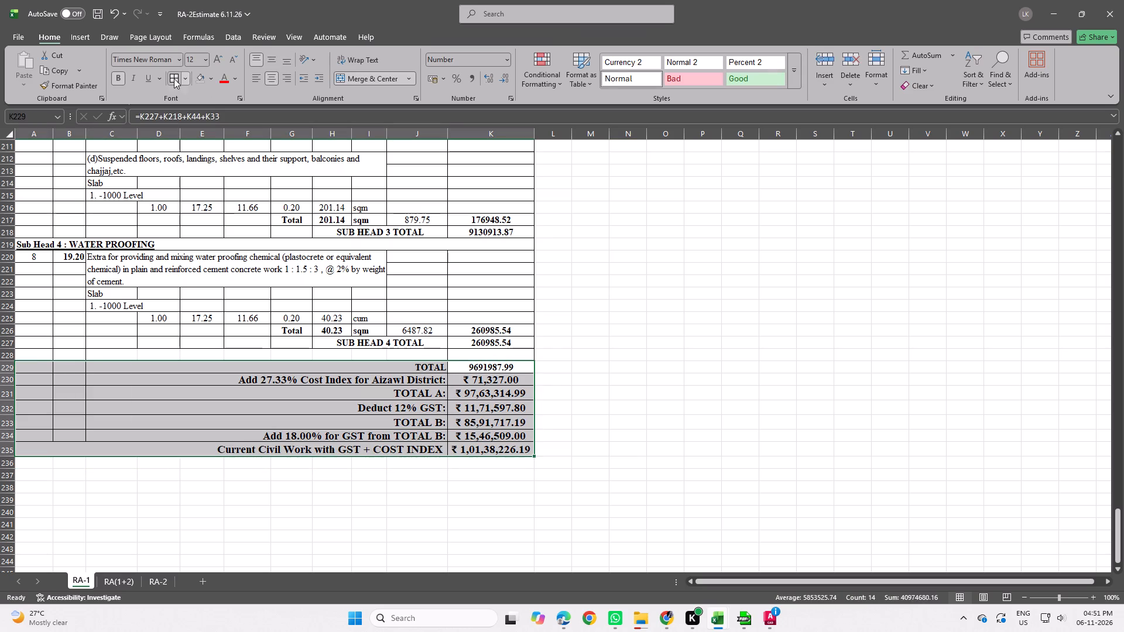
click(204, 59)
click(197, 150)
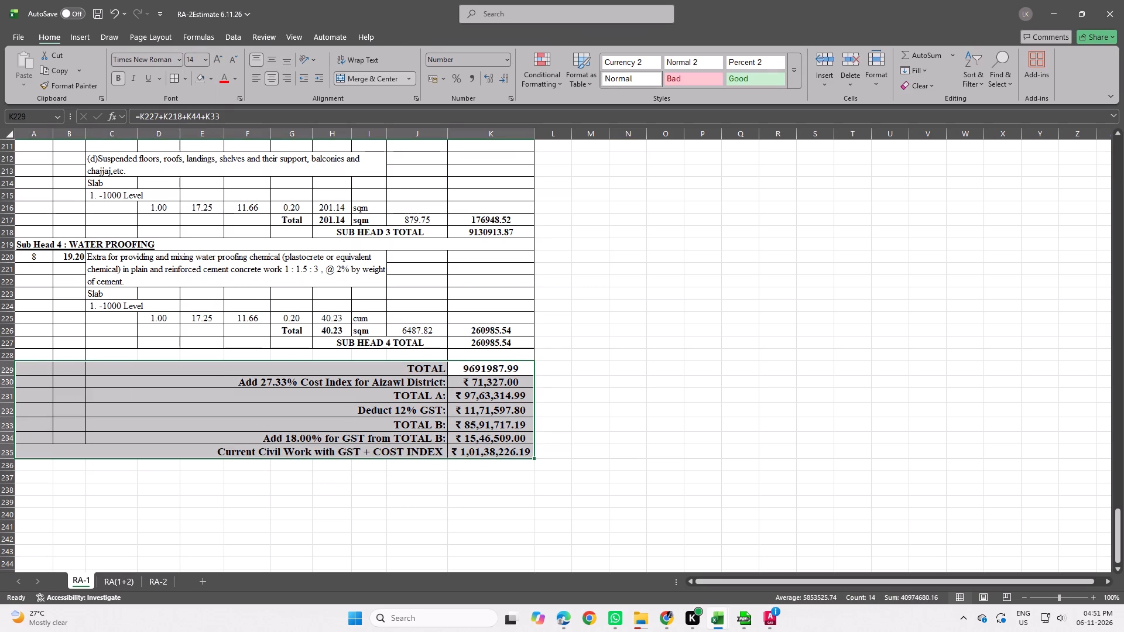
click(631, 373)
Fill the TOTAL label and its amount in row 229 with standard green.
drag(510, 365, 431, 369)
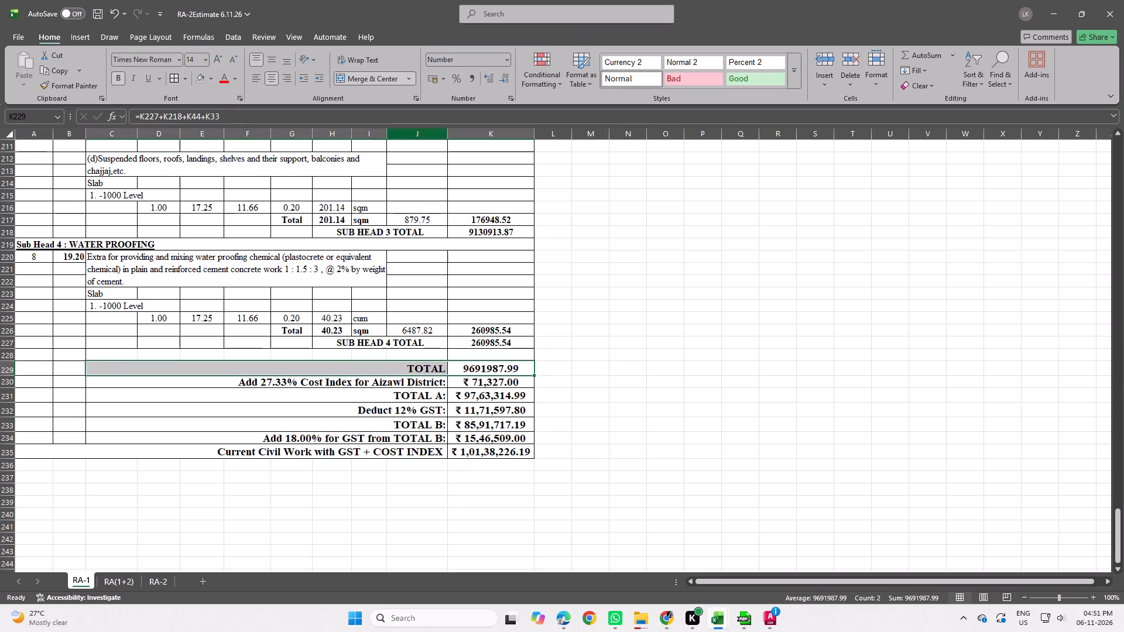
double_click(205, 79)
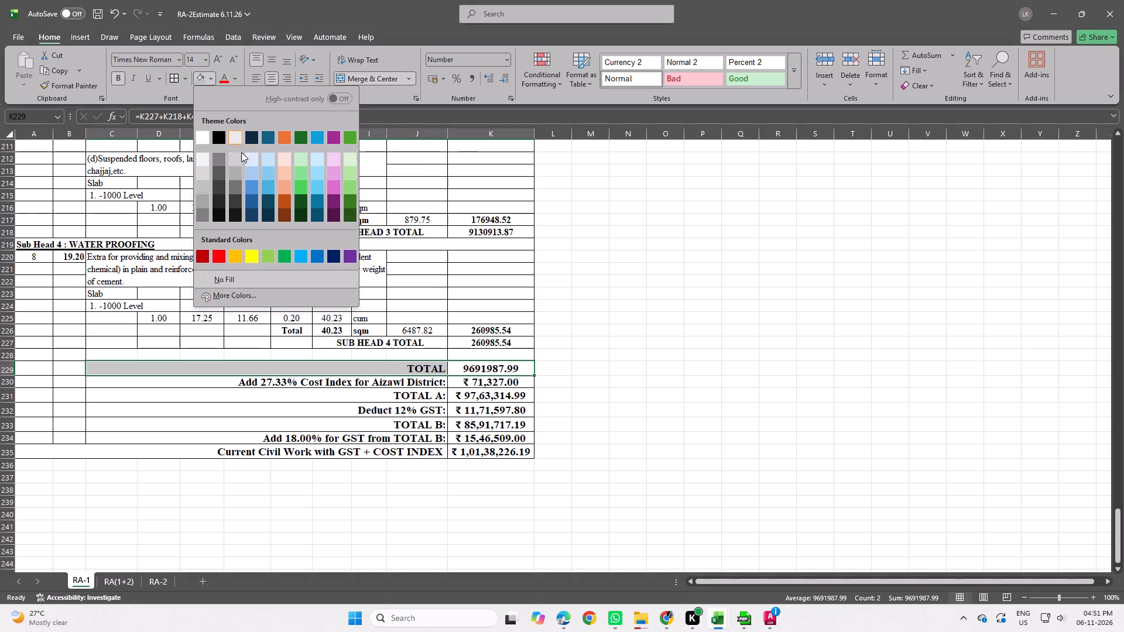
click(278, 257)
click(616, 401)
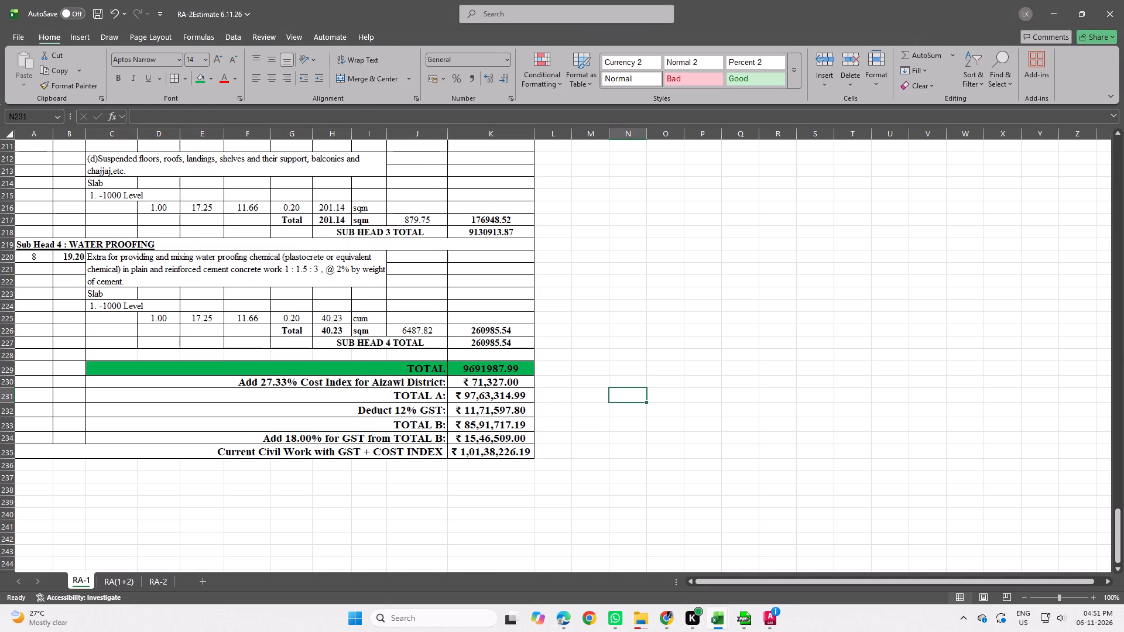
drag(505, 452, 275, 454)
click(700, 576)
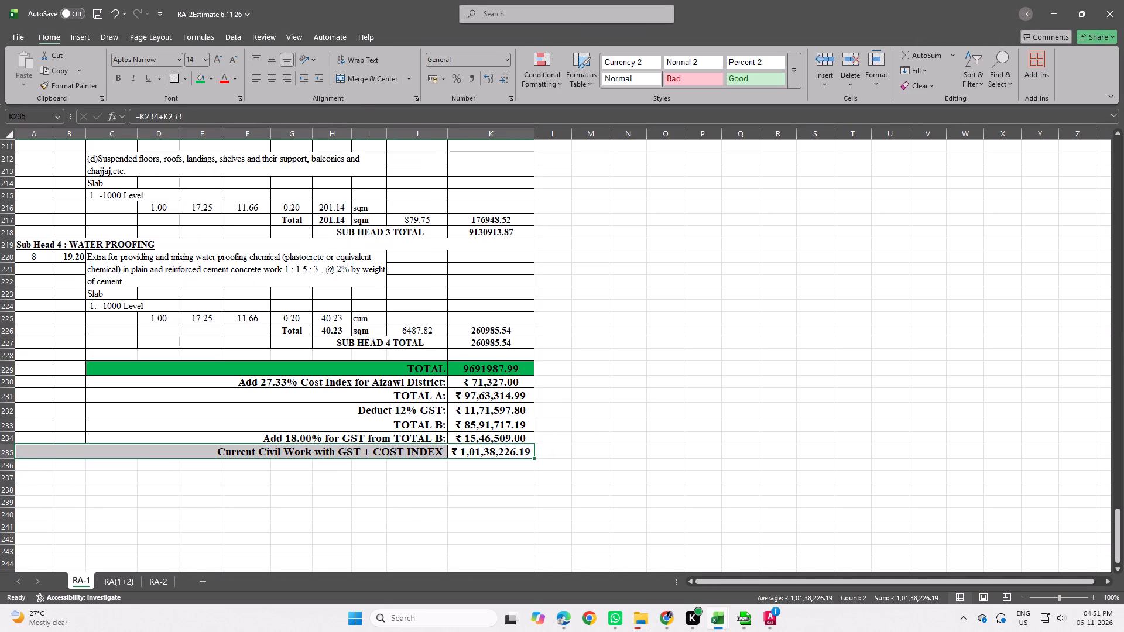
On the RA-2 sheet, move the SUB HEAD 1 TOTAL label and amount from row 92 to row 81, above the water proofing item.
click(107, 582)
click(164, 577)
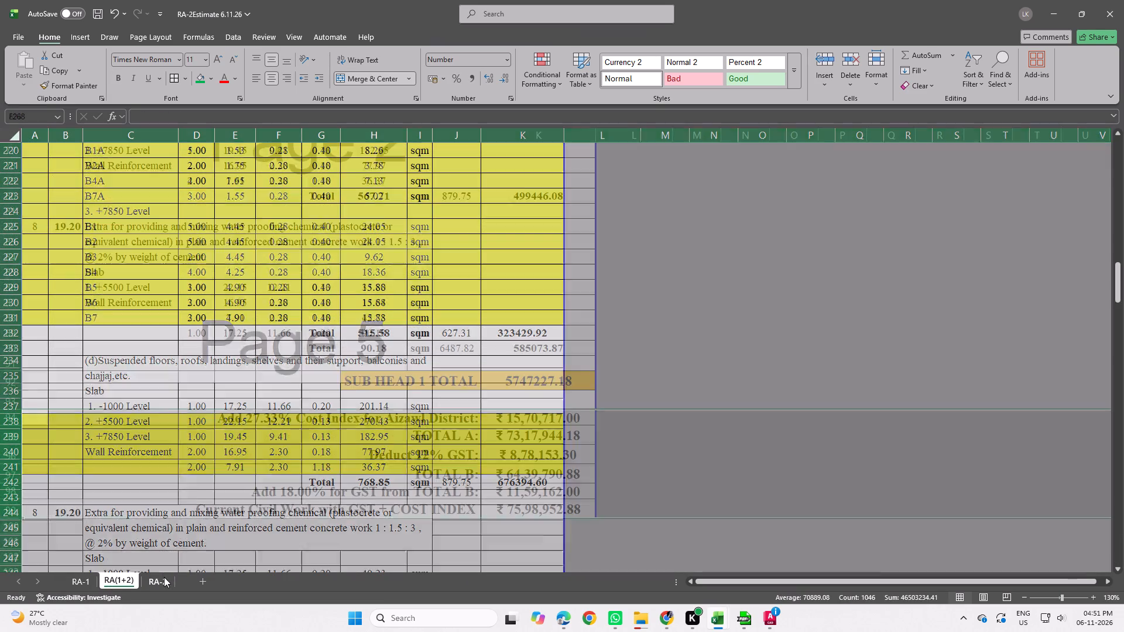
click(661, 453)
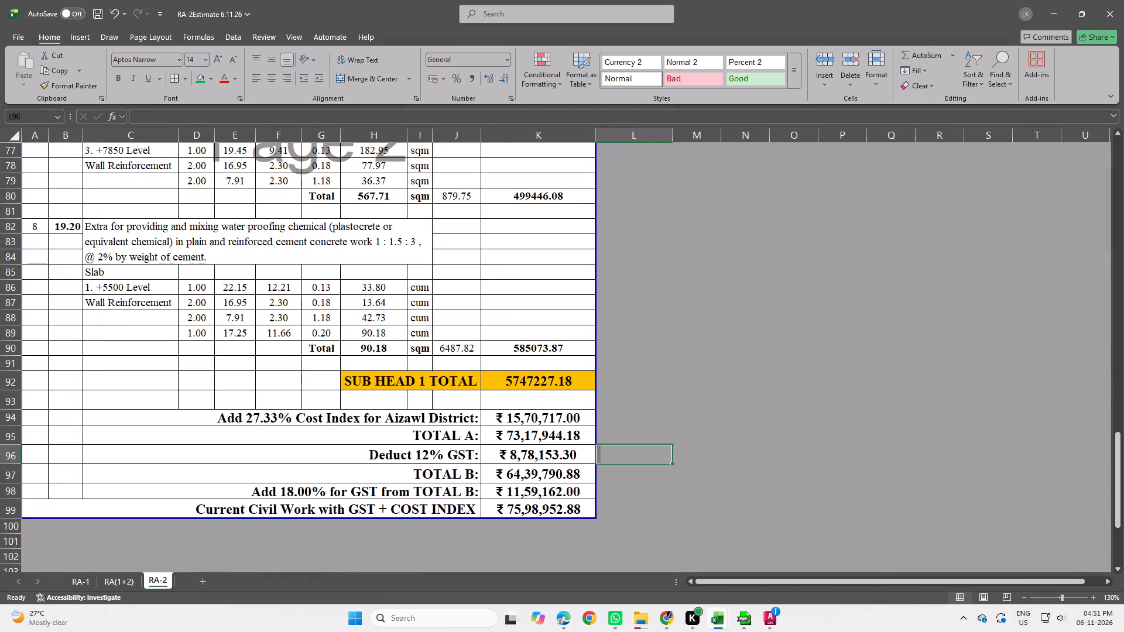
double_click(424, 381)
click(484, 416)
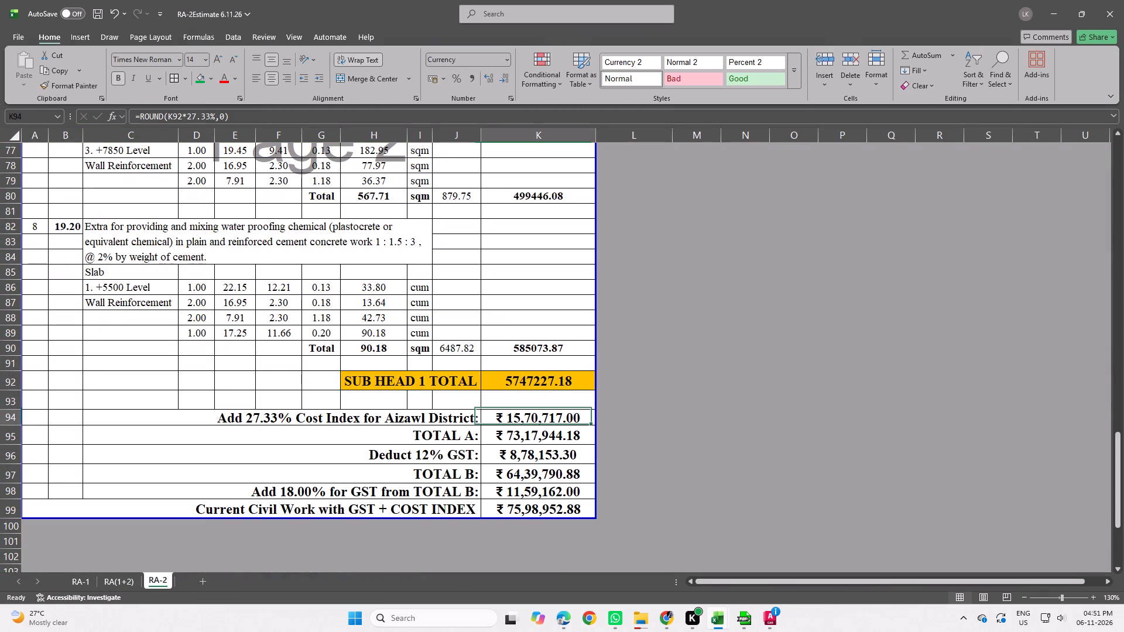
drag(403, 383, 520, 384)
drag(512, 391, 506, 380)
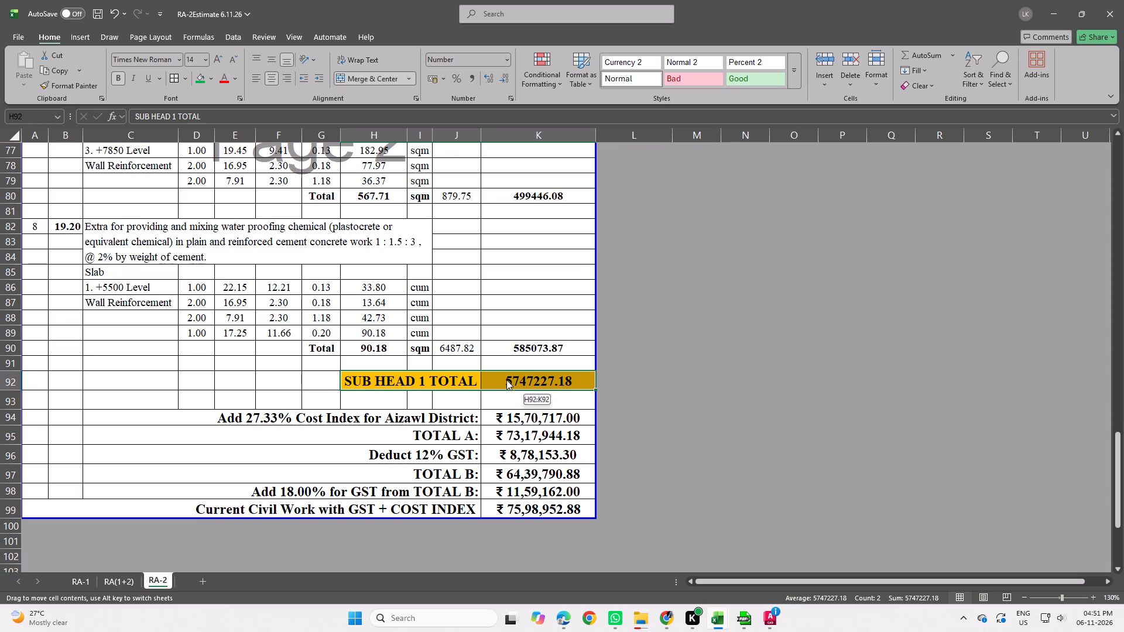
drag(506, 380, 505, 213)
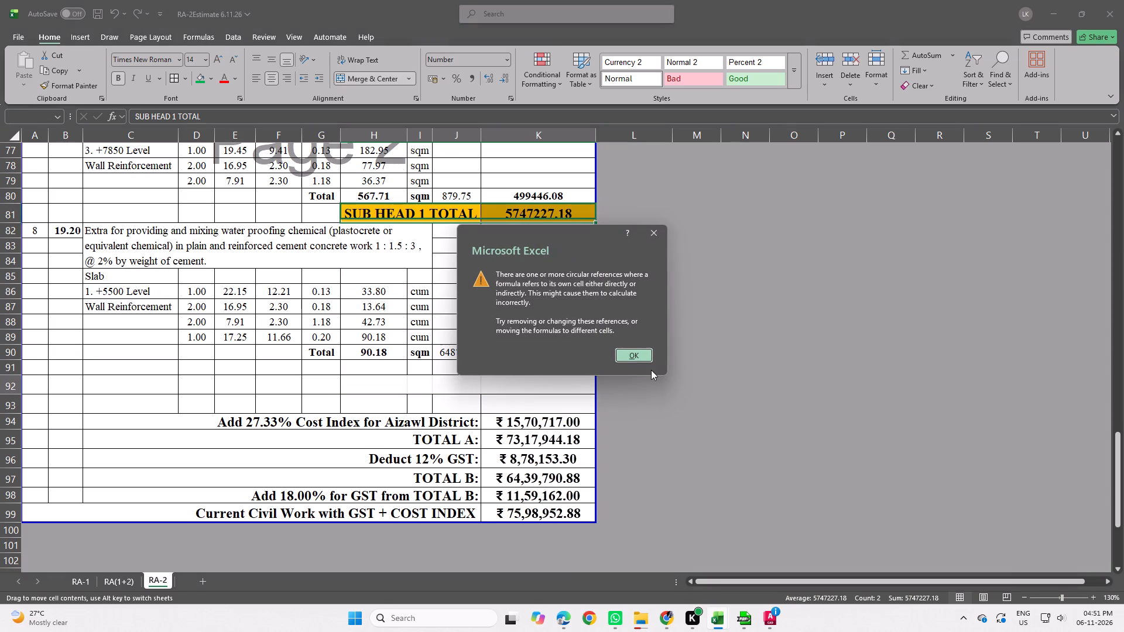
click(647, 355)
Set the font size of the SUB HEAD 1 TOTAL label and amount in row 81 to 12.
click(205, 60)
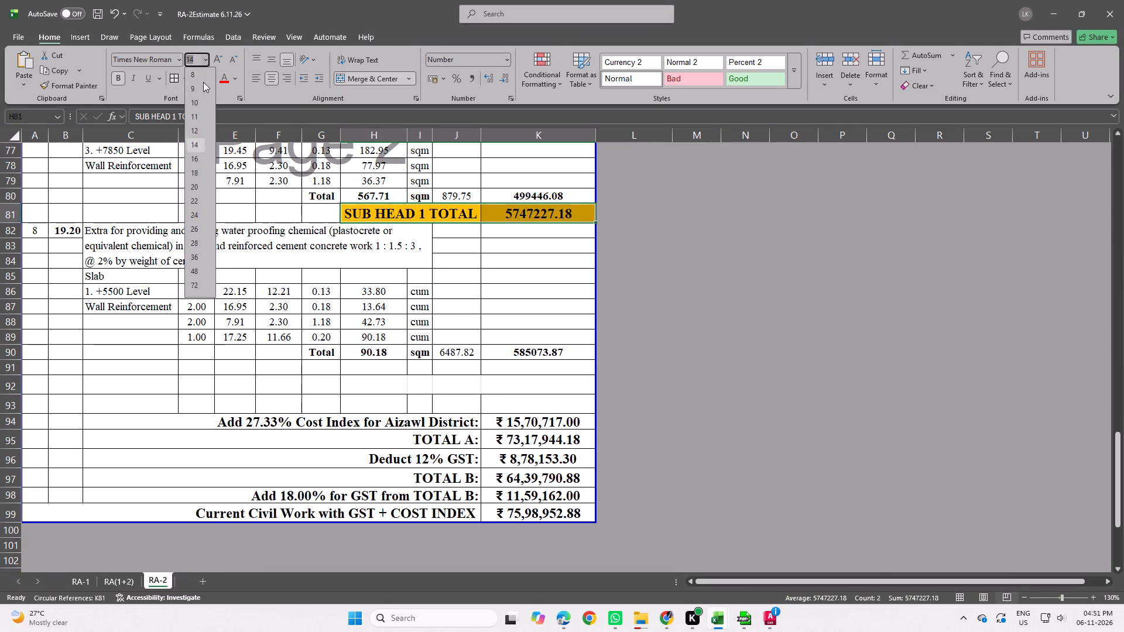
click(198, 134)
click(522, 261)
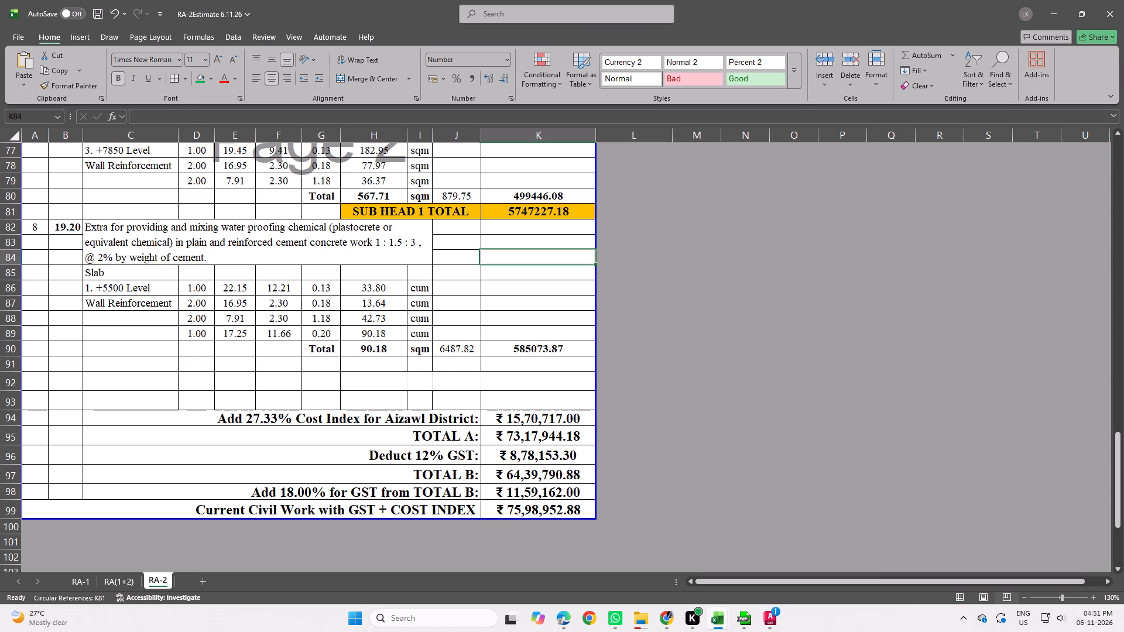
Copy the SUB HEAD 1 TOTAL label and amount from row 81 into row 91, below the water proofing item total.
drag(357, 211, 542, 211)
key(ctrl+c)
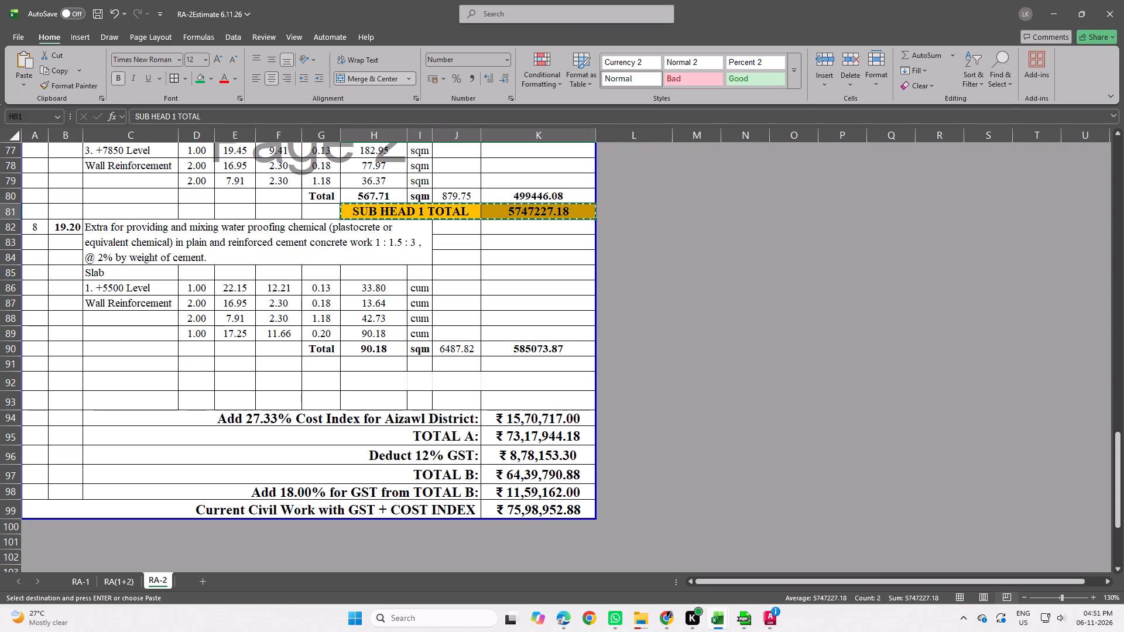
click(377, 364)
key(ctrl+v)
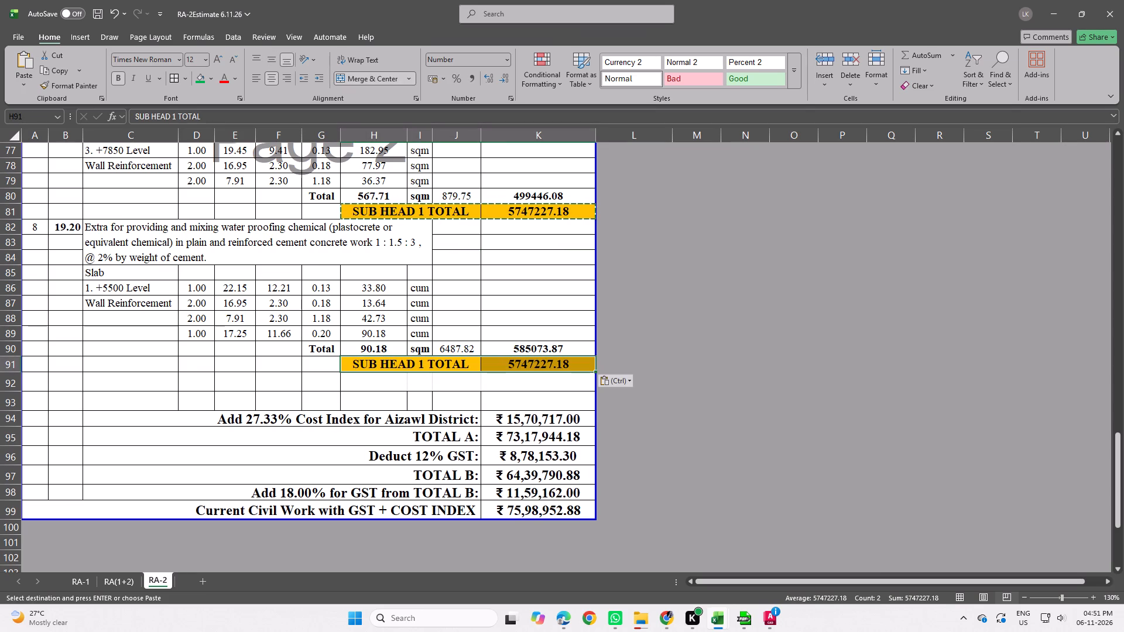
Insert a blank row at row 82, between the SUB HEAD 1 TOTAL row and water proofing item 8.
drag(8, 229, 7, 228)
right_click(7, 228)
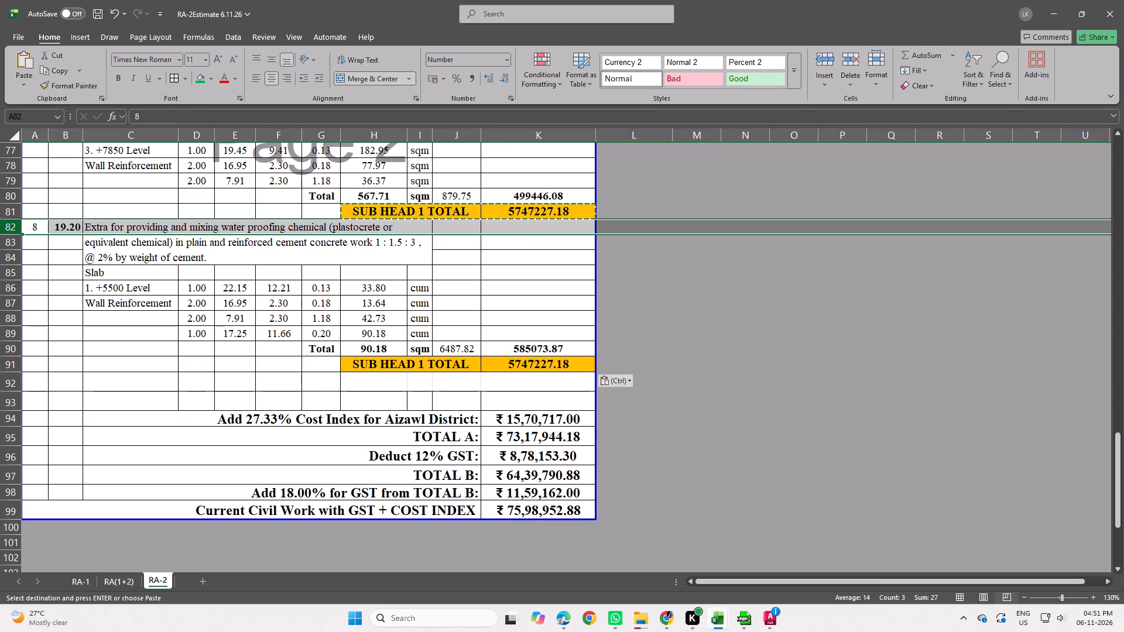
drag(7, 228, 16, 229)
right_click(7, 228)
click(60, 329)
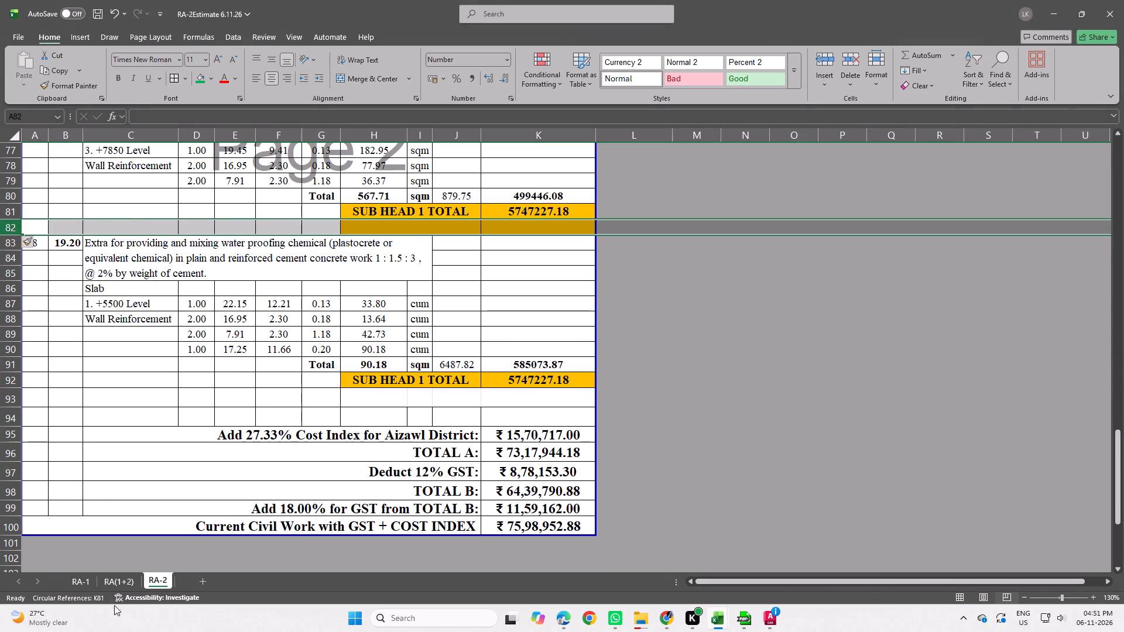
Copy the Sub Head 4 : WATER PROOFING heading row from the RA-1 sheet into the blank row 82 of RA-2.
click(88, 577)
click(7, 243)
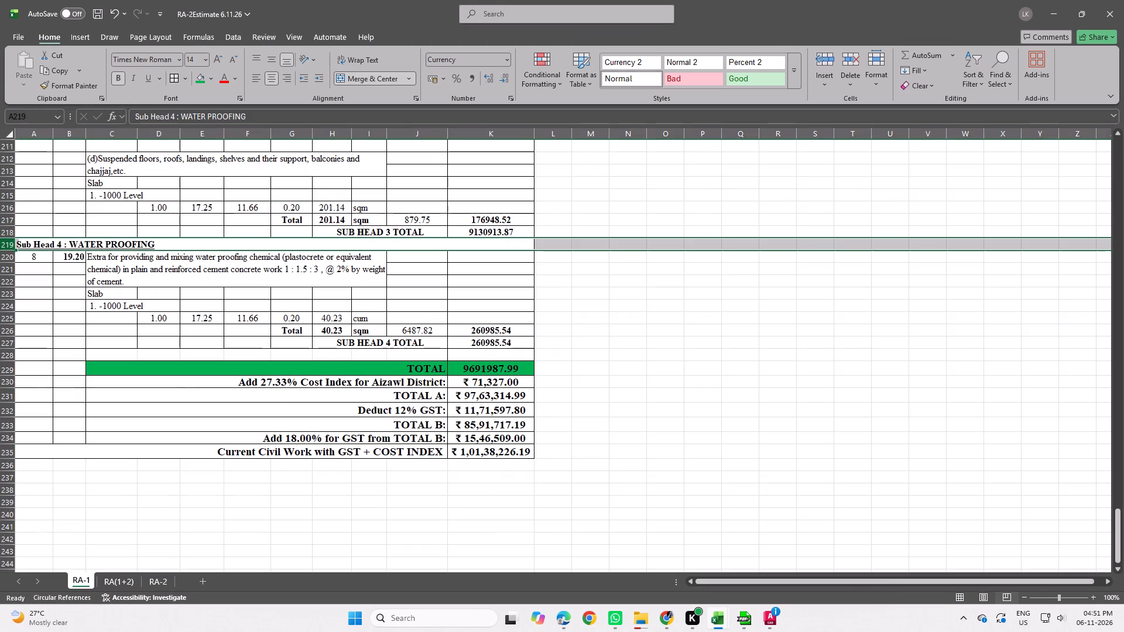
key(ctrl+c)
click(154, 579)
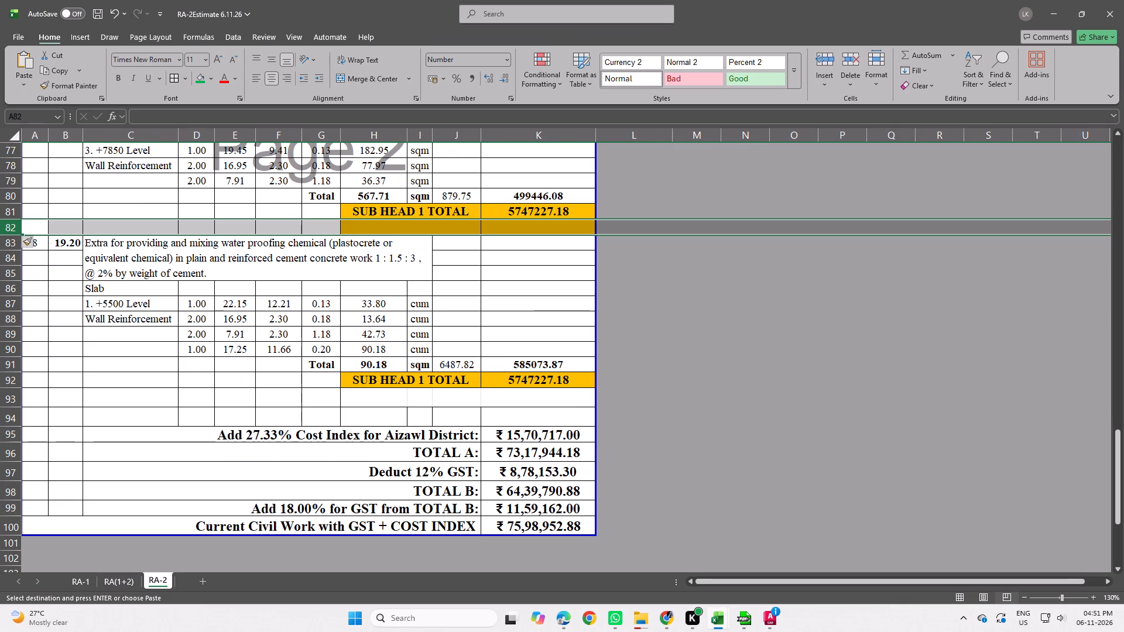
click(4, 228)
key(ctrl+v)
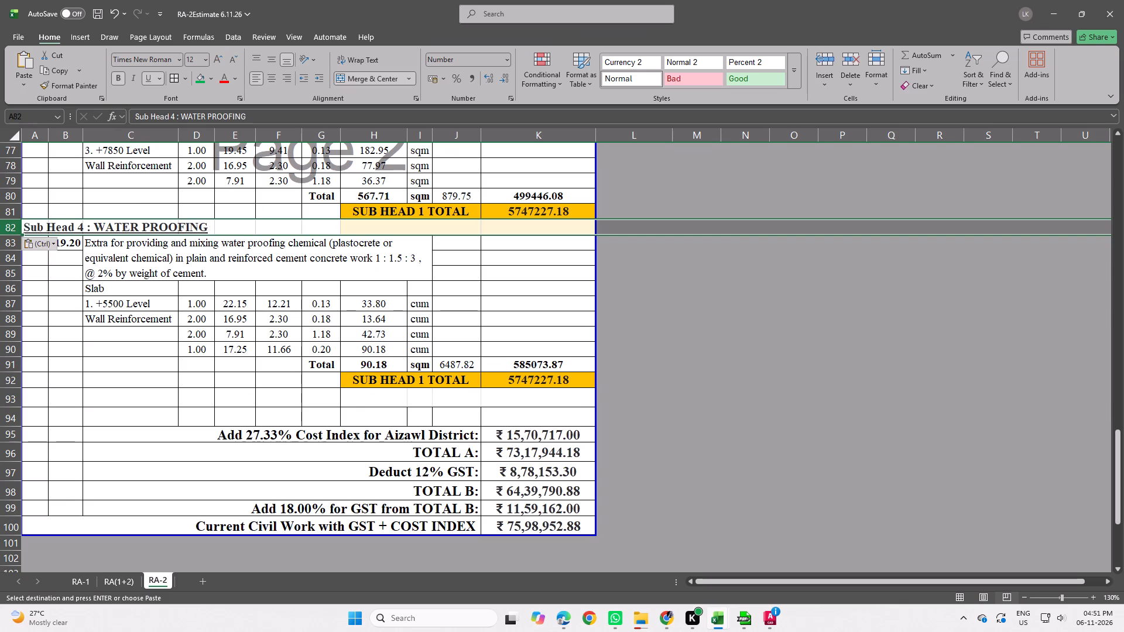
Renumber the water proofing heading in row 82 as Sub Head 2 and its row 92 label as SUB HEAD 2 TOTAL.
scroll(157, 243, up, 6)
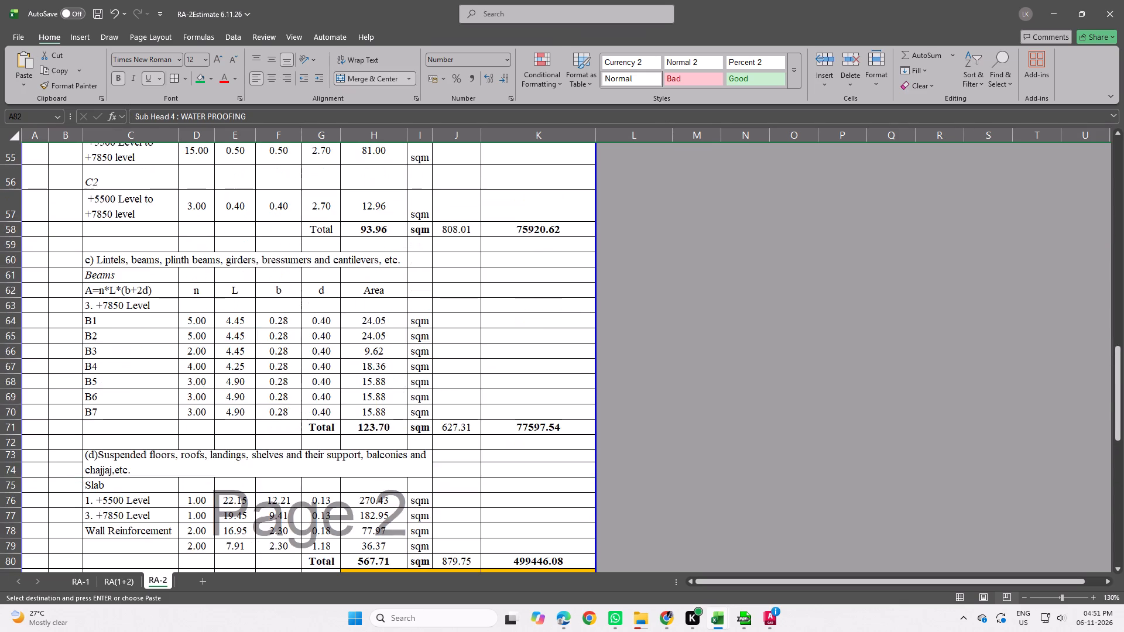
scroll(121, 422, down, 3)
double_click(83, 410)
key(BackSpace)
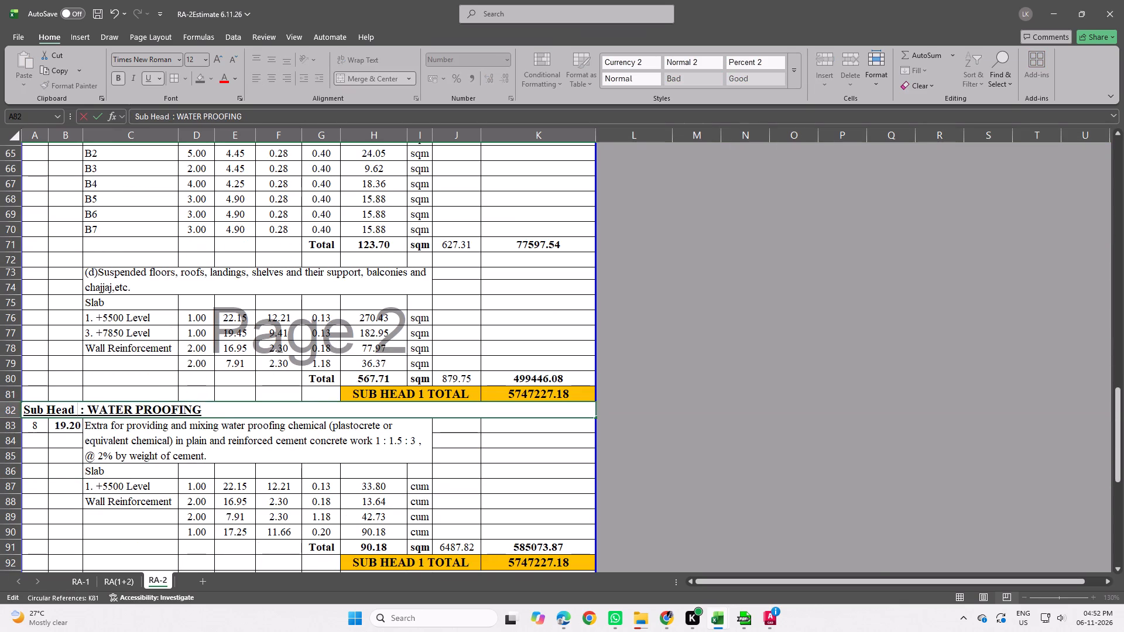
key(2)
scroll(313, 487, down, 2)
double_click(421, 442)
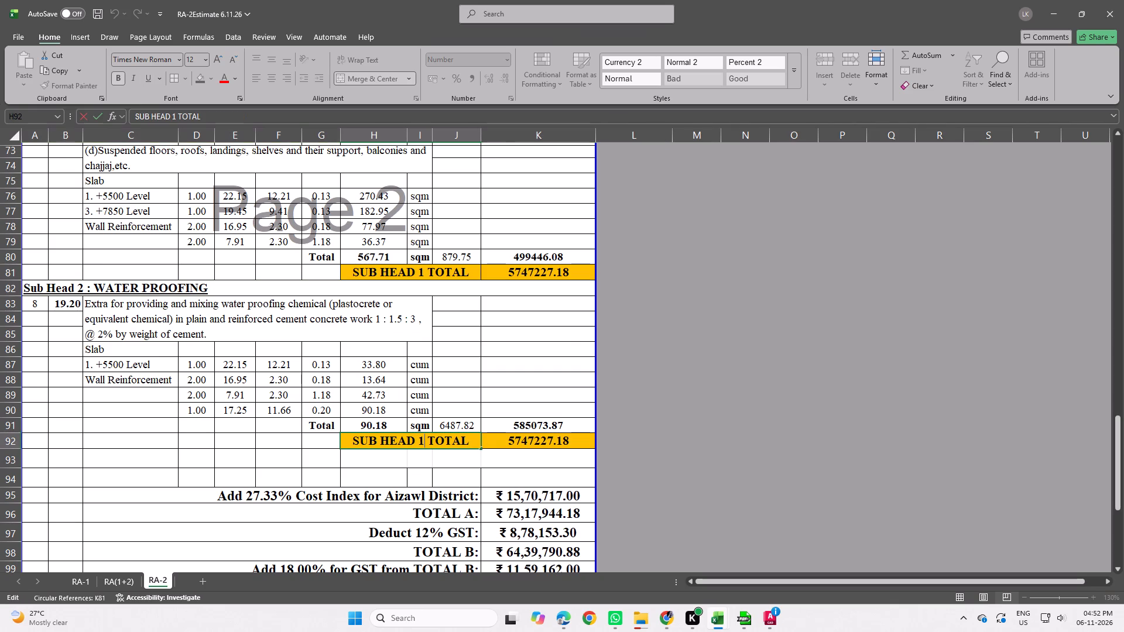
key(BackSpace)
key(2)
Set the SUB HEAD 2 TOTAL amount in K92 equal to the water proofing item amount in K91.
click(540, 441)
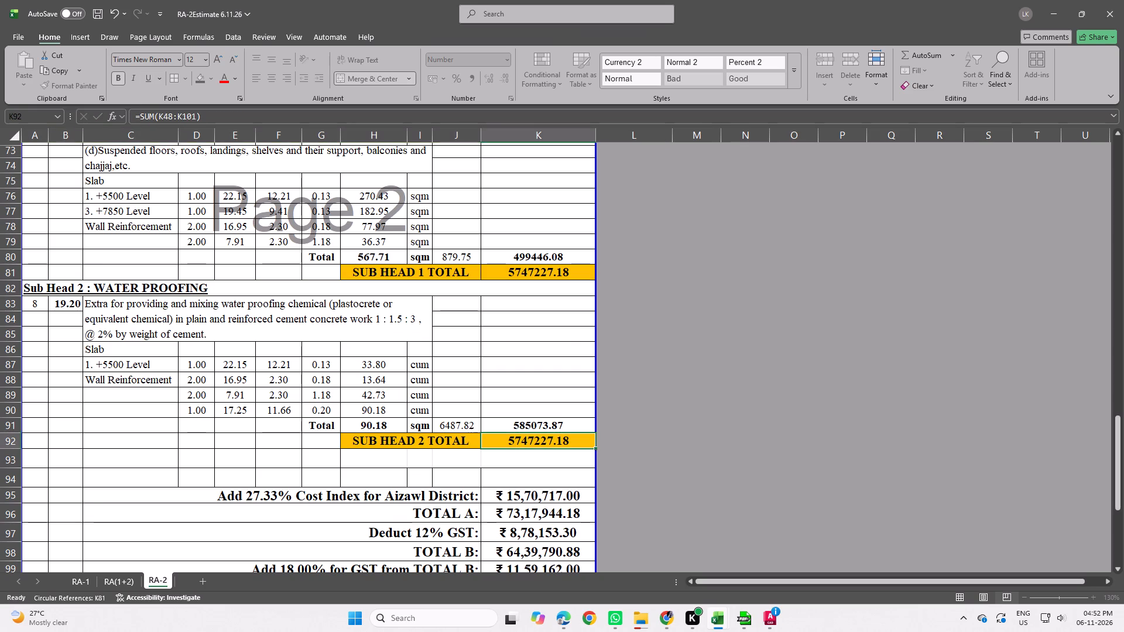
key(equal)
click(561, 428)
key(Return)
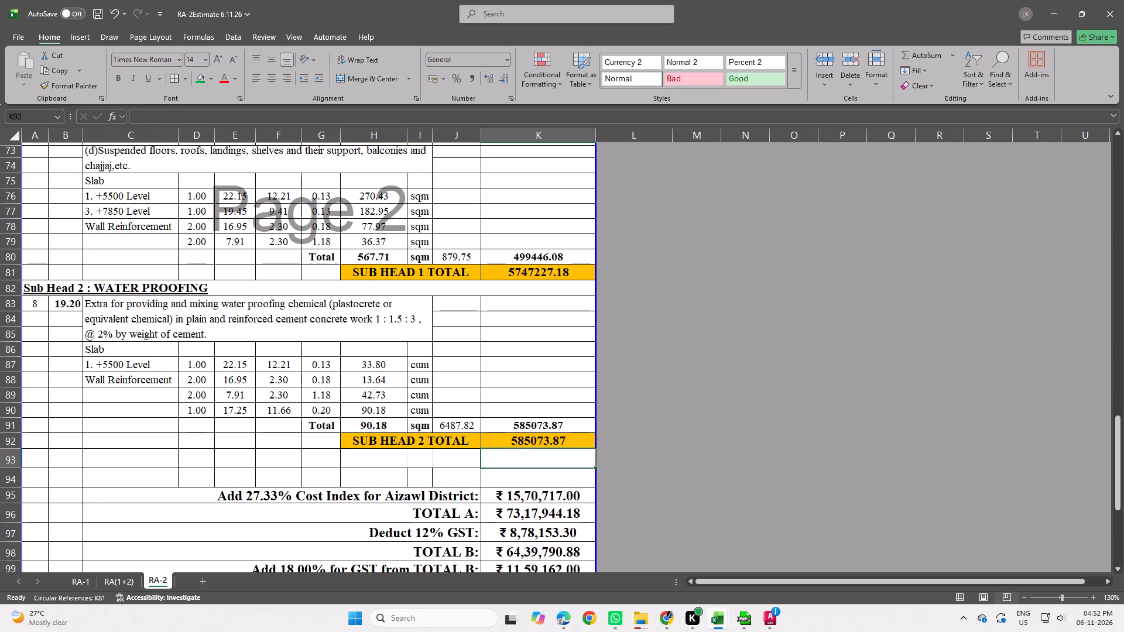
Change the SUB HEAD 1 TOTAL formula in K81 so it sums K27:K80, excluding the water proofing item.
click(547, 277)
click(548, 272)
click(548, 272)
scroll(578, 296, up, 2)
scroll(587, 385, down, 3)
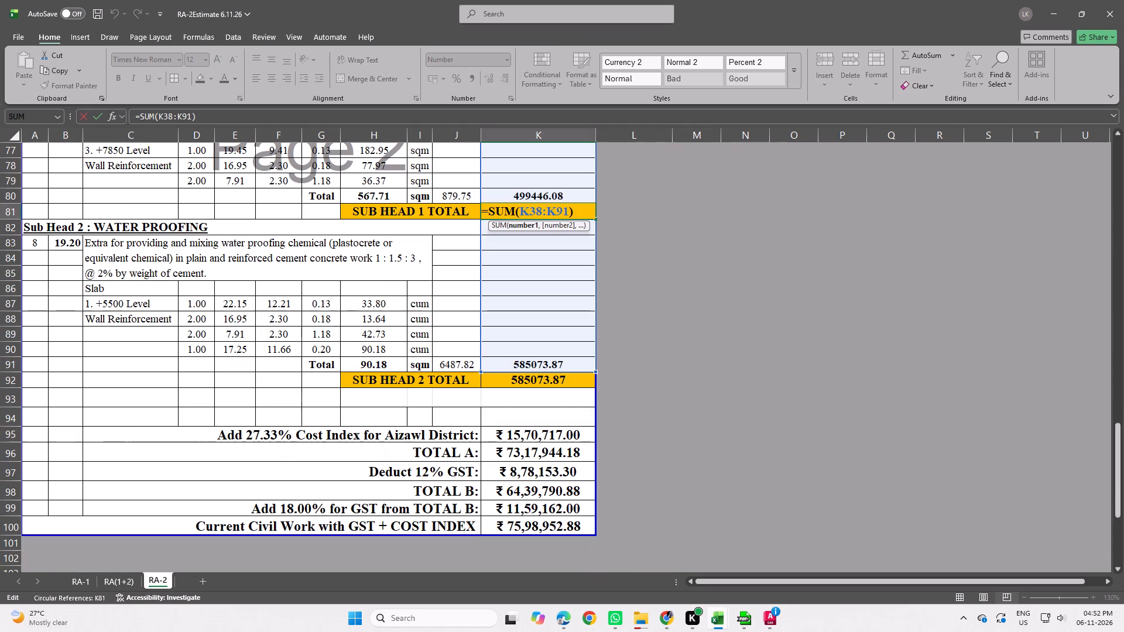
drag(563, 373, 566, 193)
key(Return)
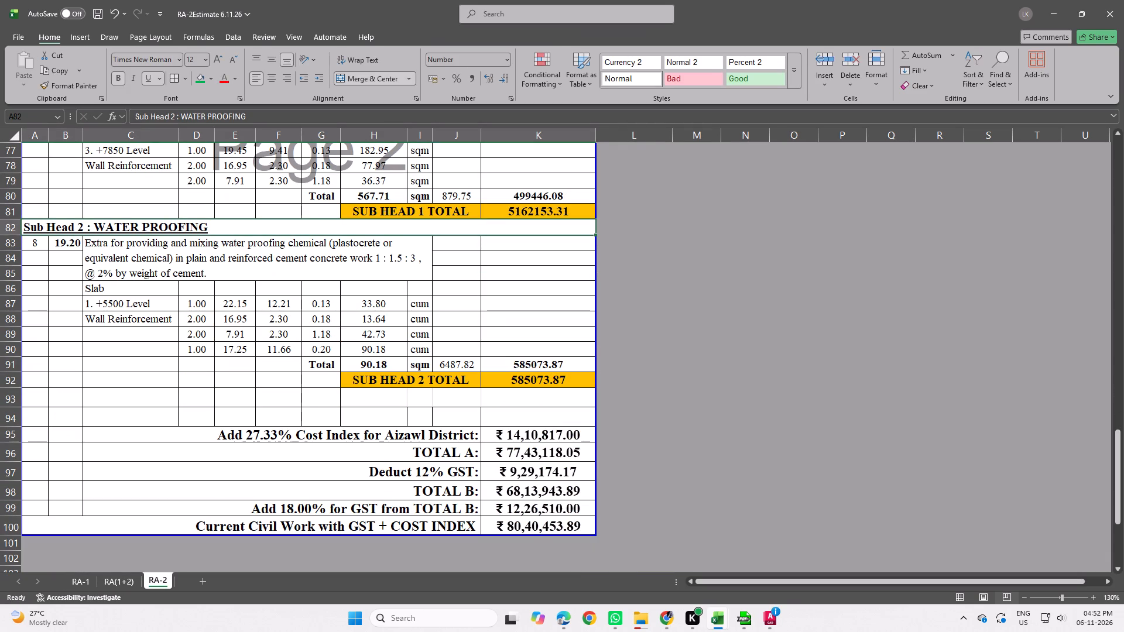
Copy the green TOTAL row from row 229 of the RA-1 sheet into row 94 of RA-2.
click(85, 574)
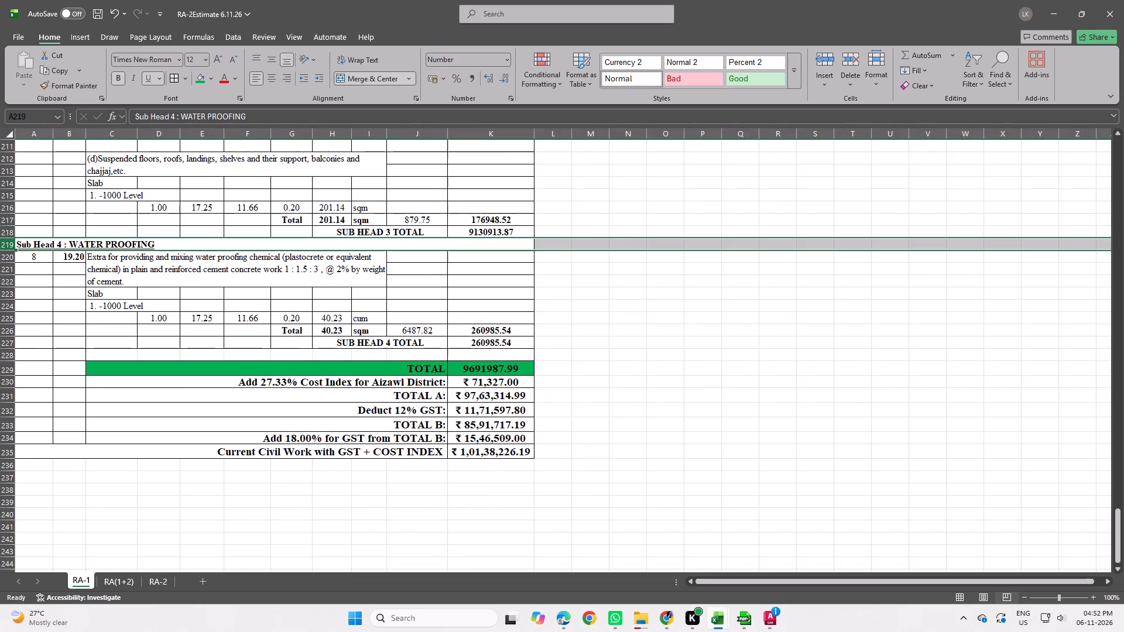
click(5, 370)
key(ctrl+c)
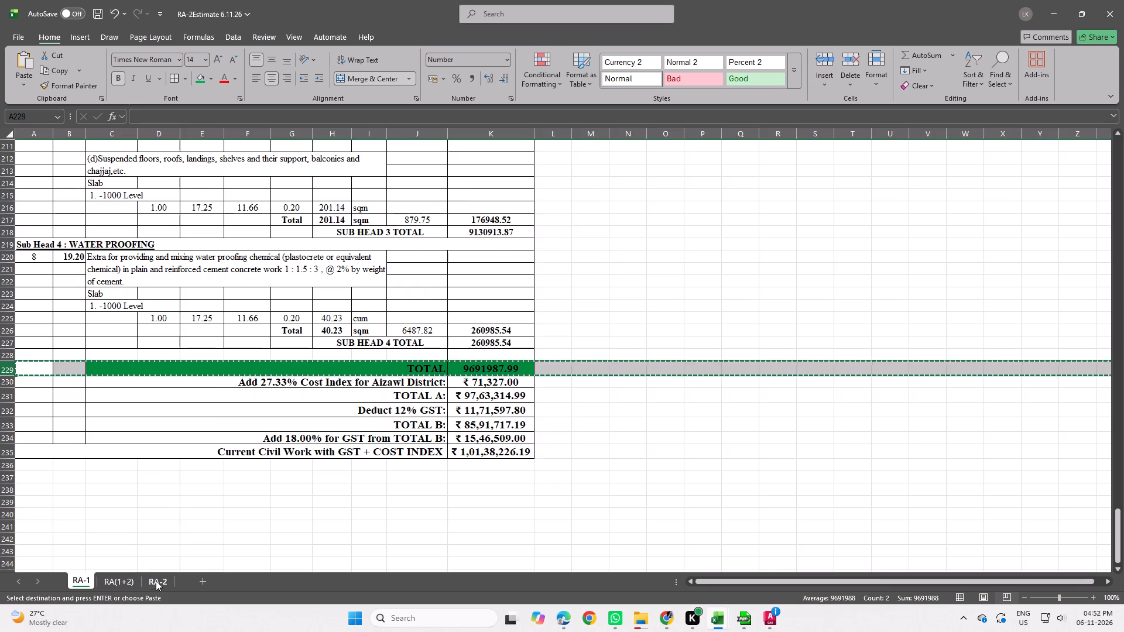
click(157, 585)
click(11, 417)
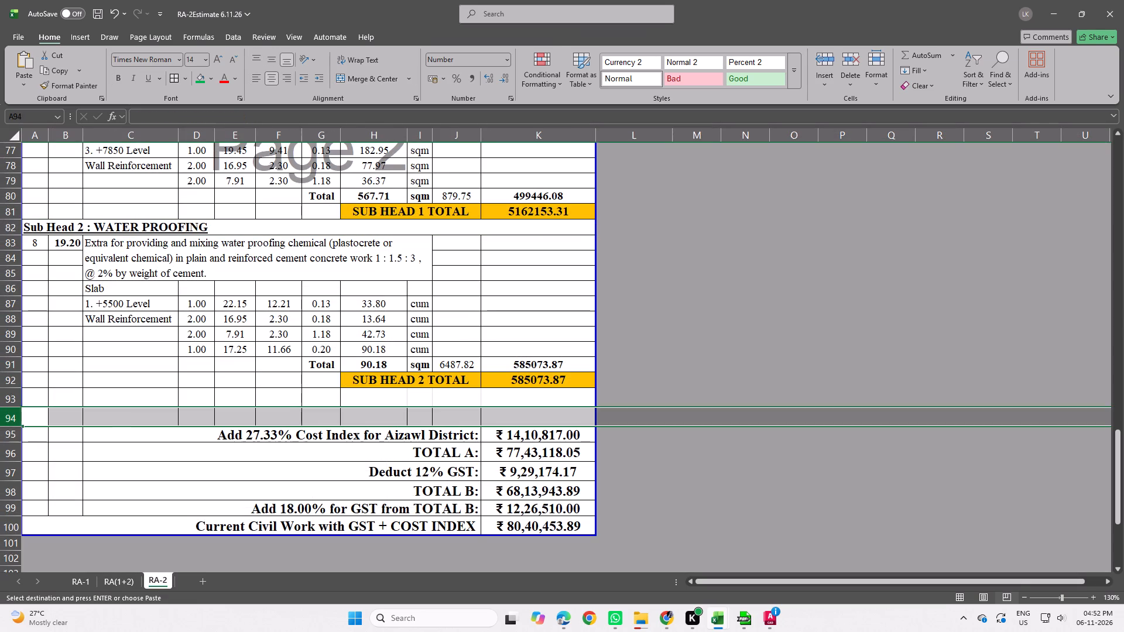
key(ctrl+v)
Merge the blank row 93 of RA-2 across columns A to K.
drag(540, 401, 424, 400)
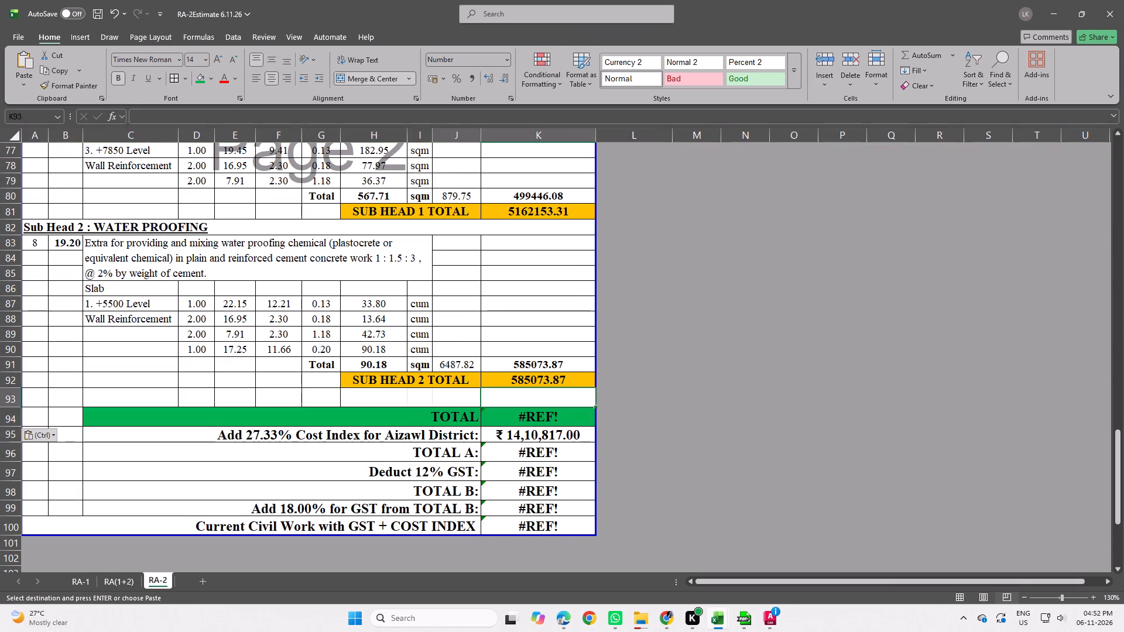
drag(424, 400, 43, 396)
click(344, 78)
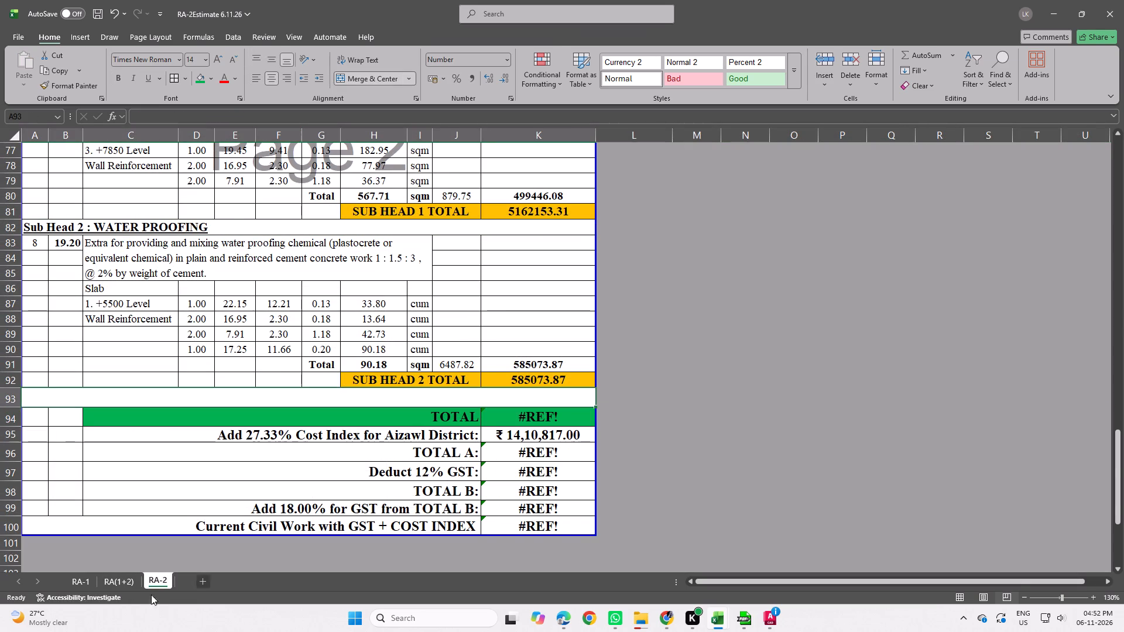
Merge the blank row 228 of RA-1, above the TOTAL row, across columns A to K.
click(90, 576)
drag(475, 352, 67, 352)
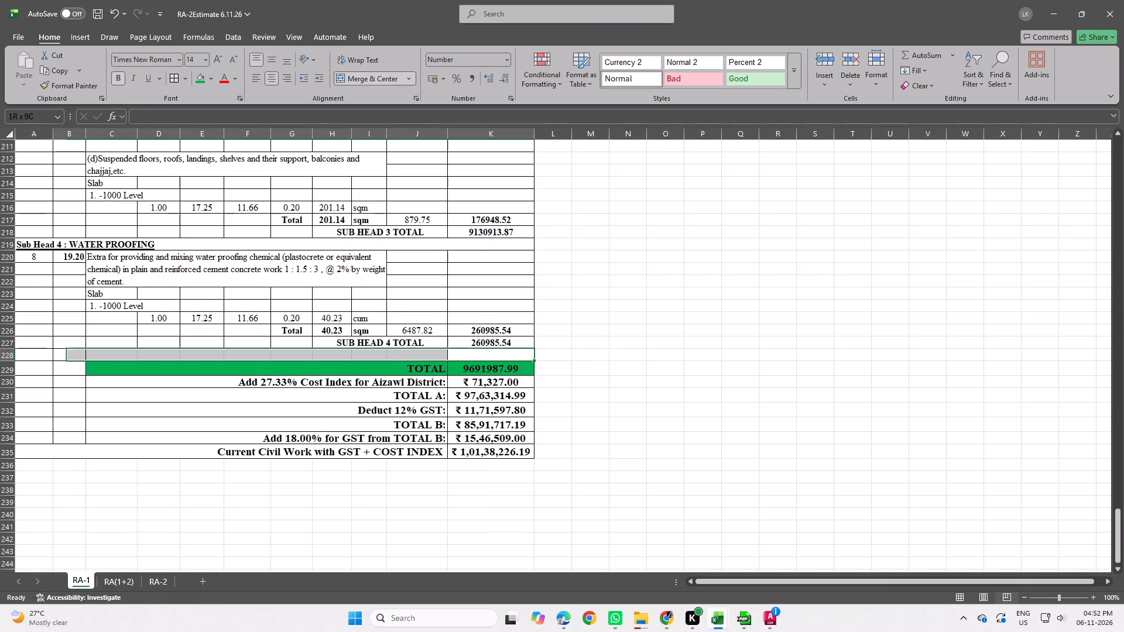
drag(67, 352, 32, 352)
click(345, 71)
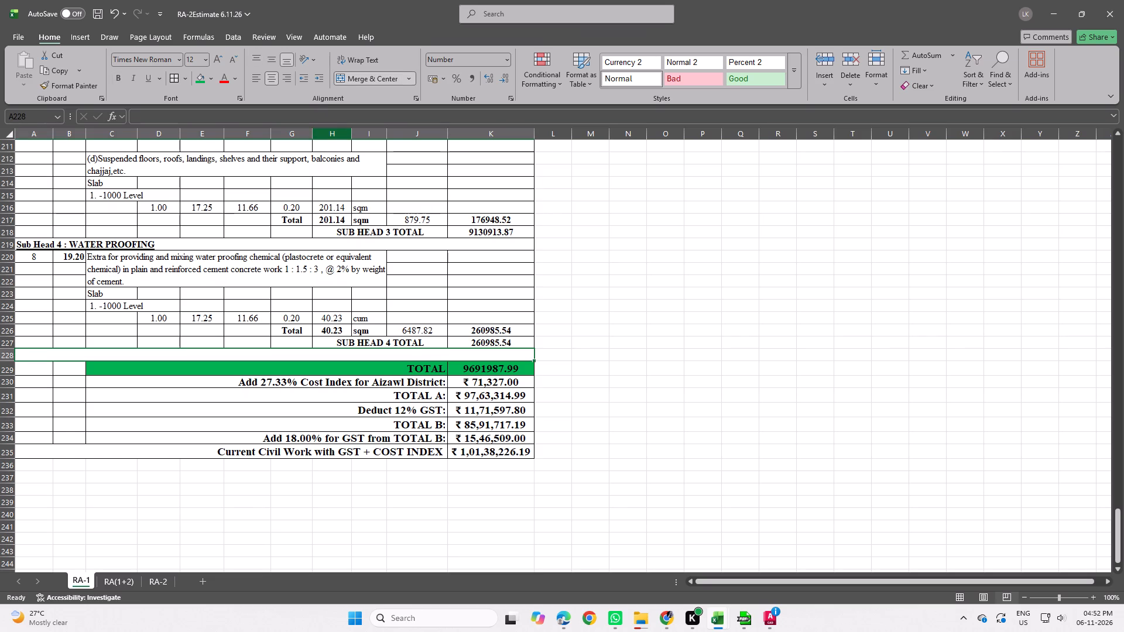
Set the TOTAL amount in K94 of RA-2 to the sum of both sub head totals, K92+K81.
click(150, 583)
click(654, 454)
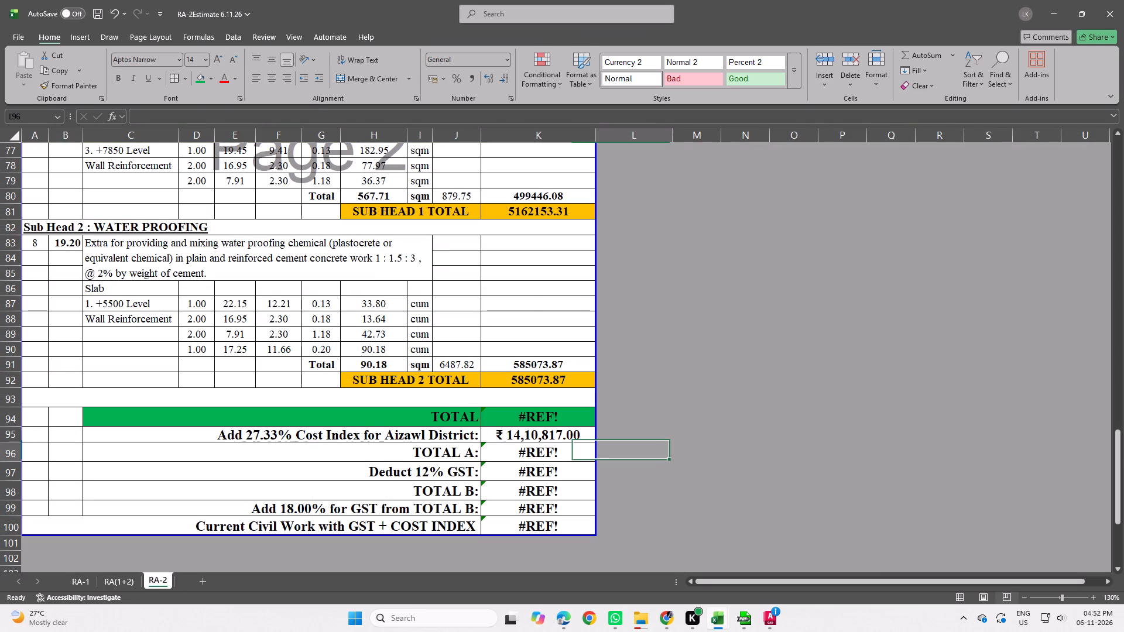
click(568, 411)
key(equal)
click(560, 376)
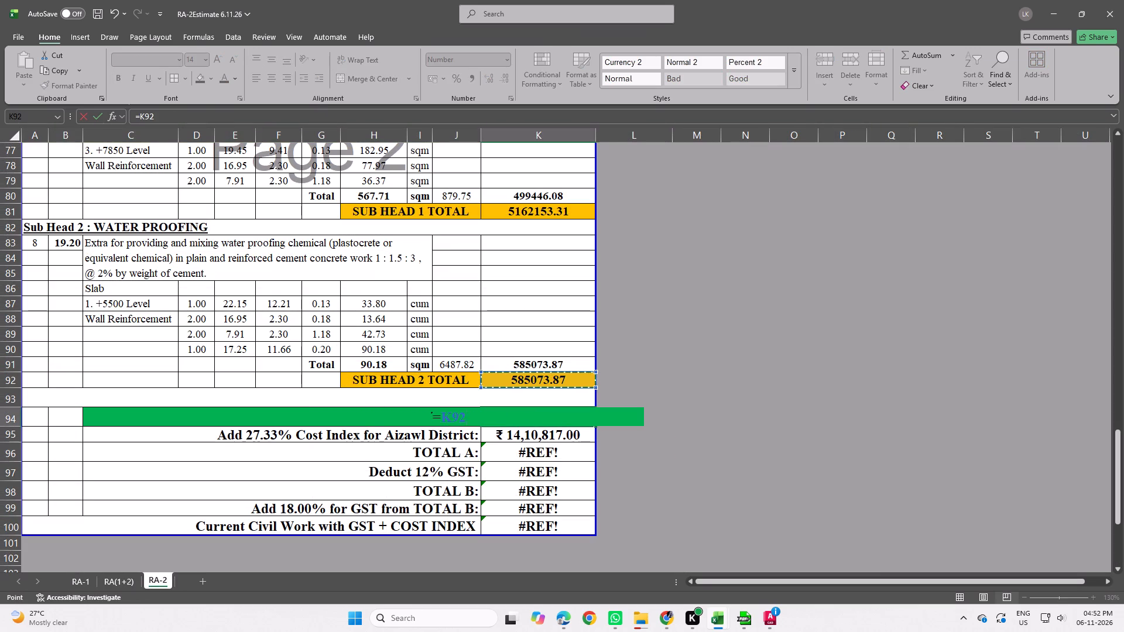
key(plus)
click(562, 212)
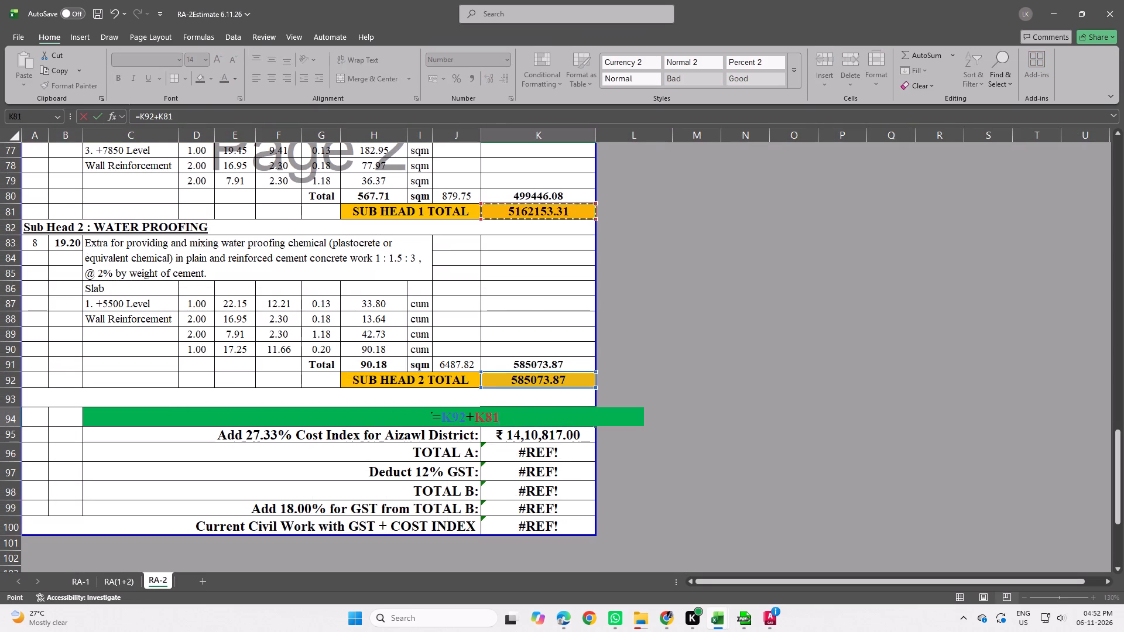
key(Return)
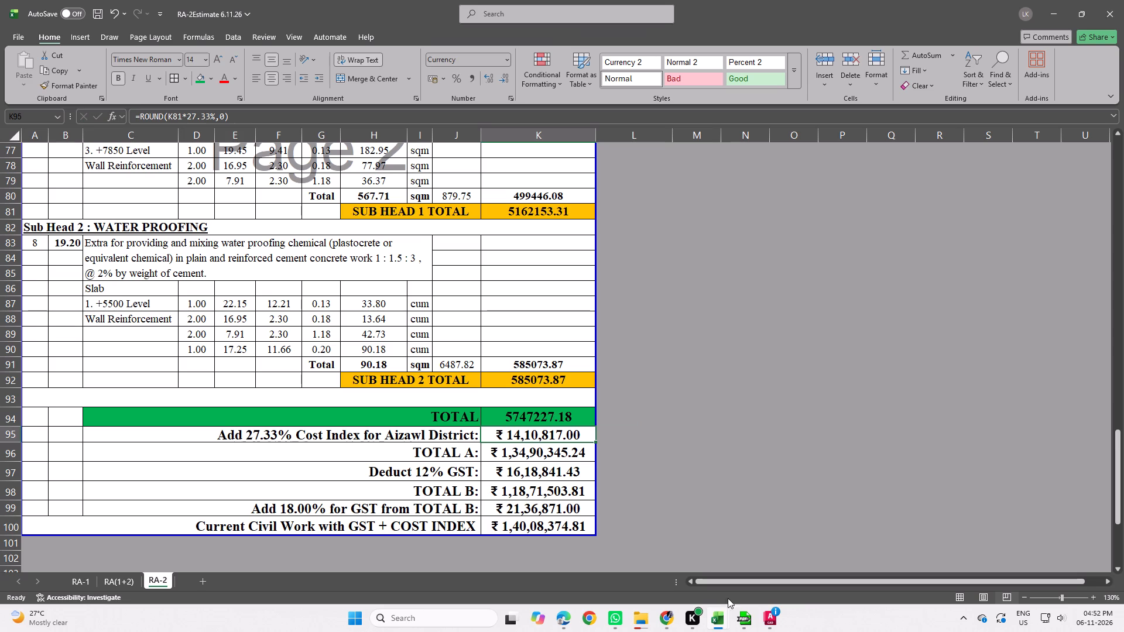
Check the previous, current and total civil work amounts at the end of the RA(1+2) sheet.
click(109, 585)
scroll(441, 379, down, 11)
scroll(459, 372, up, 4)
scroll(461, 374, down, 1)
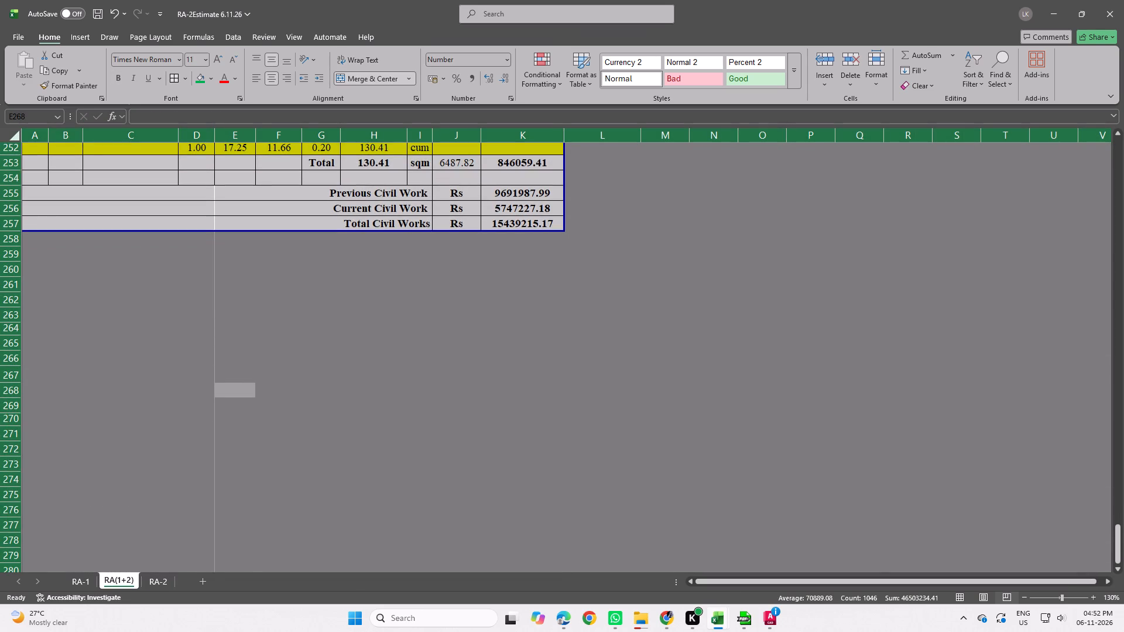
Renumber the RA-2 steel reinforcement, centering and shuttering, and water proofing items as 2, 3 and 4.
click(147, 577)
click(724, 514)
scroll(677, 463, up, 1)
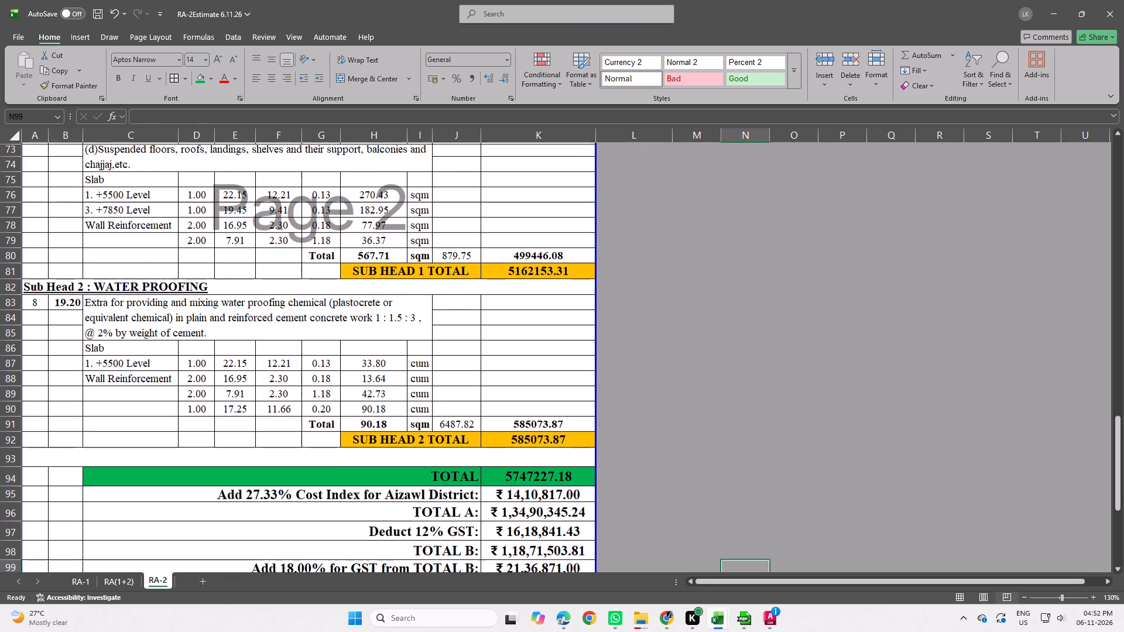
scroll(541, 461, up, 2)
scroll(409, 451, up, 12)
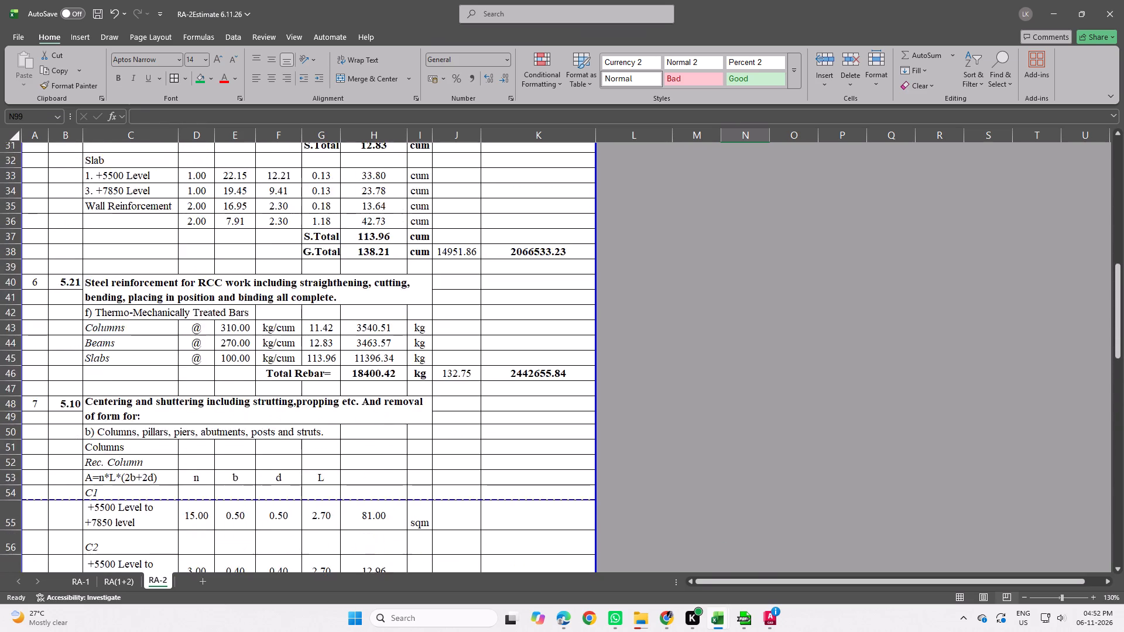
scroll(268, 420, up, 12)
scroll(217, 403, down, 4)
scroll(122, 448, down, 4)
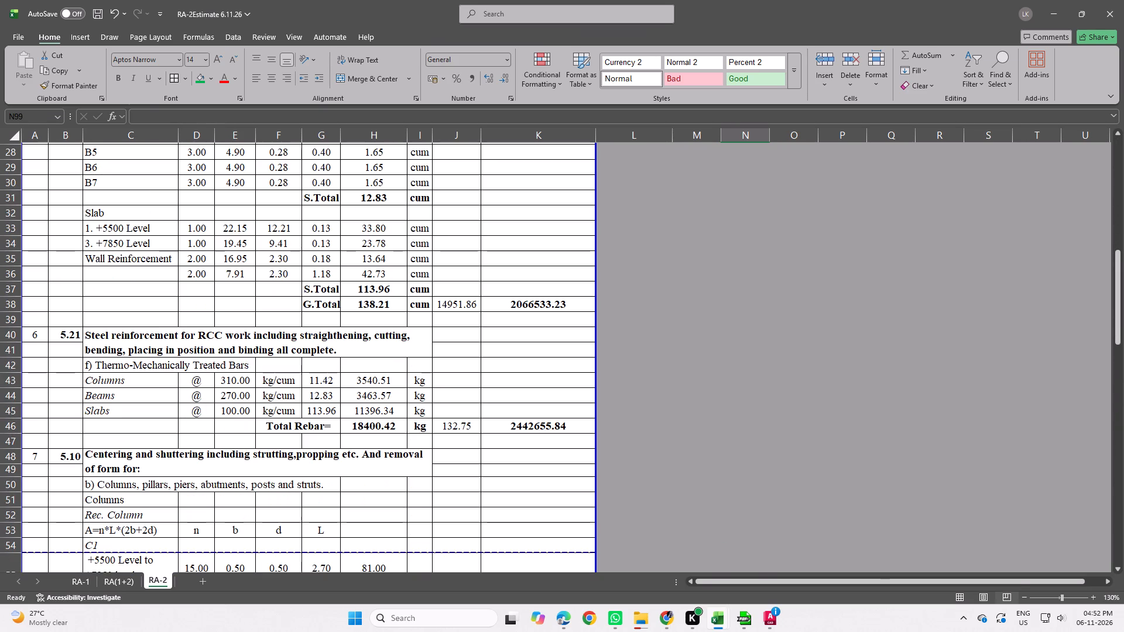
click(33, 338)
key(2)
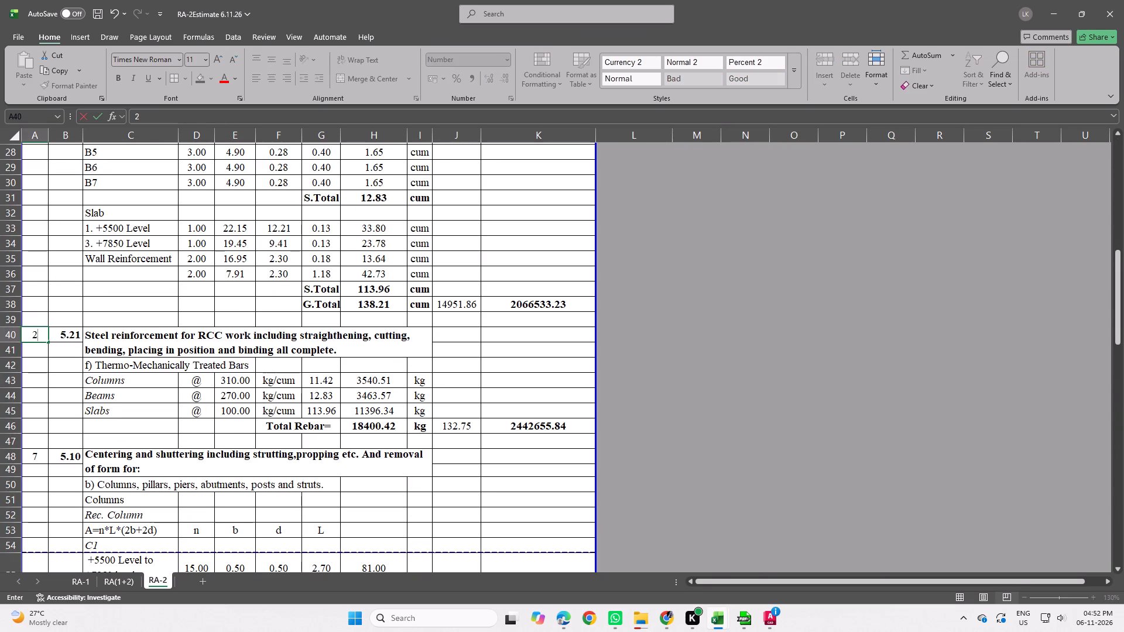
click(39, 454)
key(3)
scroll(50, 469, down, 8)
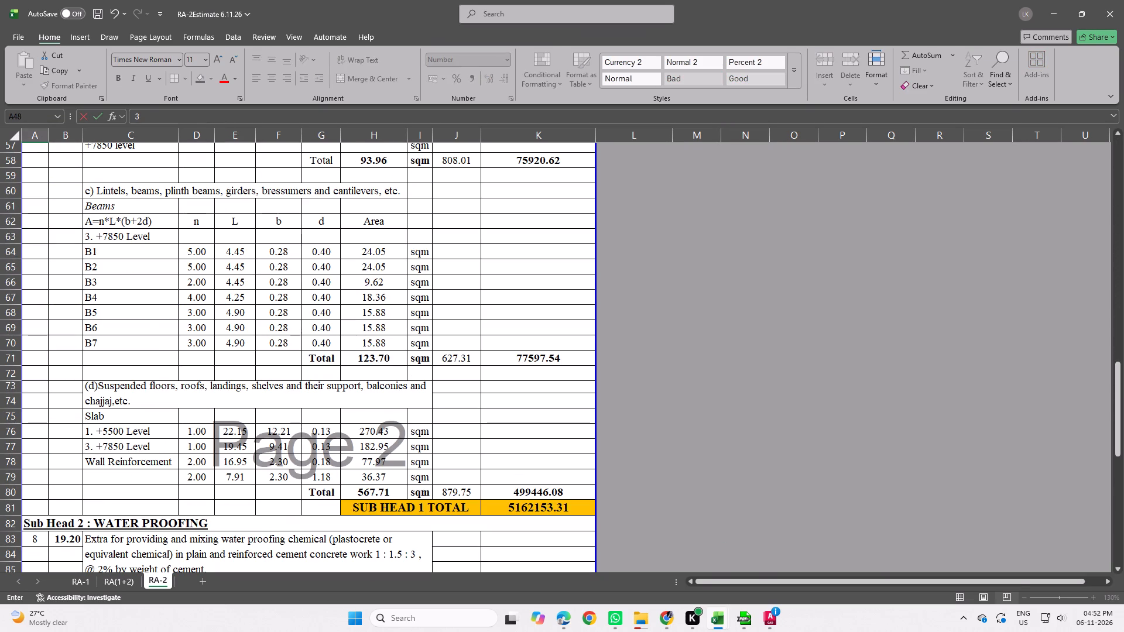
click(39, 542)
key(4)
drag(855, 414, 861, 414)
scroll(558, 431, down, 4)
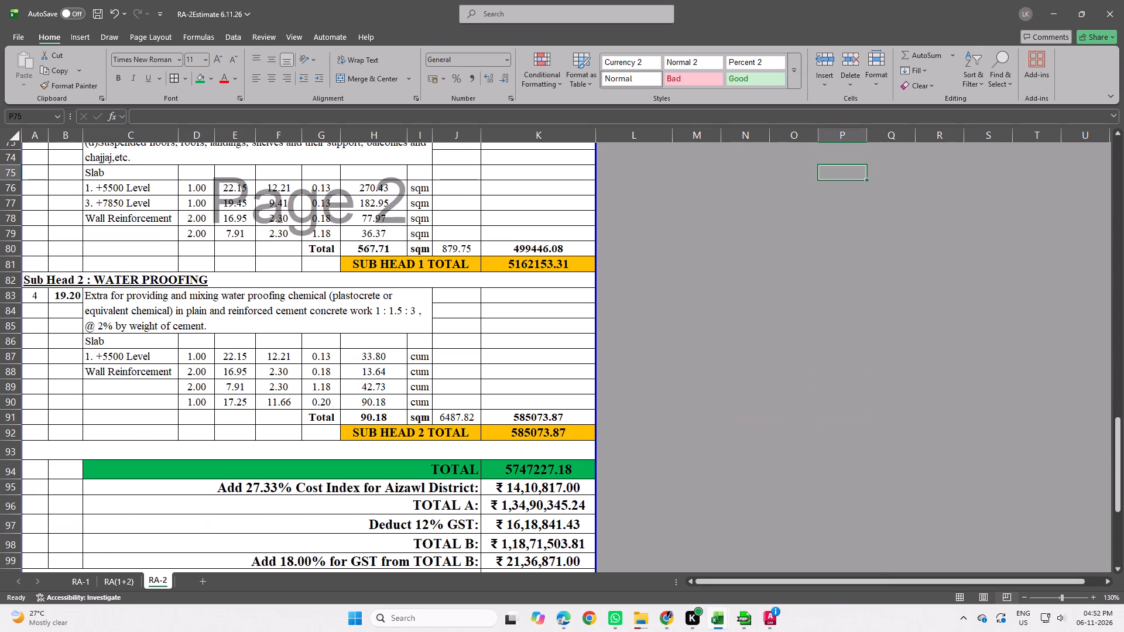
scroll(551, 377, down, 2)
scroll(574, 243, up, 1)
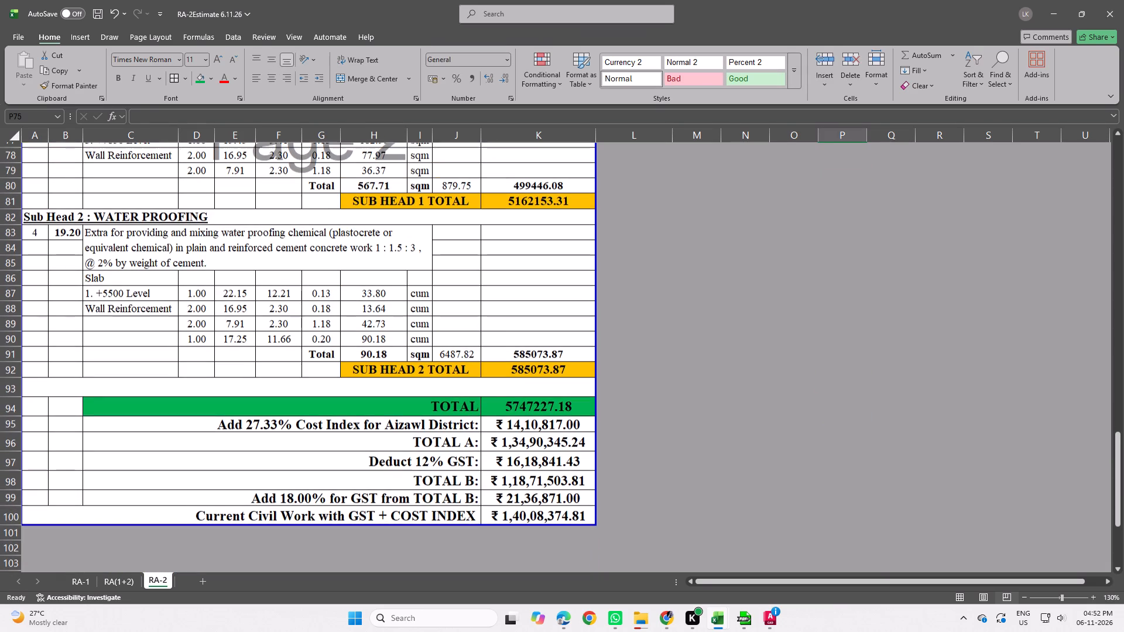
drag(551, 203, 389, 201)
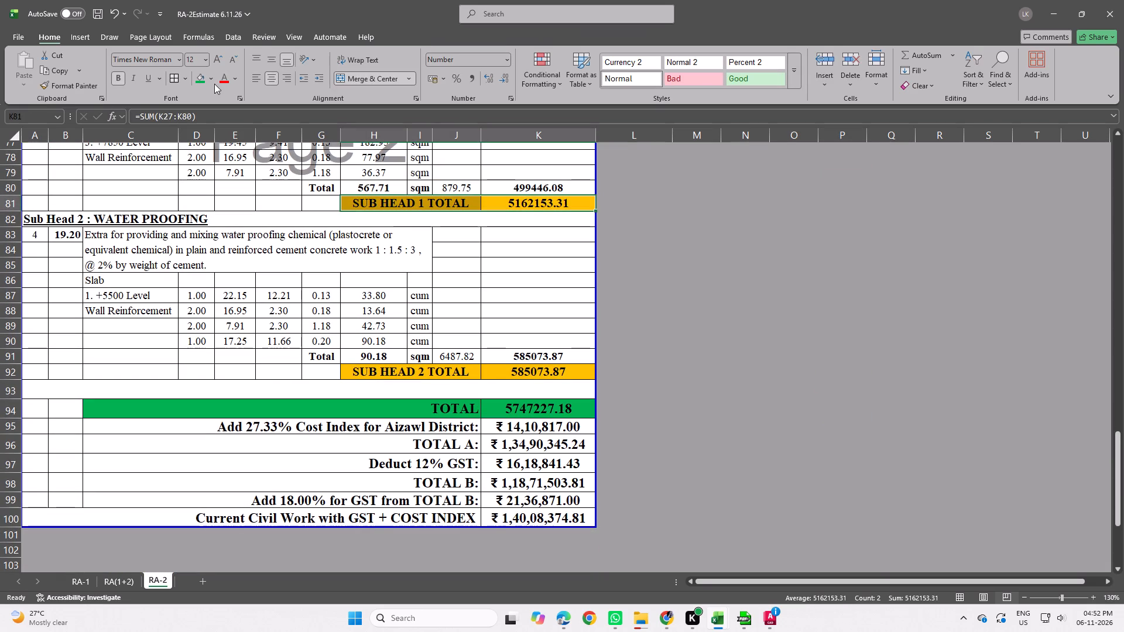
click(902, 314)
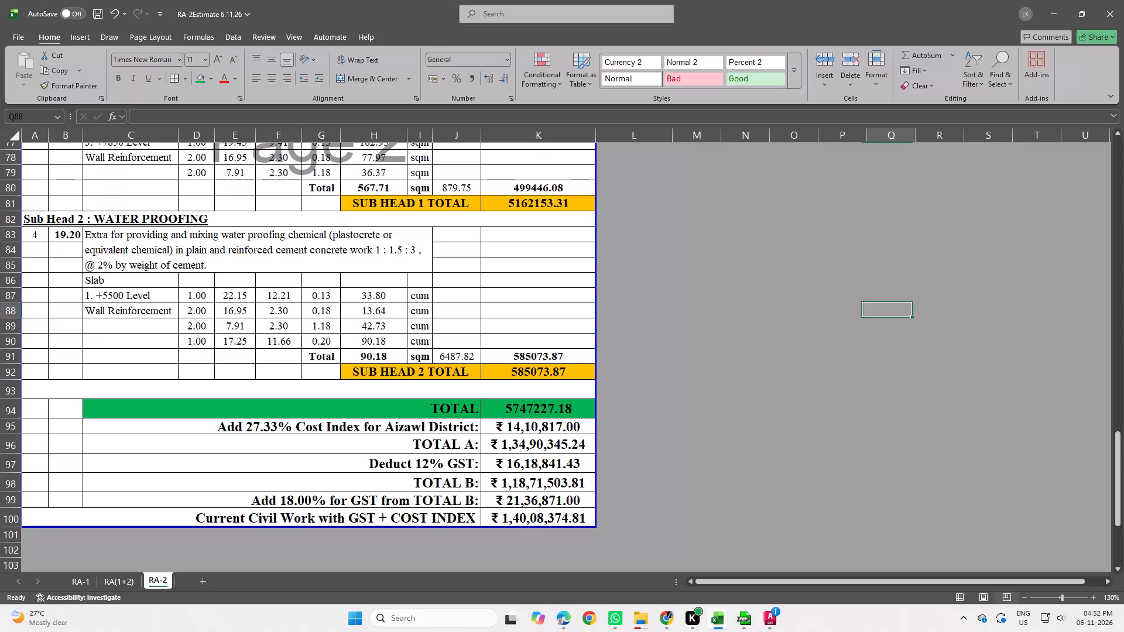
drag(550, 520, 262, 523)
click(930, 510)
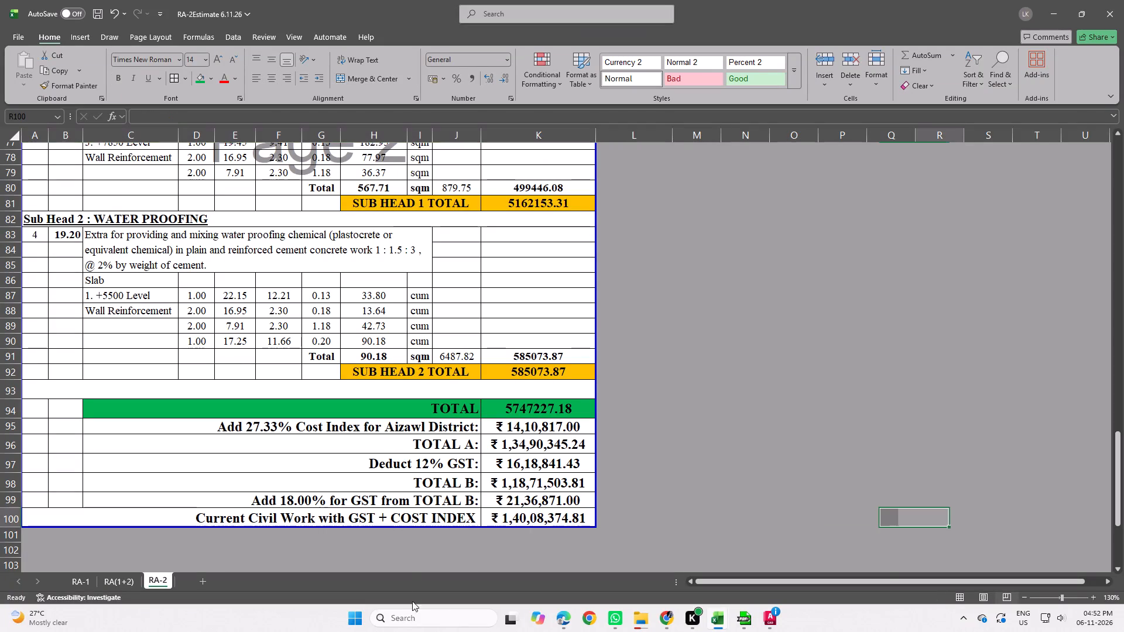
Fill the SUB HEAD 4 TOTAL label and amount in row 227 of RA-1 with orange.
click(85, 582)
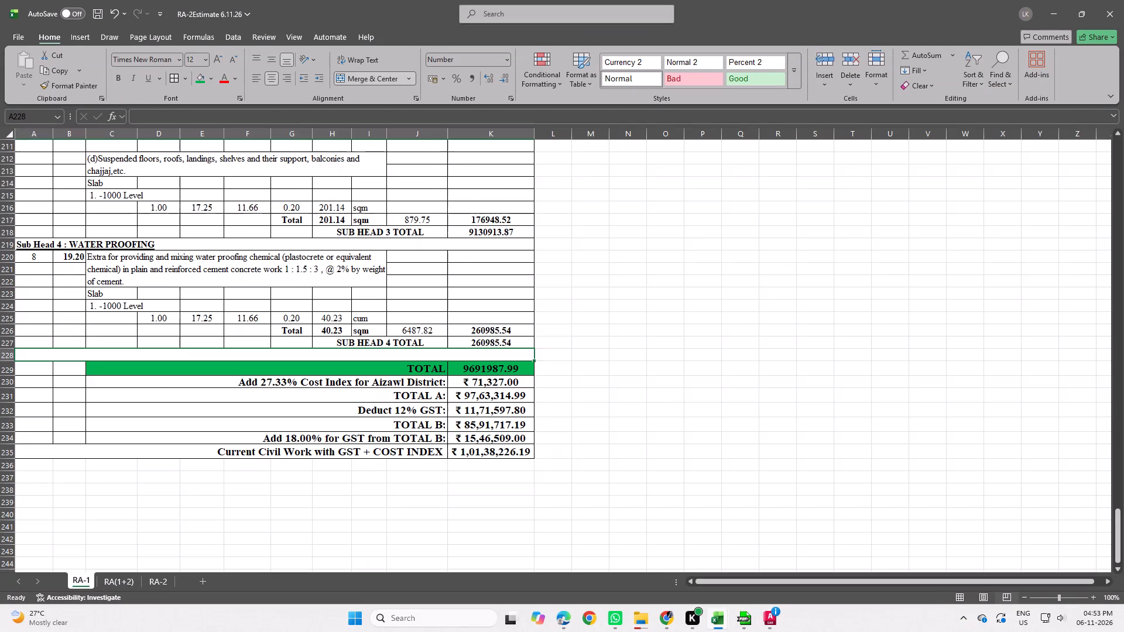
scroll(418, 421, up, 1)
drag(505, 391, 400, 391)
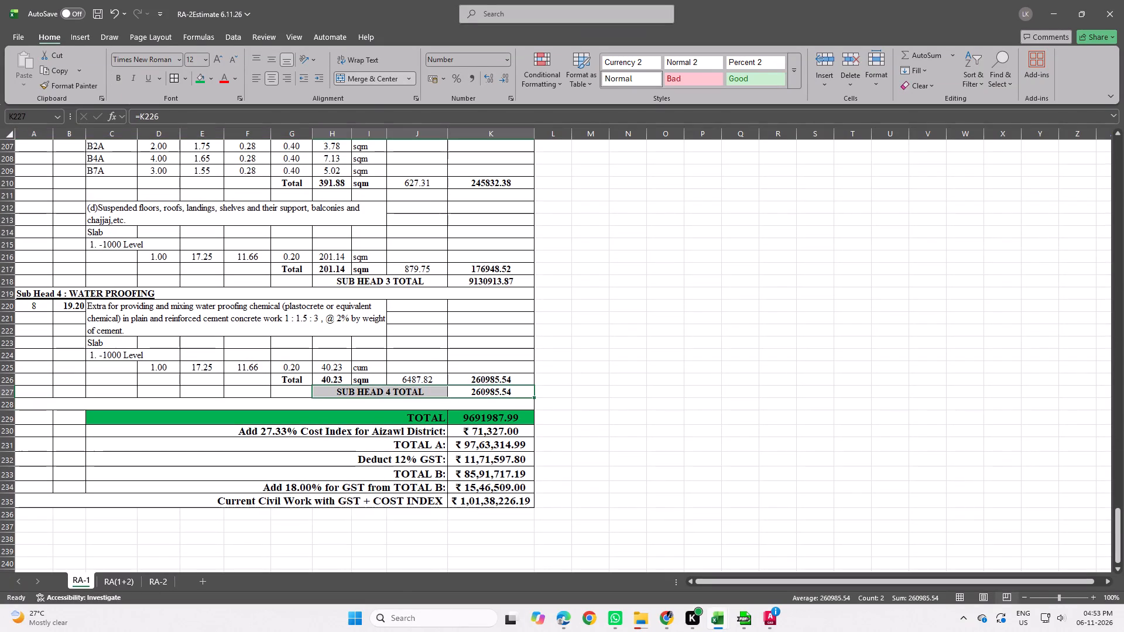
click(203, 78)
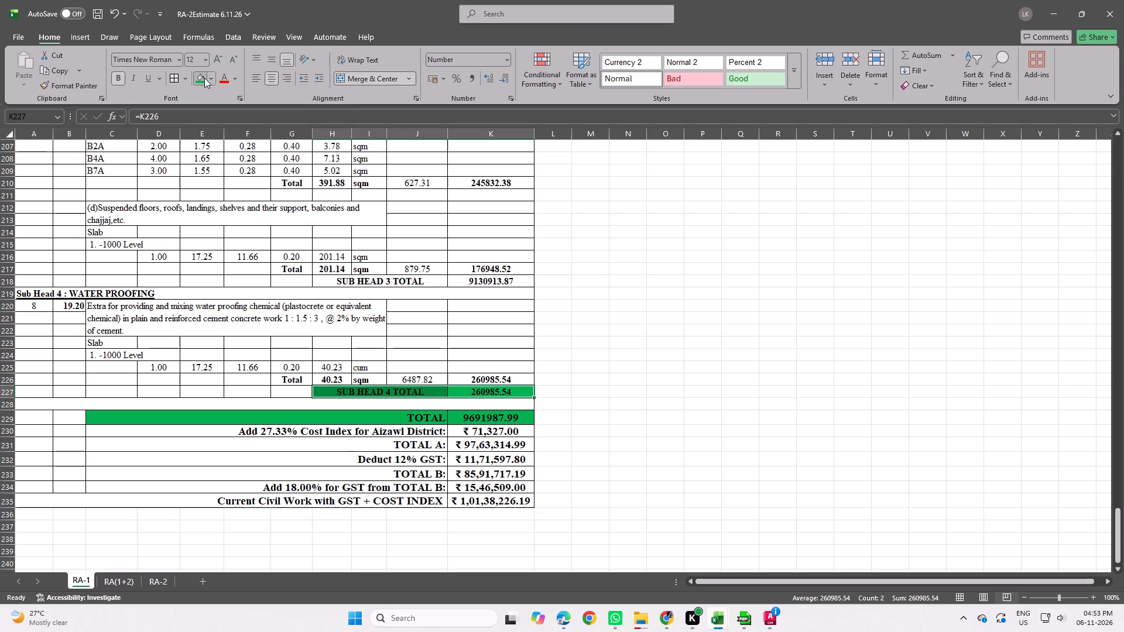
click(208, 77)
click(234, 252)
Fill the SUB HEAD 3 TOTAL label and amount in row 218 of RA-1 with the same orange.
scroll(509, 344, up, 2)
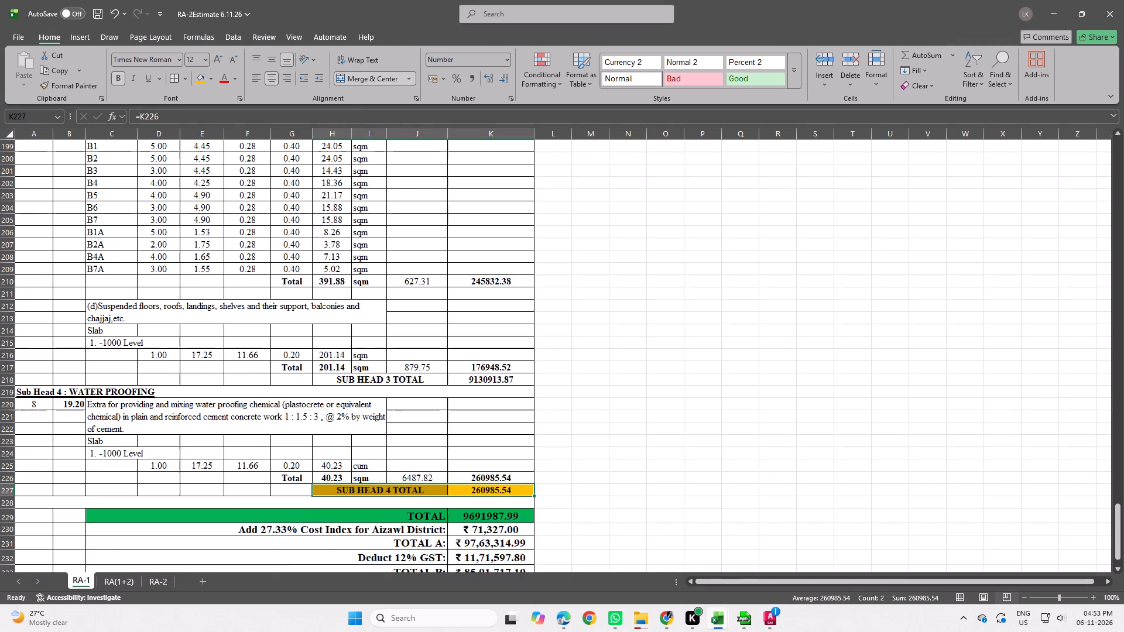
scroll(510, 344, up, 1)
drag(354, 428, 484, 433)
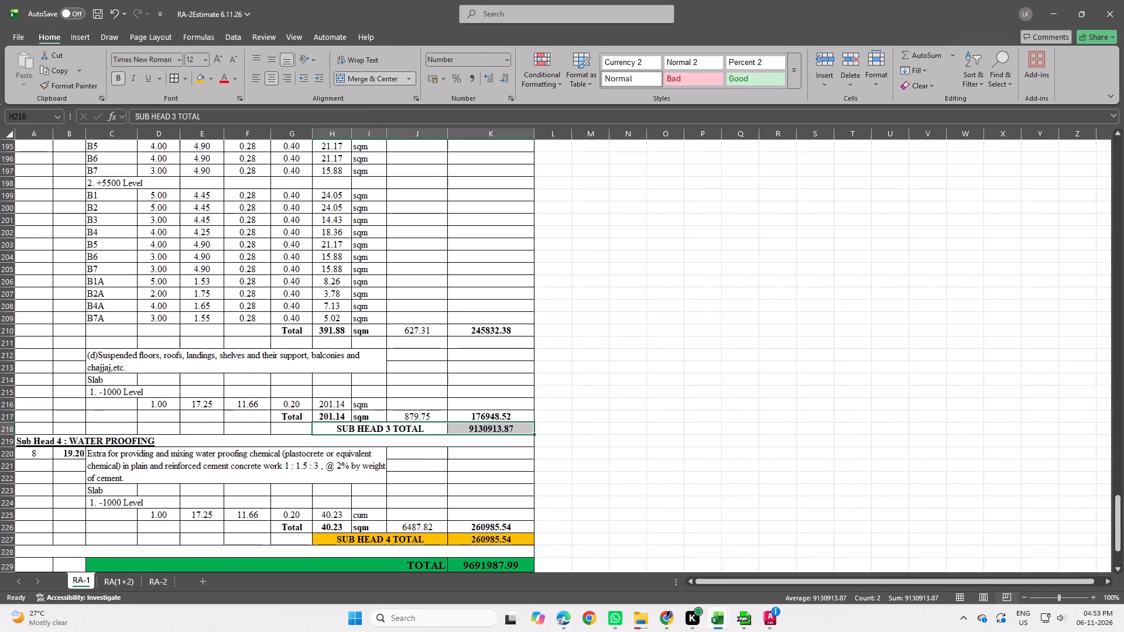
click(201, 80)
scroll(418, 283, up, 10)
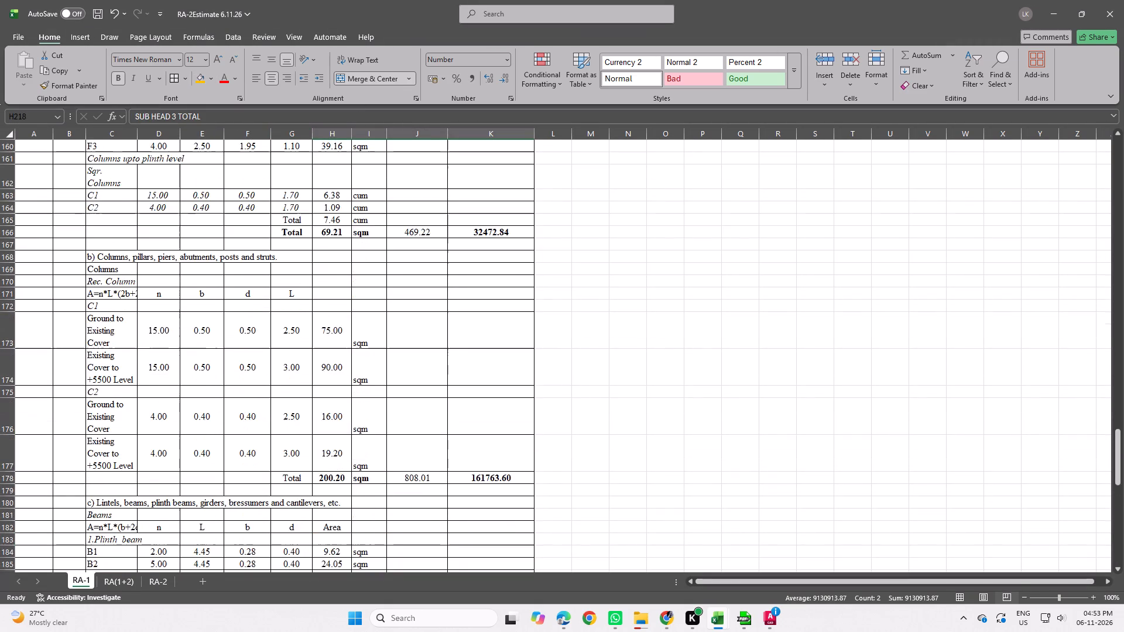
Fill the SUB HEAD 2 TOTAL label and amount in row 44 of RA-1 with the same orange.
scroll(470, 354, up, 8)
scroll(470, 354, up, 13)
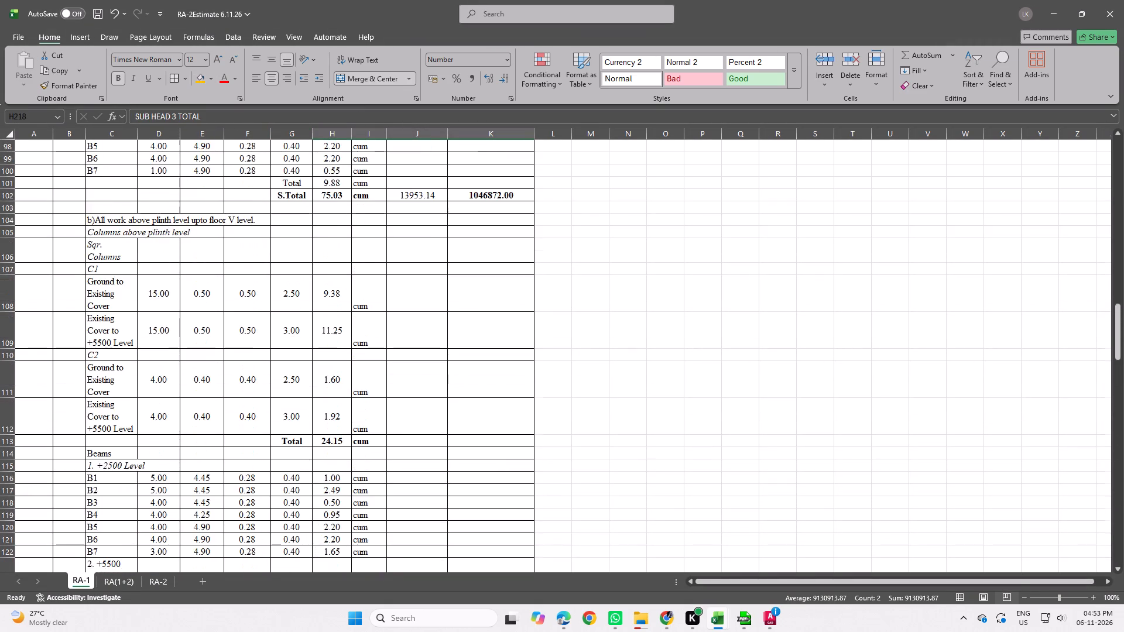
scroll(470, 355, up, 1)
scroll(339, 352, up, 14)
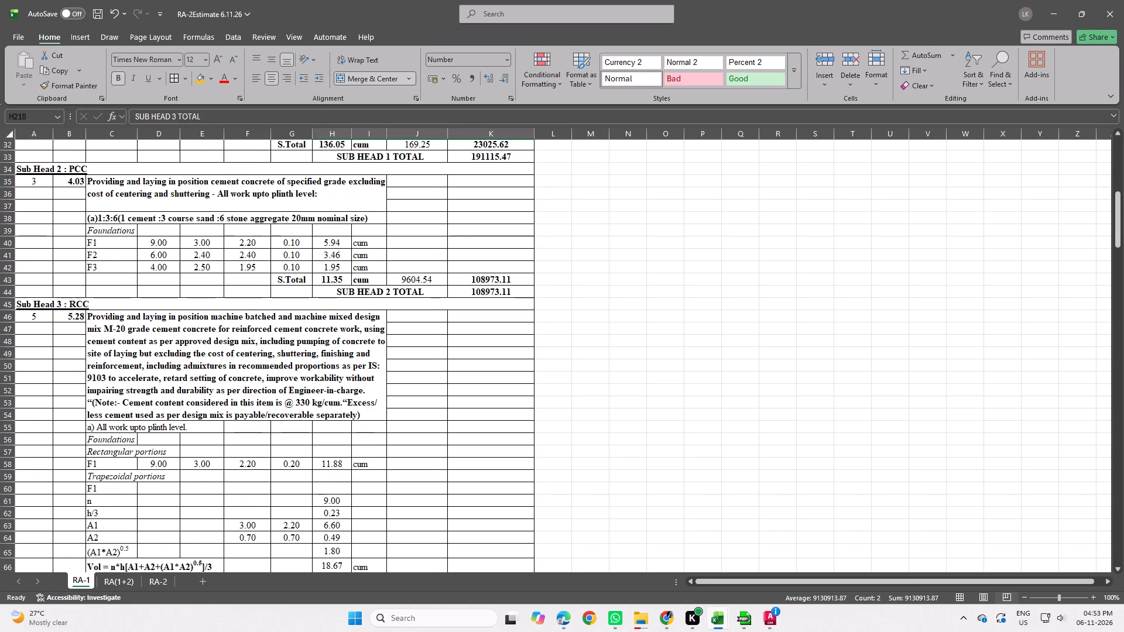
drag(361, 294, 465, 291)
click(203, 83)
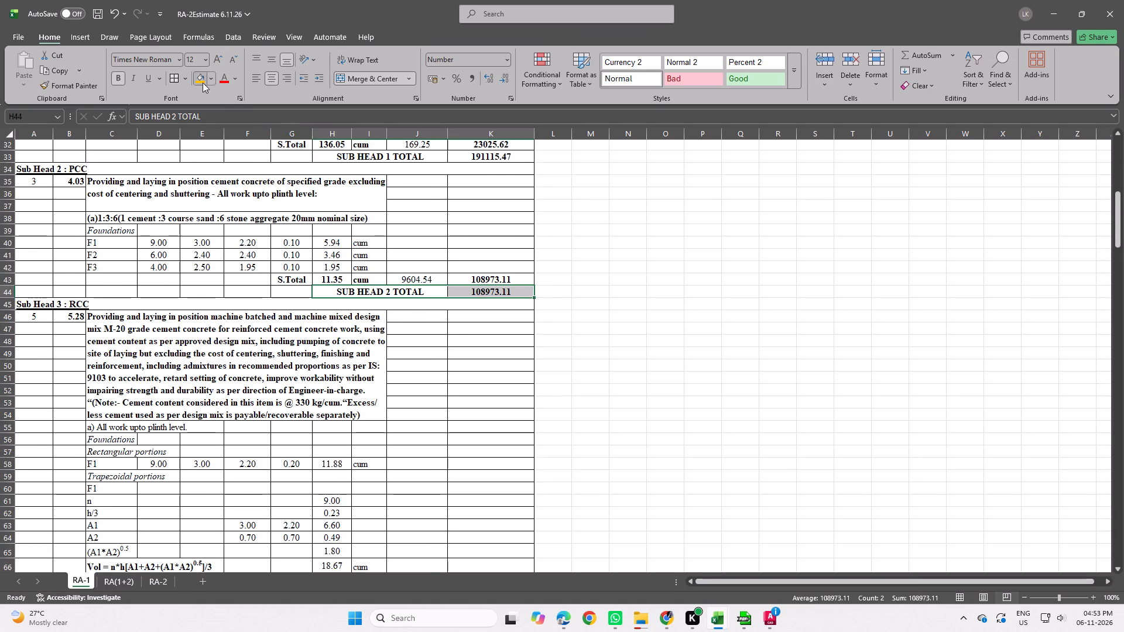
Fill the SUB HEAD 1 TOTAL label and amount in row 33 of RA-1 with the same orange.
scroll(458, 244, up, 4)
scroll(482, 305, up, 3)
scroll(438, 446, down, 2)
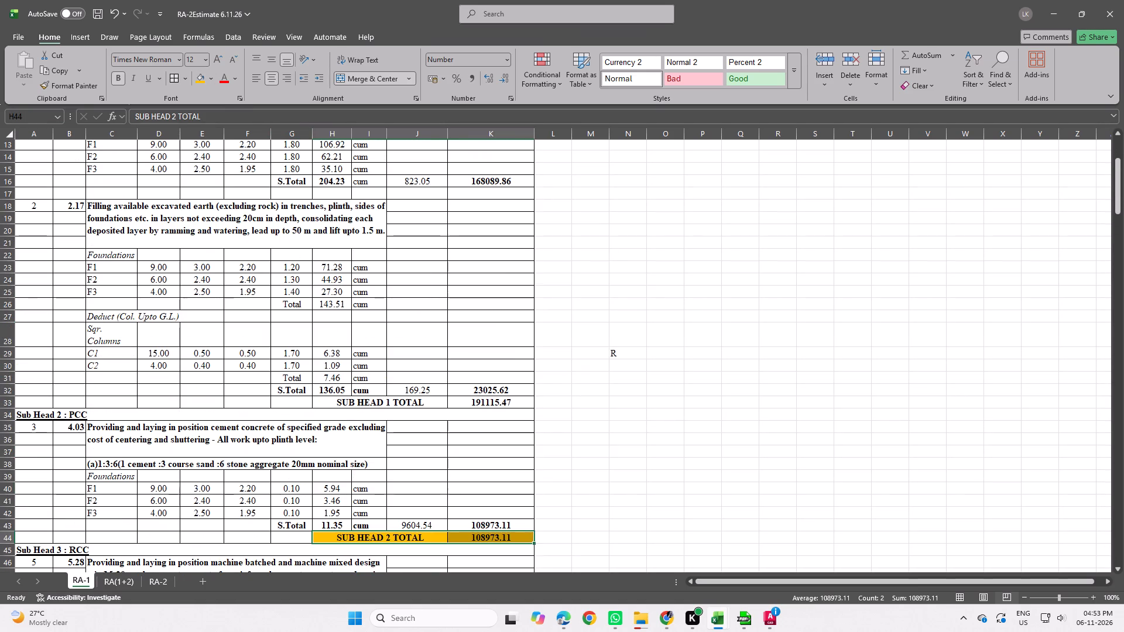
drag(350, 400, 491, 406)
click(198, 75)
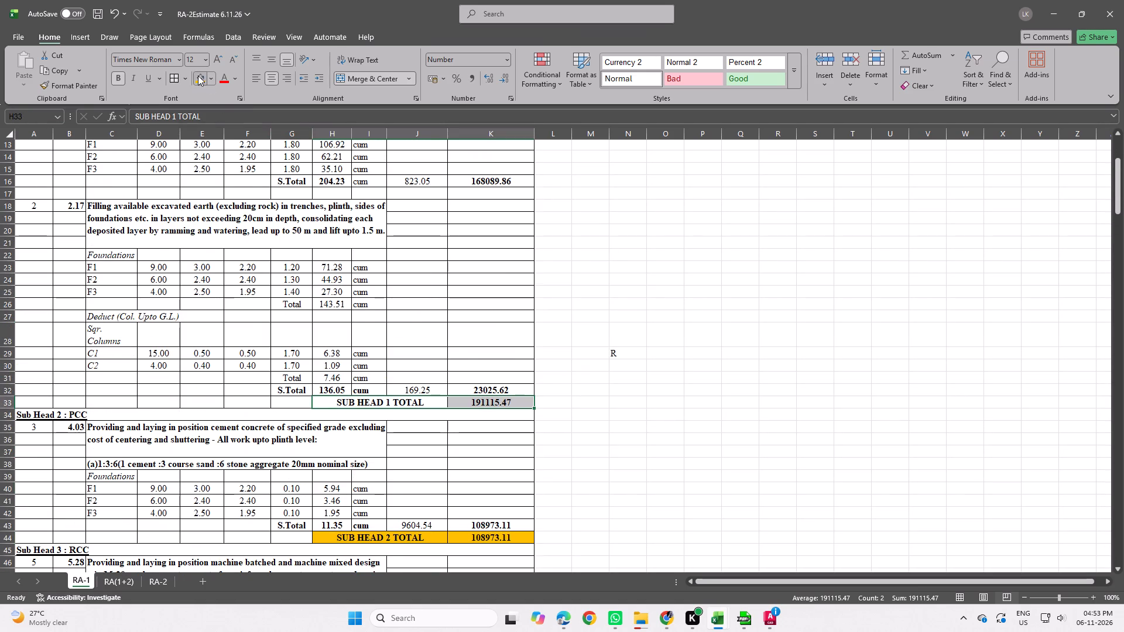
scroll(479, 341, up, 3)
click(734, 414)
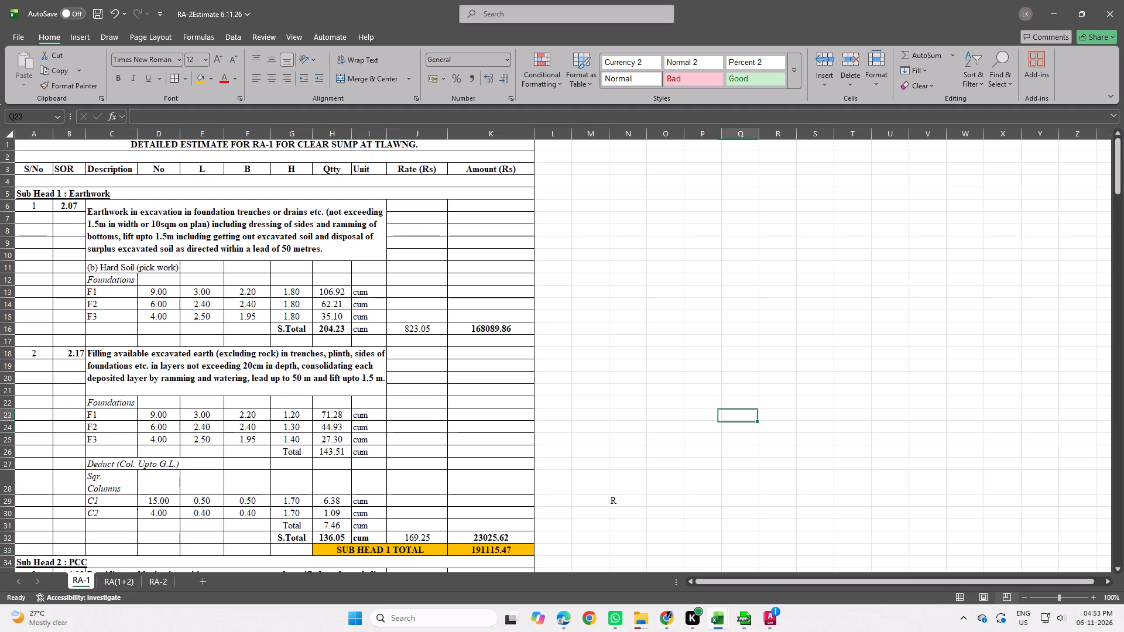
Delete the empty row 2 between the RA-1 title and the column headings.
click(8, 156)
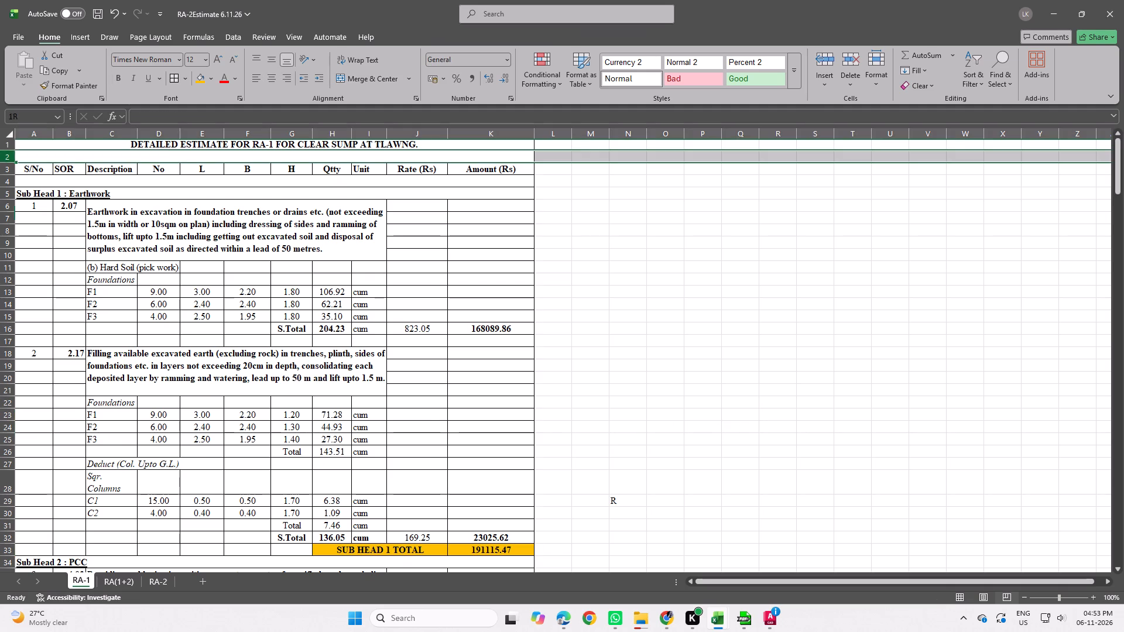
right_click(8, 156)
click(67, 293)
click(550, 284)
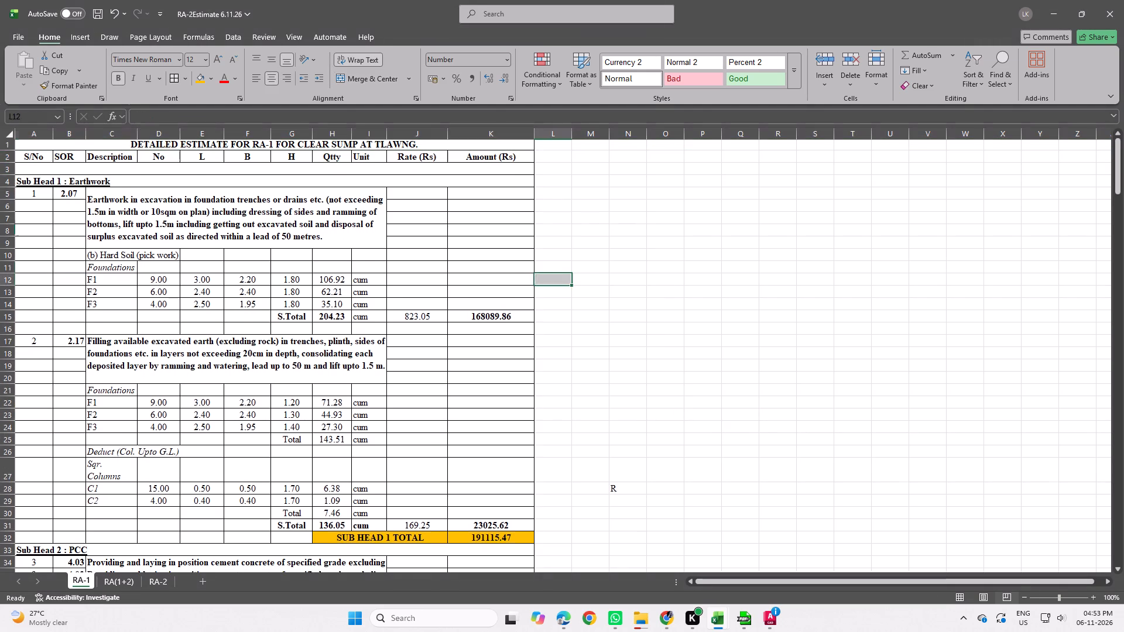
Set the font size of the RA-1 estimate title to 16.
click(299, 145)
click(211, 56)
click(203, 59)
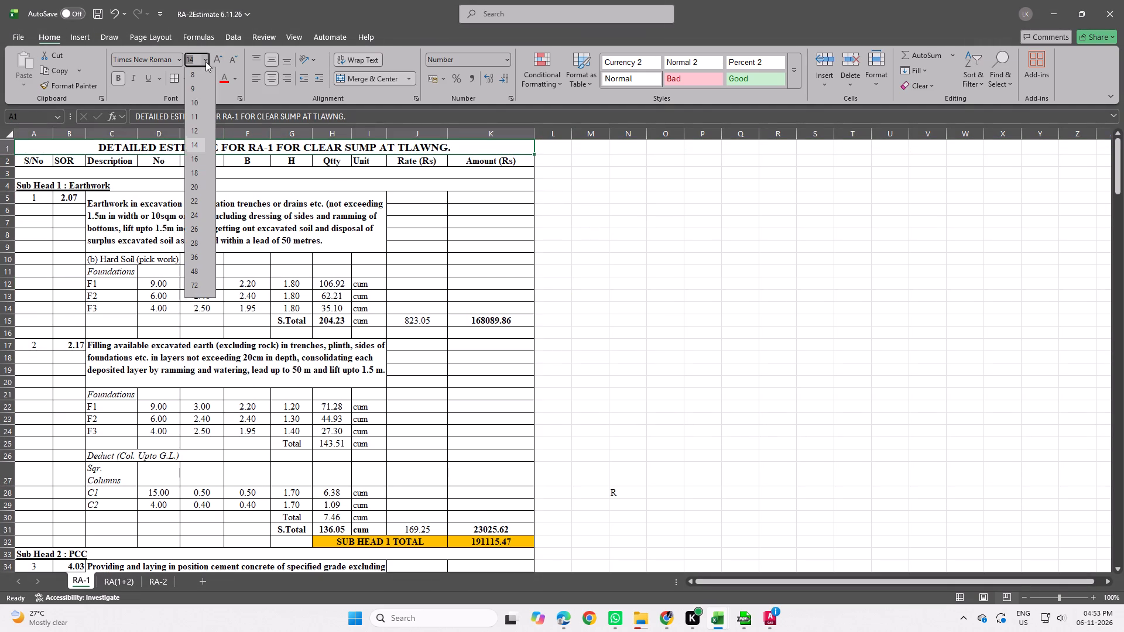
click(197, 160)
click(697, 280)
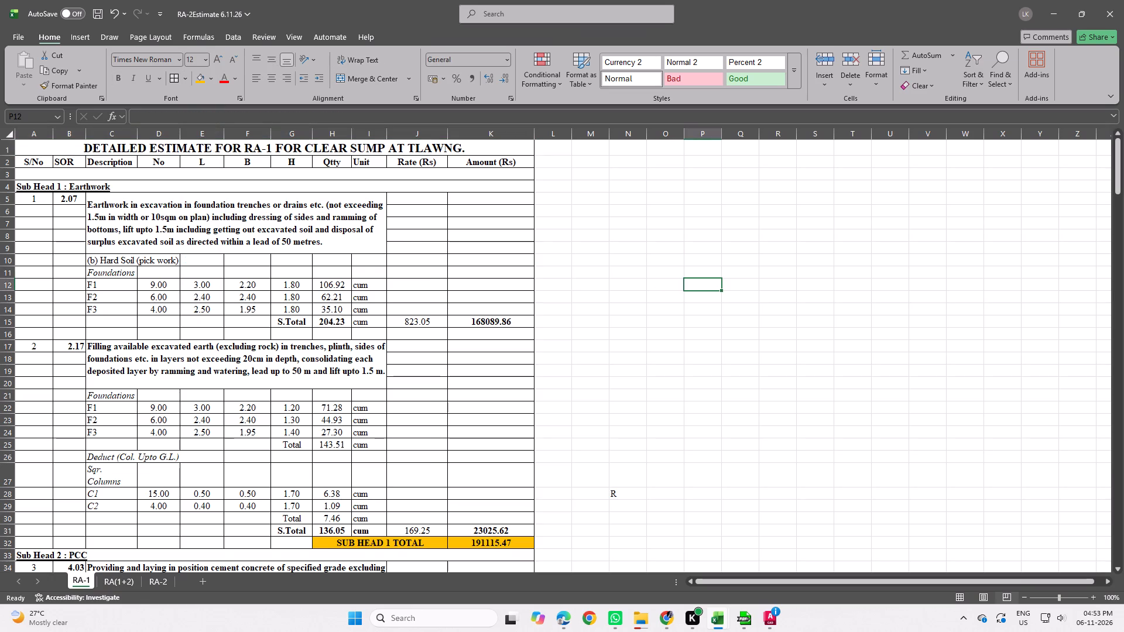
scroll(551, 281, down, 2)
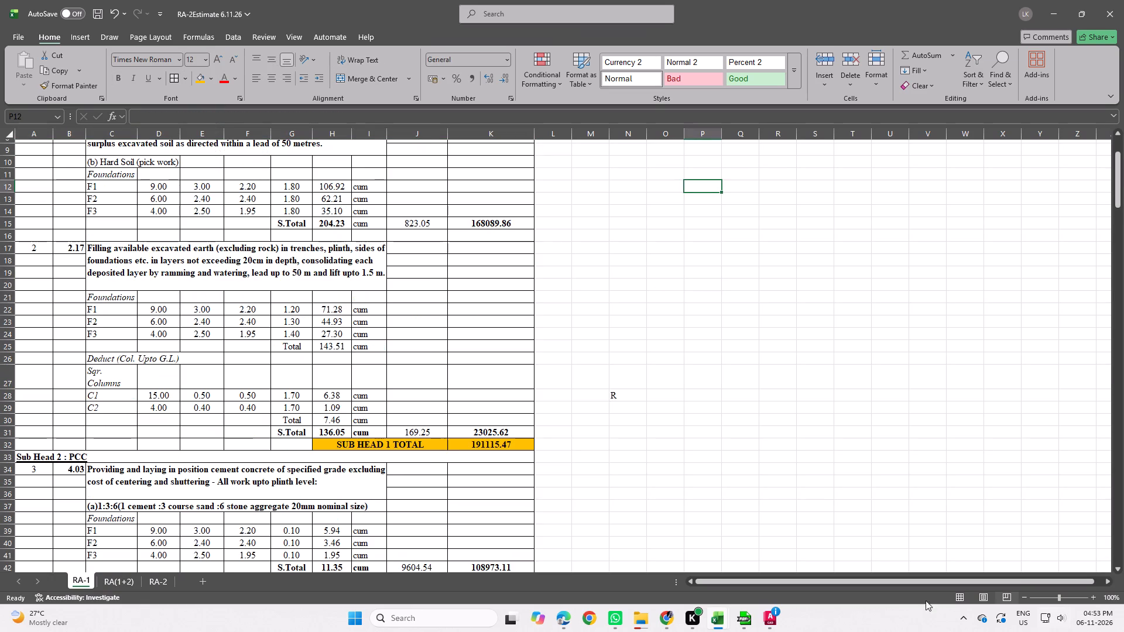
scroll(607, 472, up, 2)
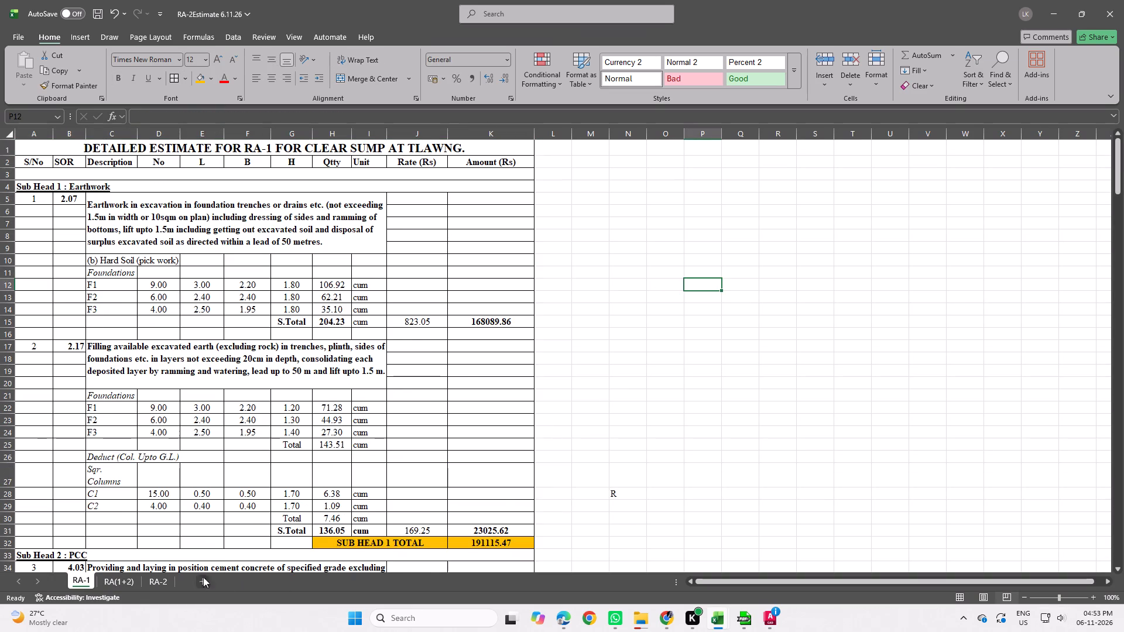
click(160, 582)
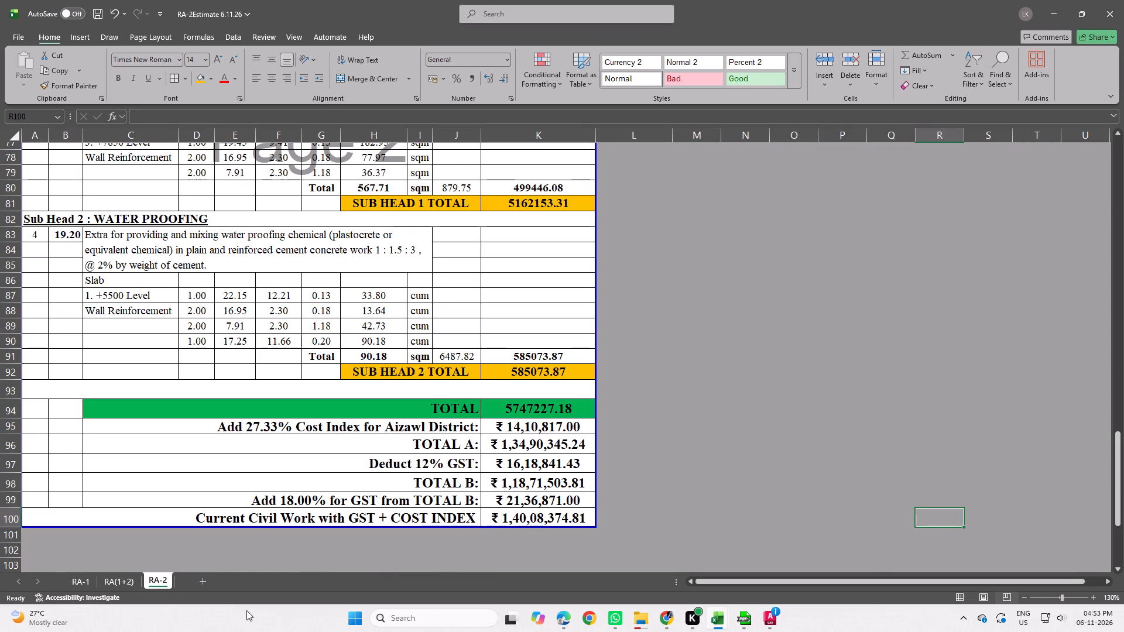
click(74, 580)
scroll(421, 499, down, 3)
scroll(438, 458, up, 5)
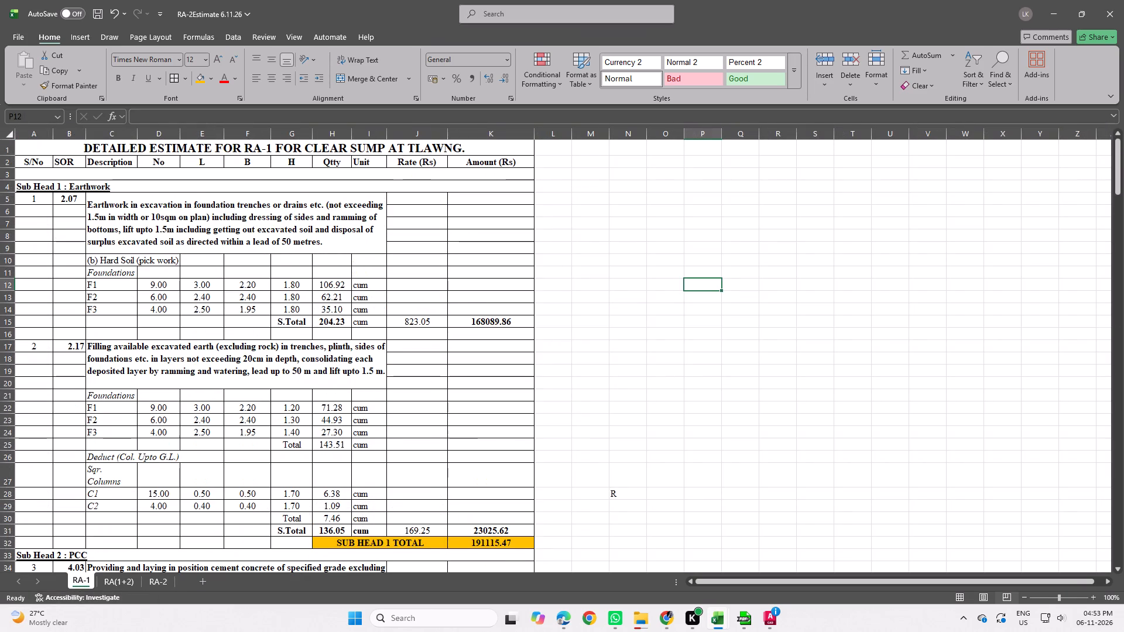
Set the print area of RA-1 to the whole estimate, from the title to the Current Civil Work row (A1:K234).
drag(513, 143, 340, 628)
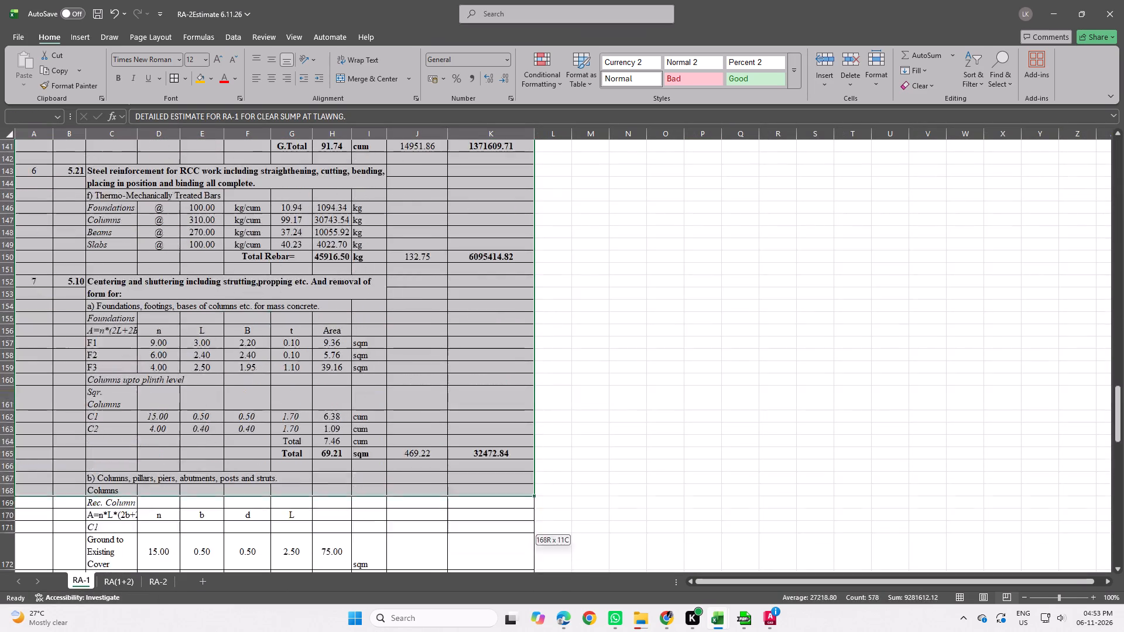
drag(340, 628, 373, 572)
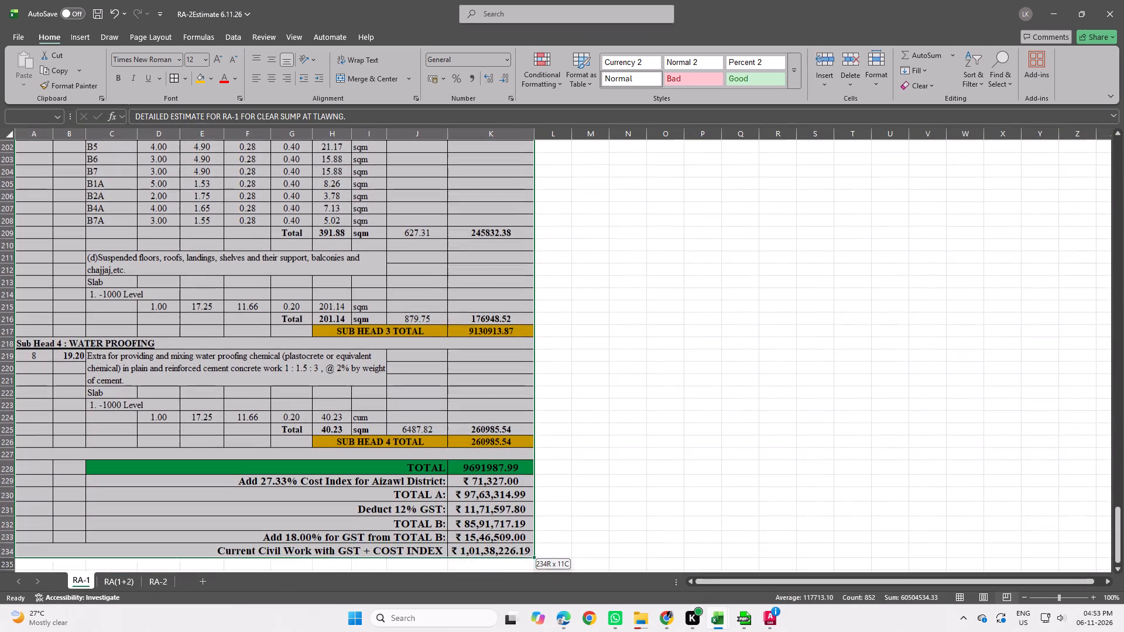
drag(373, 572, 386, 547)
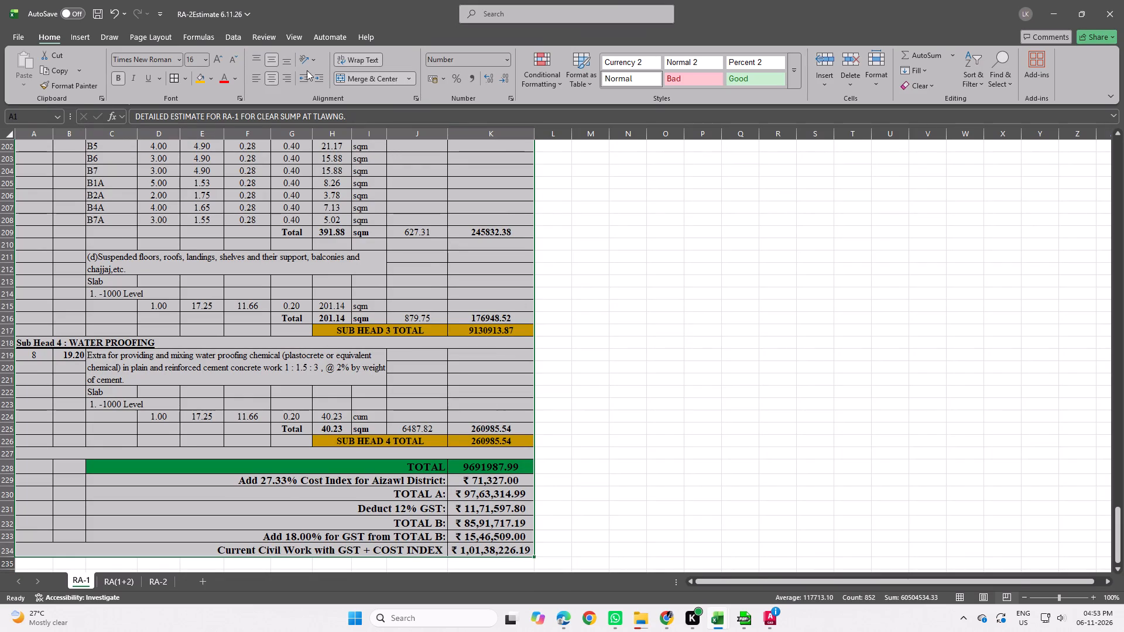
click(159, 38)
click(197, 82)
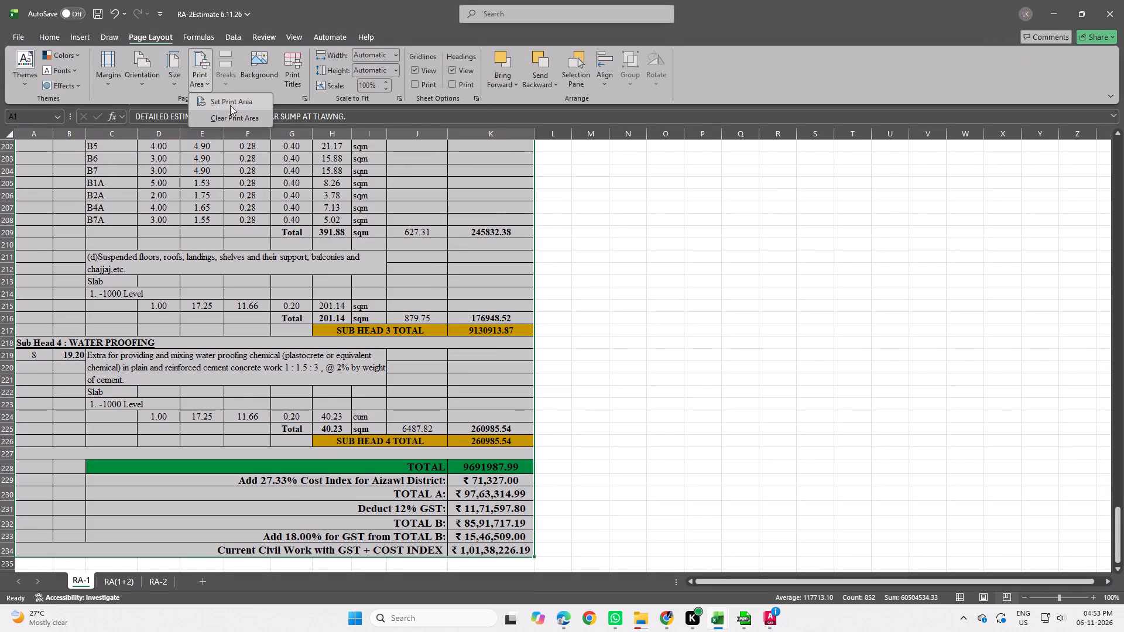
click(230, 105)
Show RA-1 in Page Break Preview at 130% zoom.
click(293, 33)
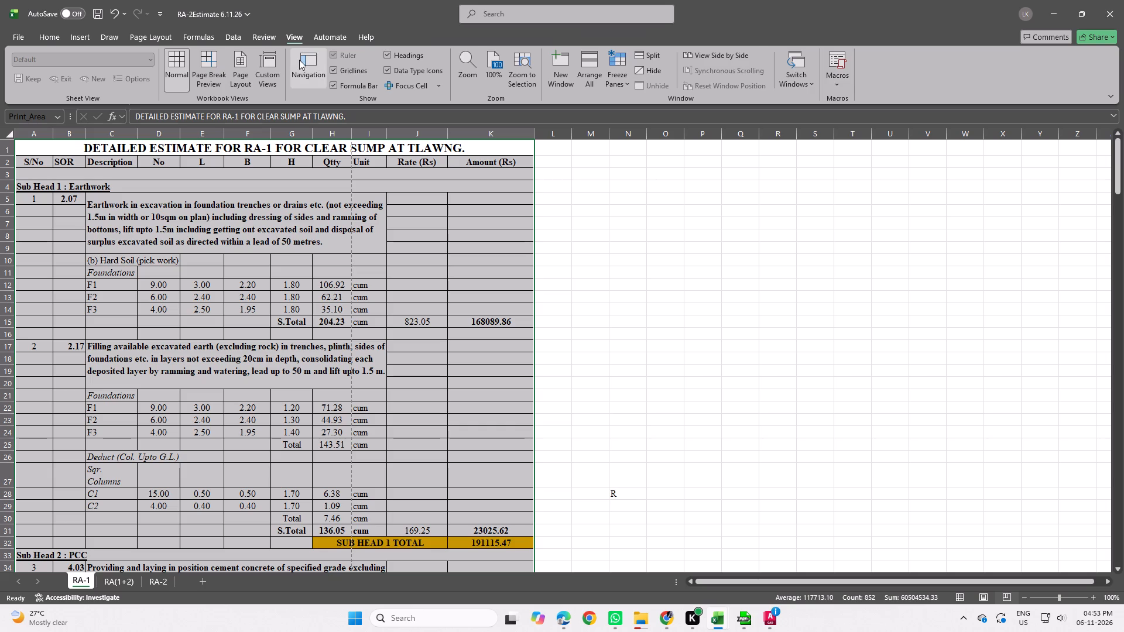
click(203, 68)
click(626, 231)
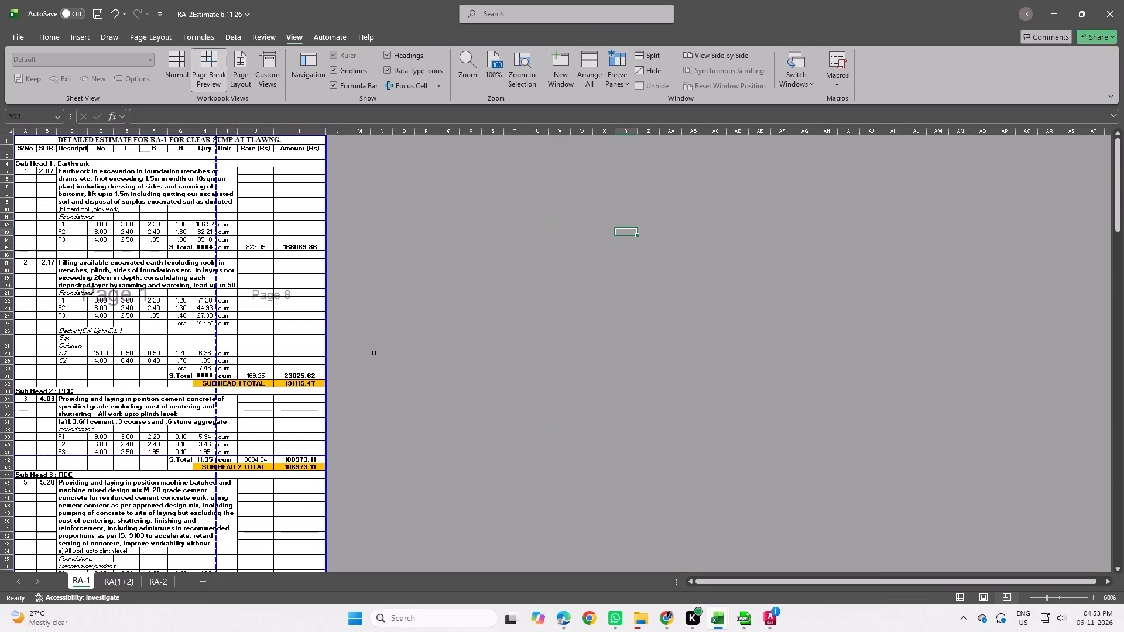
click(1062, 600)
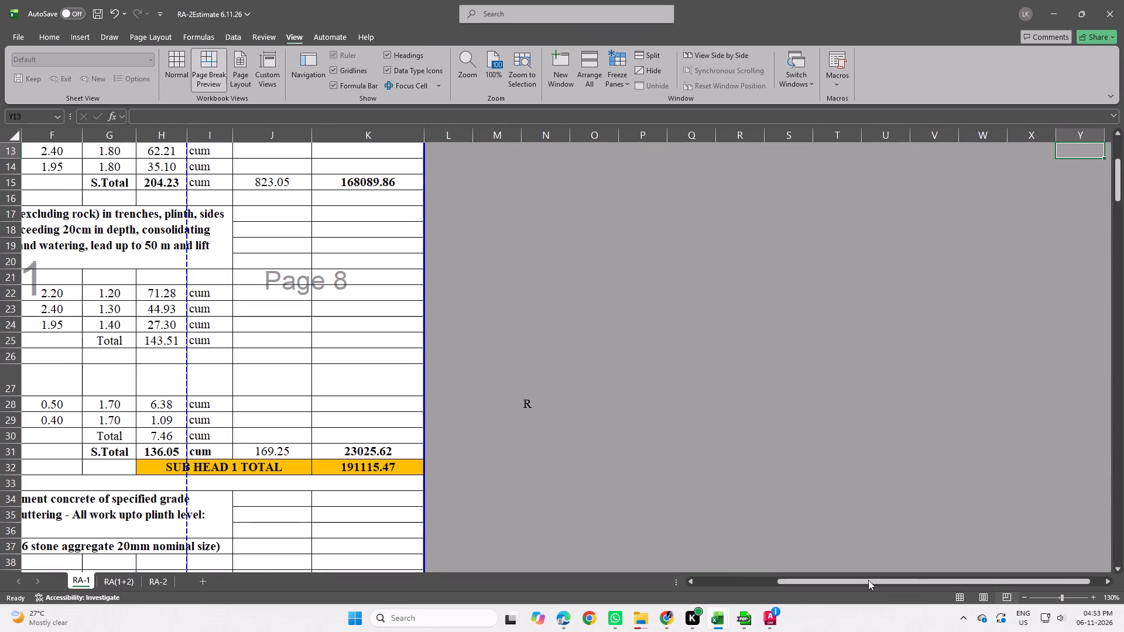
Set the print scaling of RA-1 to Fit All Columns on One Page and return to the sheet.
key(ctrl+p)
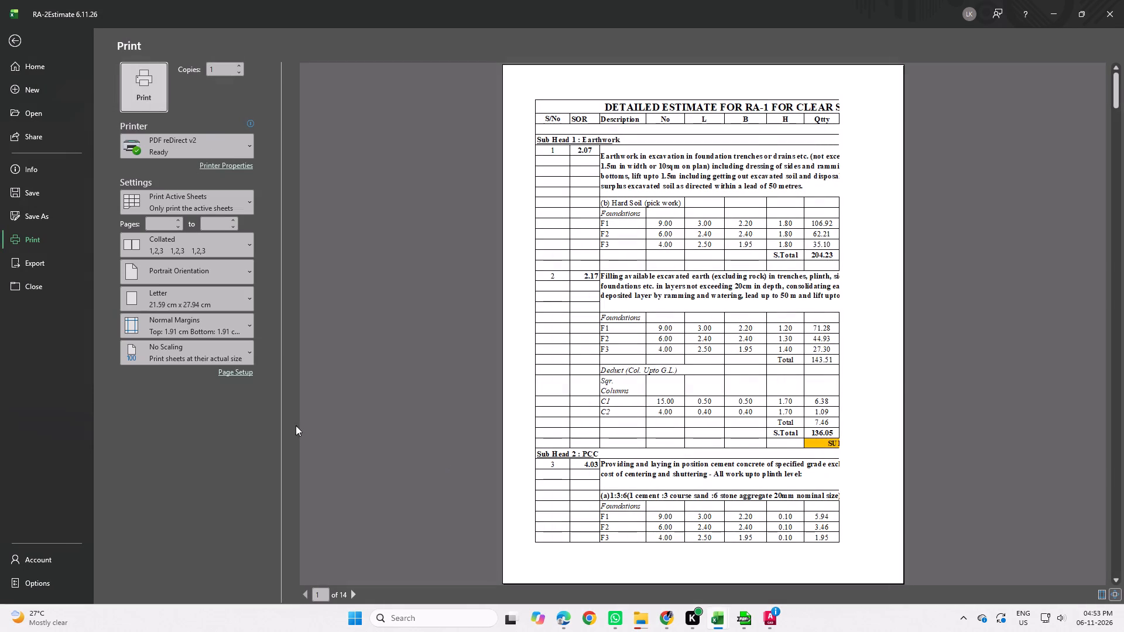
click(183, 352)
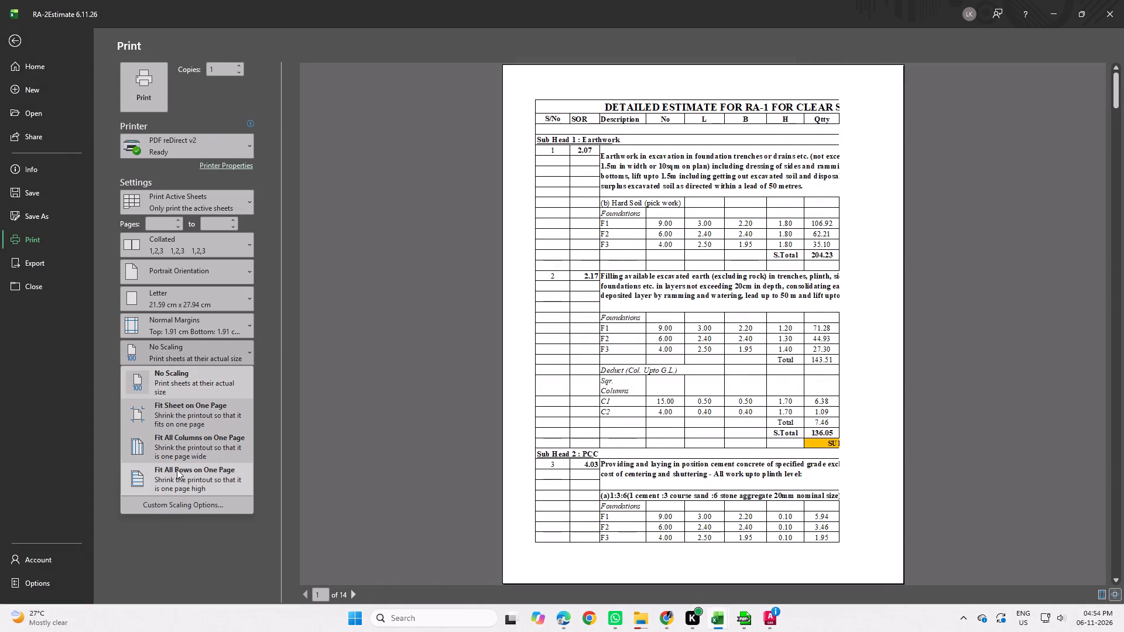
click(186, 449)
click(19, 42)
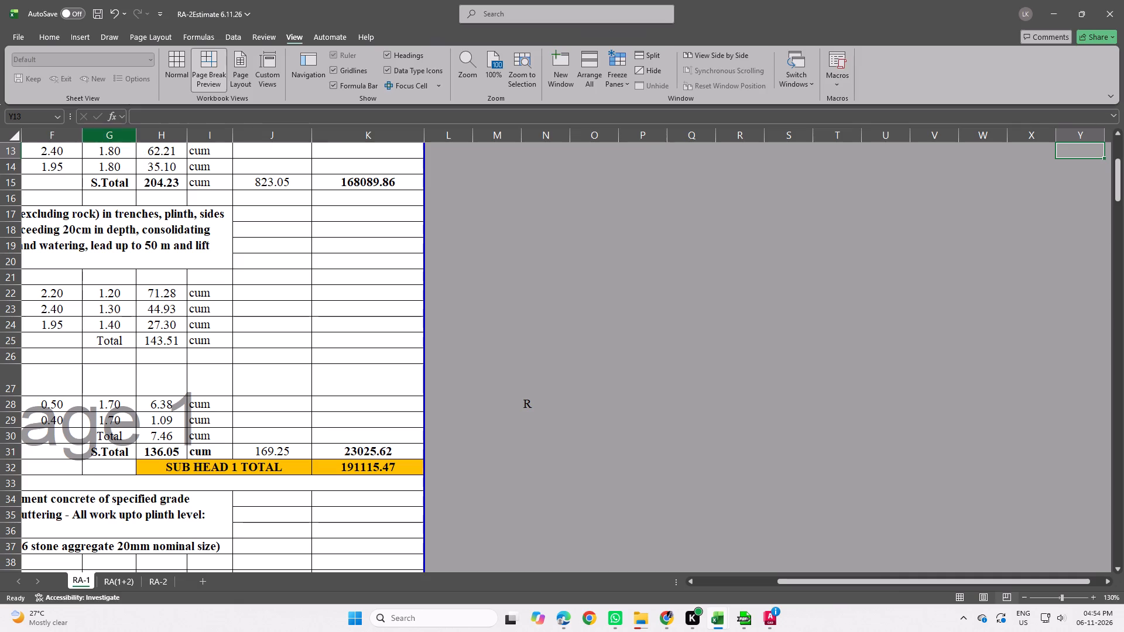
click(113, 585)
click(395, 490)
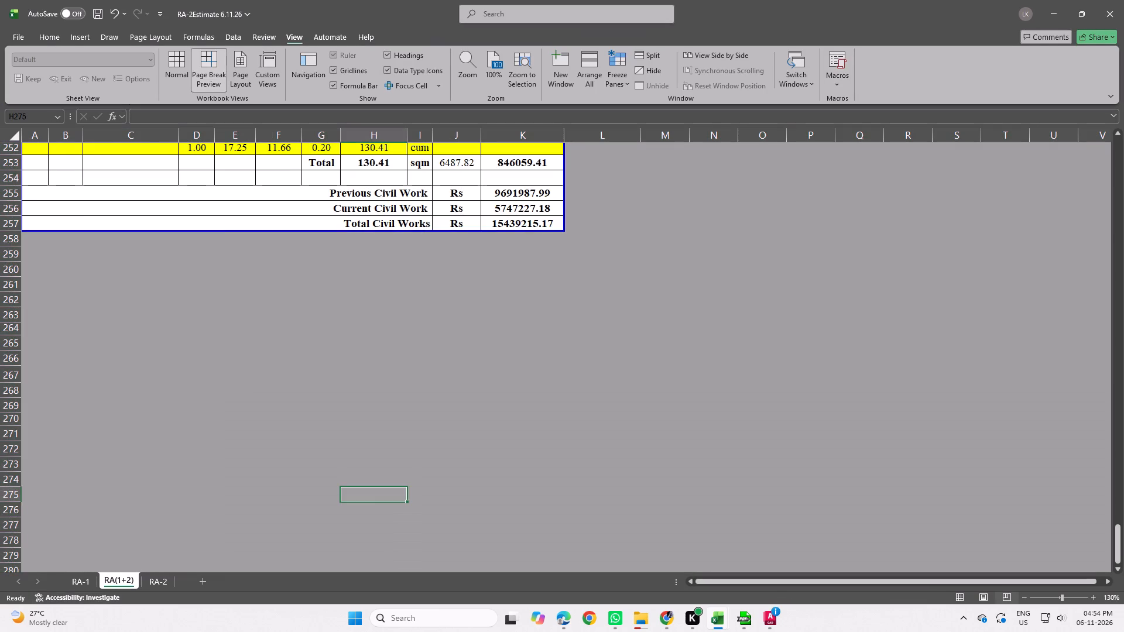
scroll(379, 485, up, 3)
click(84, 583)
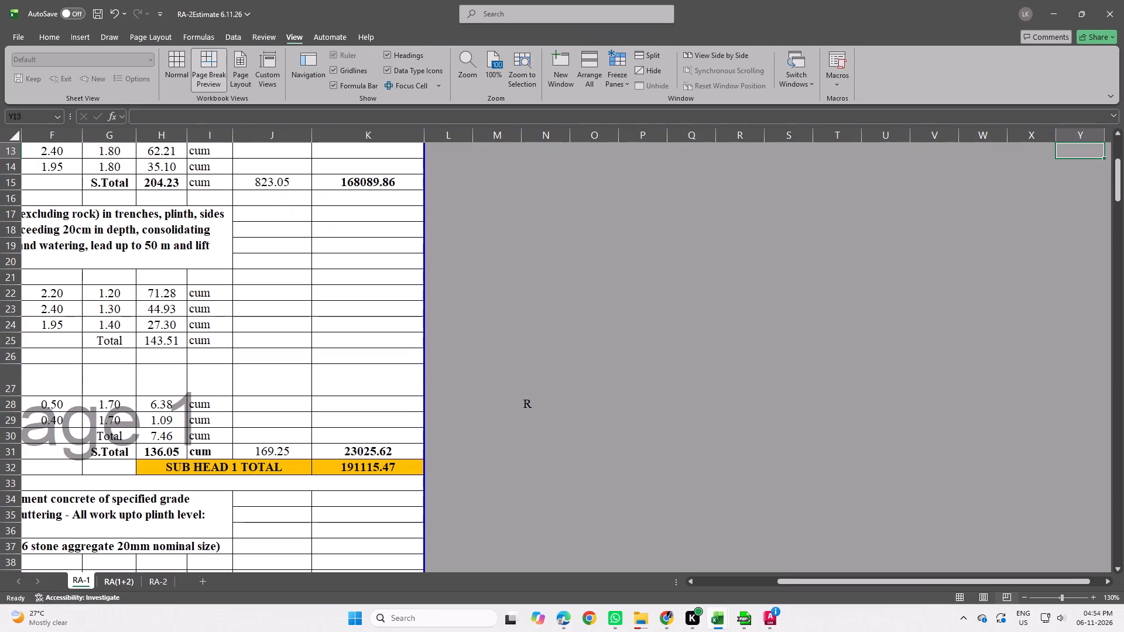
Narrow columns D and E of RA-1 slightly.
drag(870, 585, 545, 585)
scroll(602, 484, up, 2)
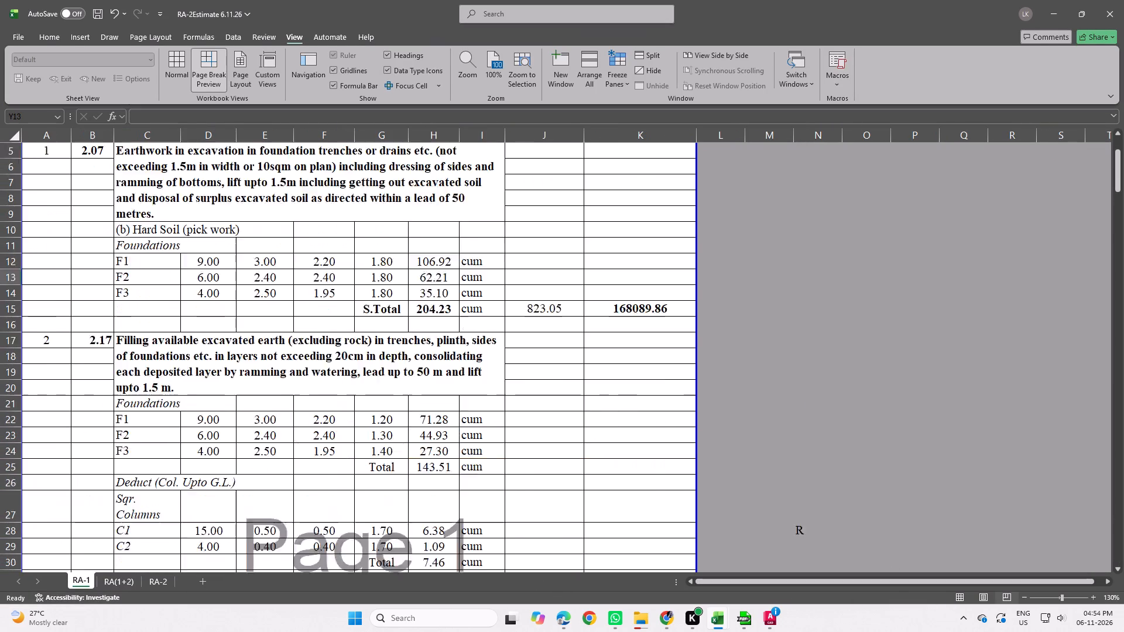
scroll(602, 484, up, 4)
scroll(618, 469, down, 10)
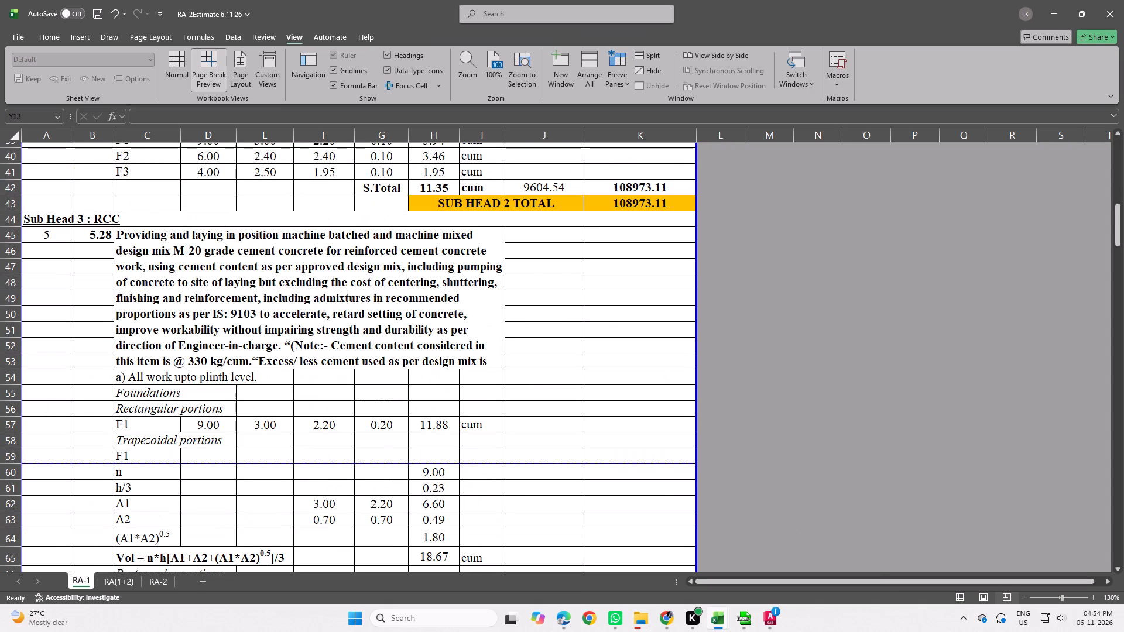
scroll(646, 444, down, 20)
scroll(646, 444, down, 13)
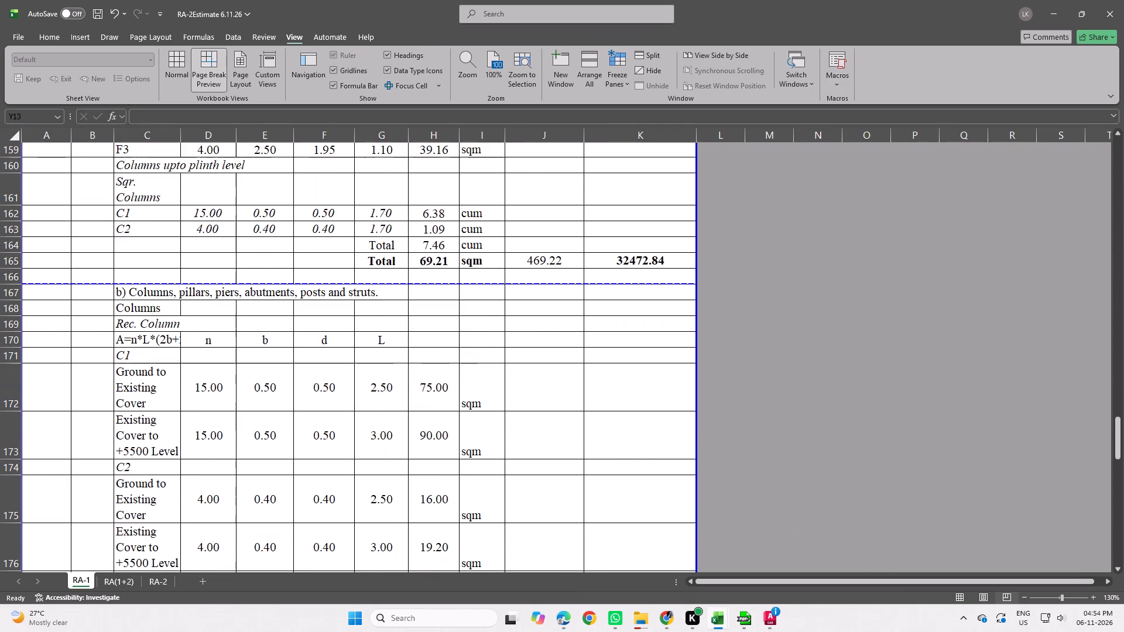
scroll(646, 444, up, 4)
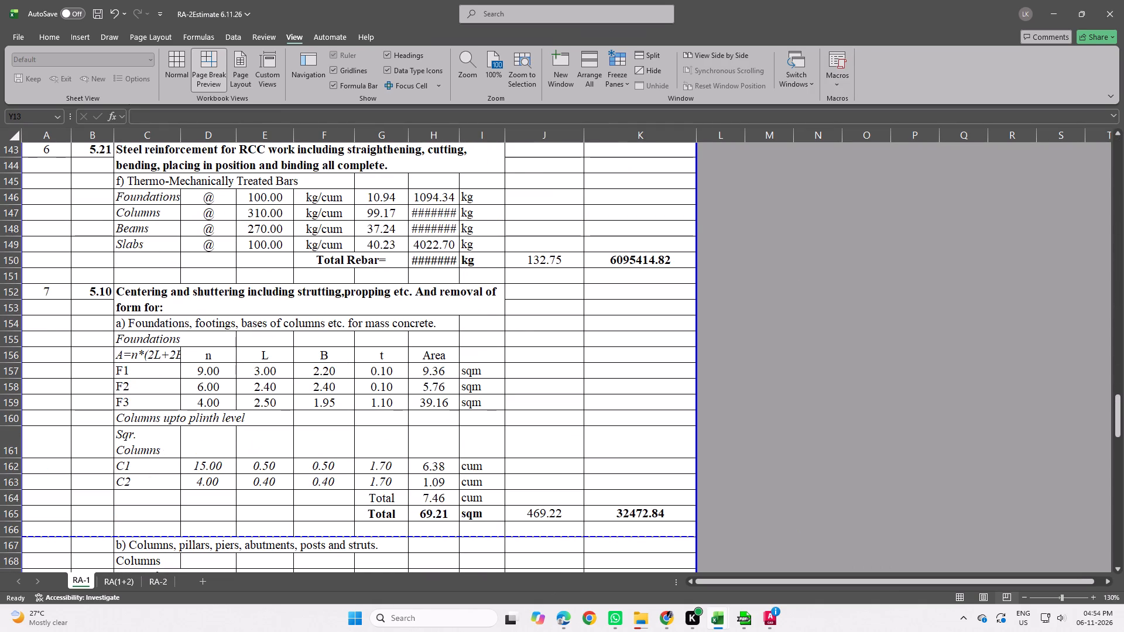
drag(235, 139, 235, 139)
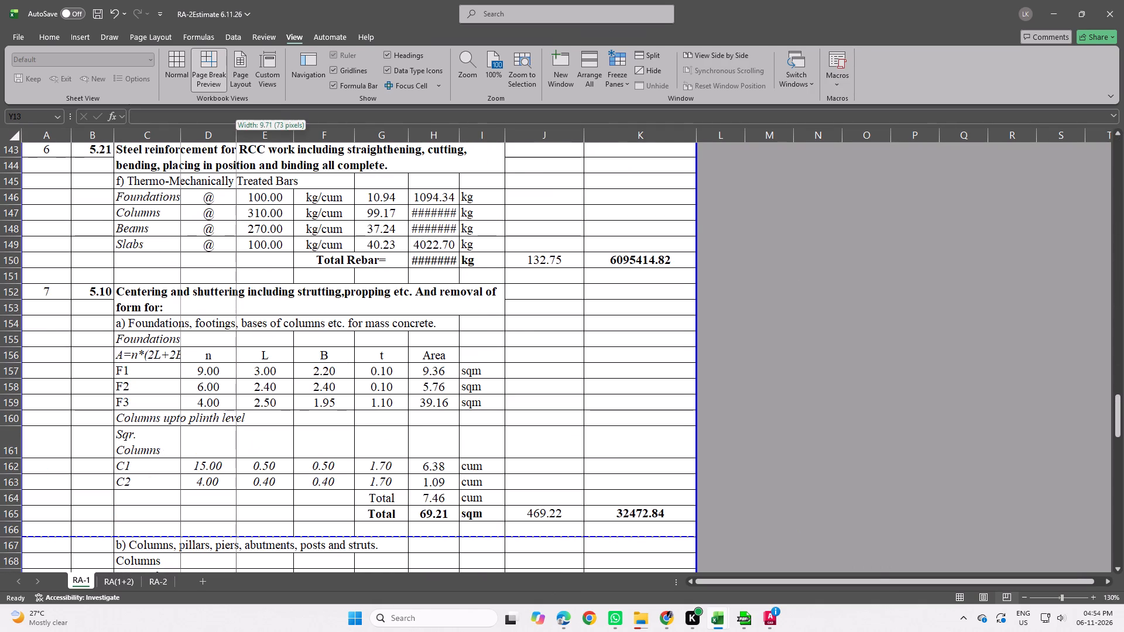
drag(235, 139, 229, 142)
drag(286, 139, 278, 142)
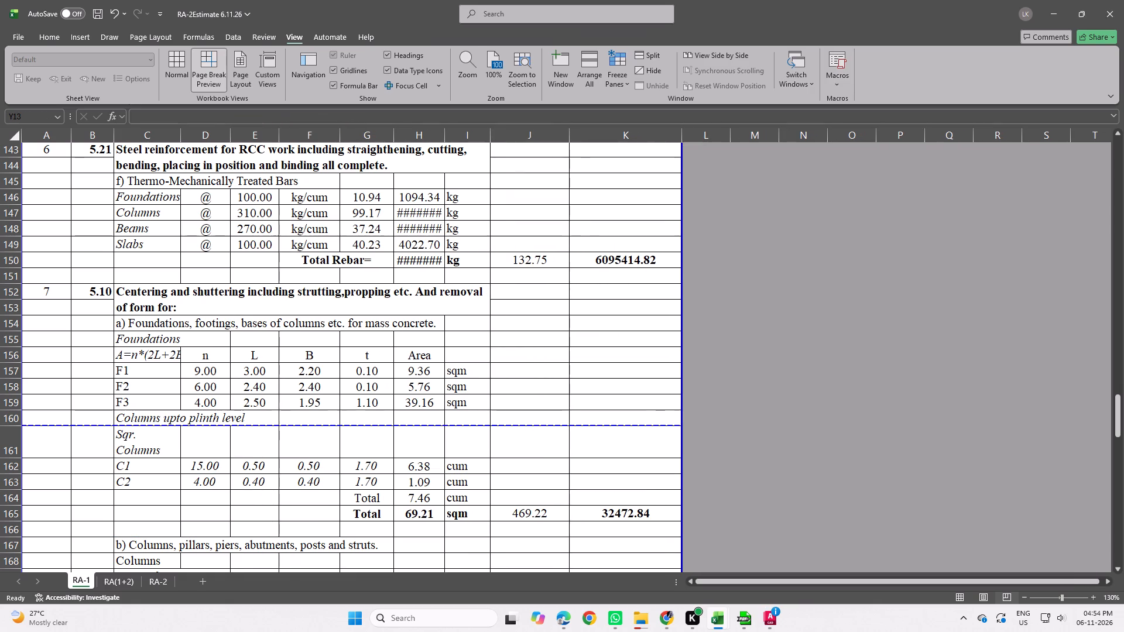
Widen column H of RA-1 so the steel reinforcement quantities in rows 147 to 150 fit.
drag(444, 138, 450, 138)
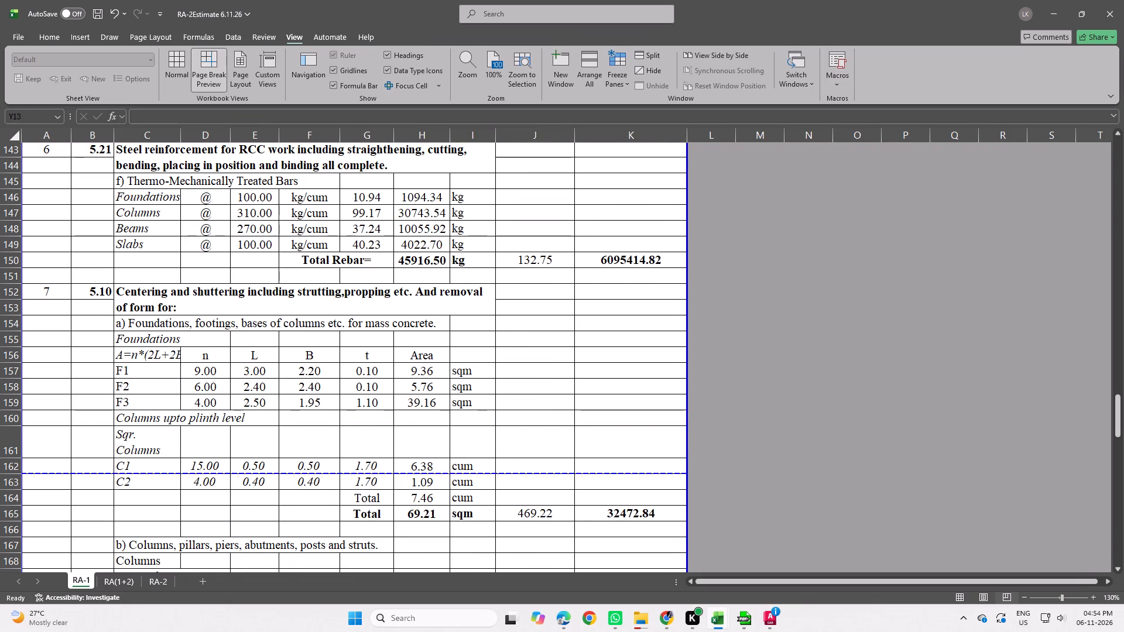
drag(451, 136, 458, 136)
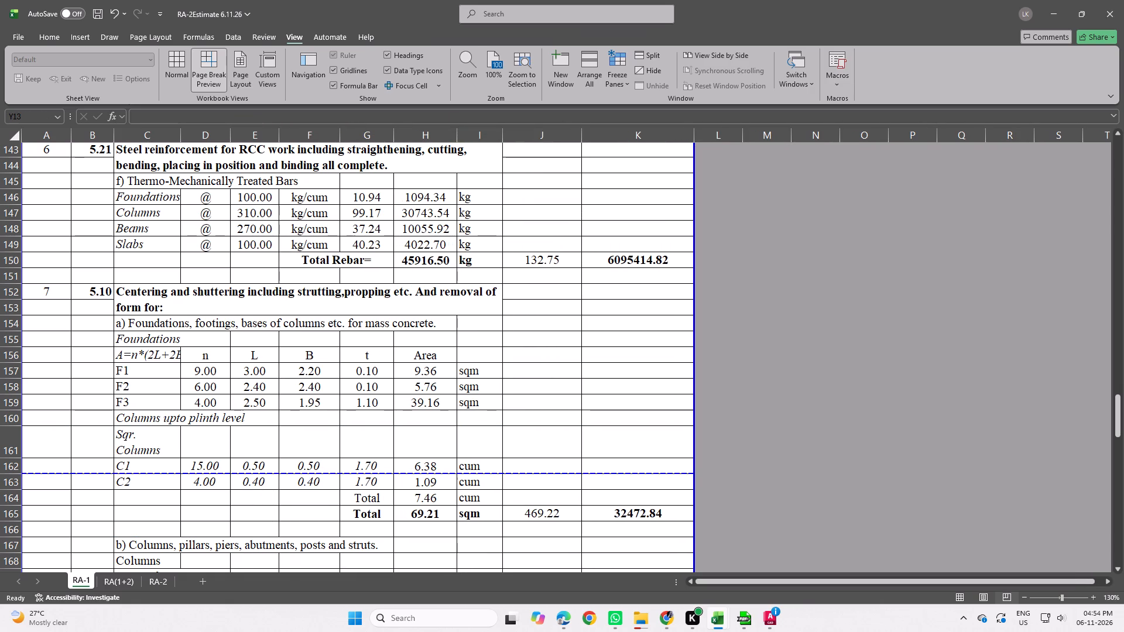
Narrow column K of RA-1 slightly.
drag(696, 137, 686, 140)
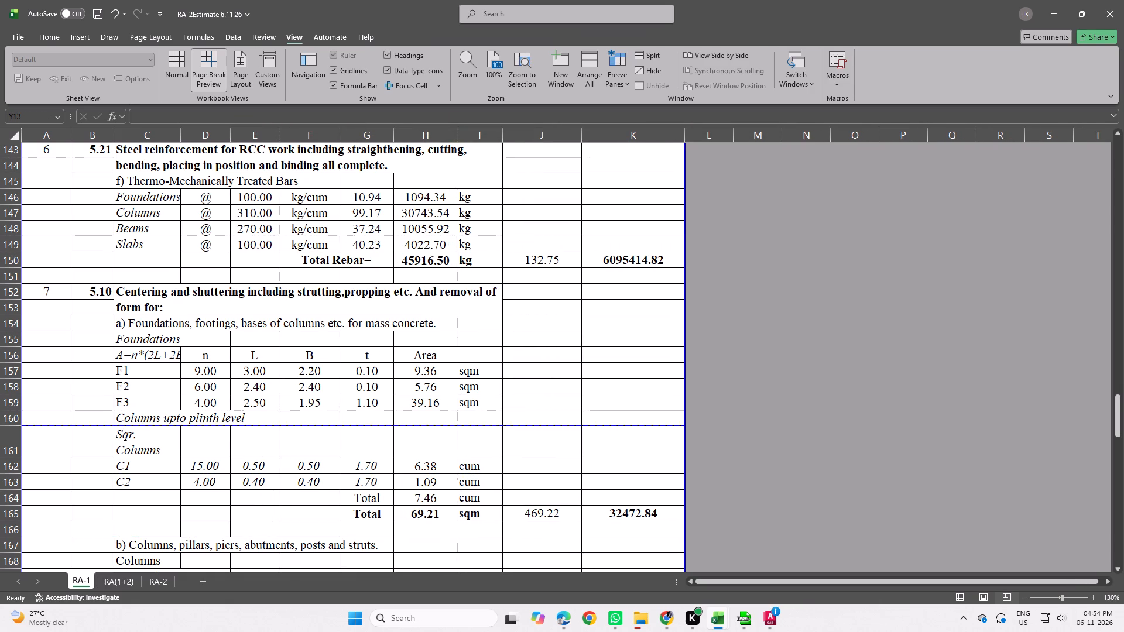
Review the closing summary of RA-1 and look through RA(1+2) from its civil work totals up to the title.
scroll(615, 288, down, 19)
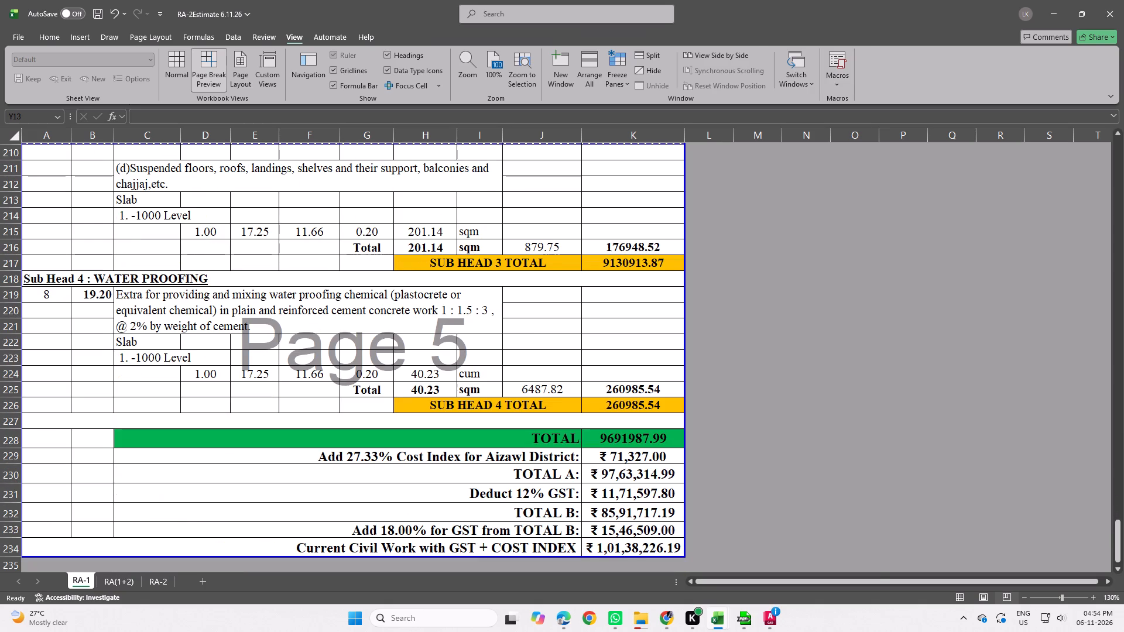
click(121, 582)
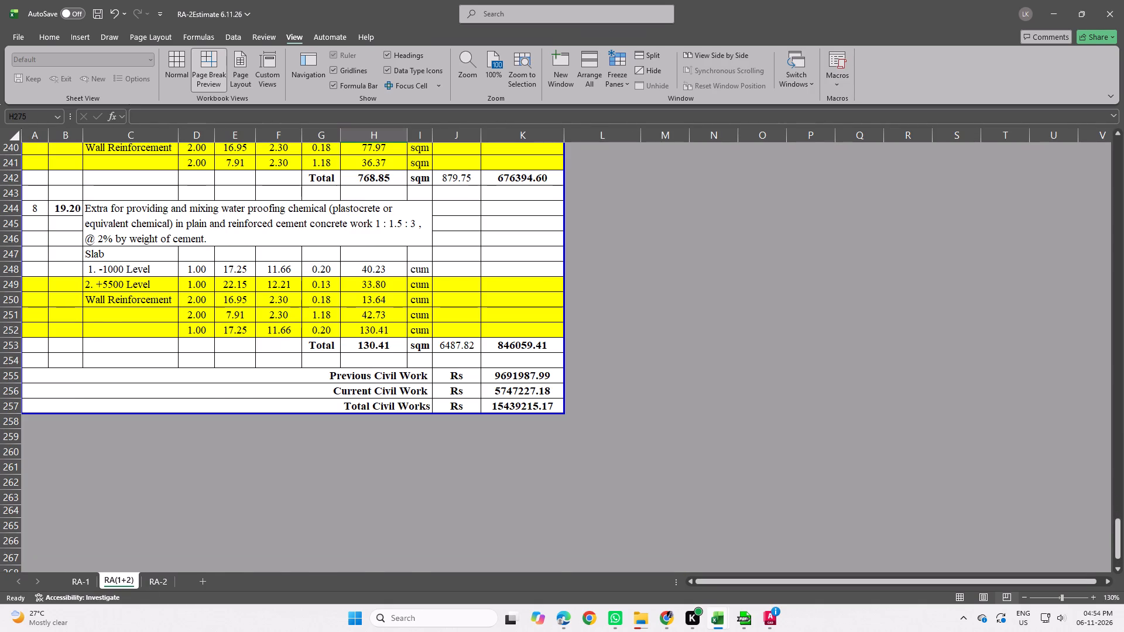
scroll(287, 518, up, 15)
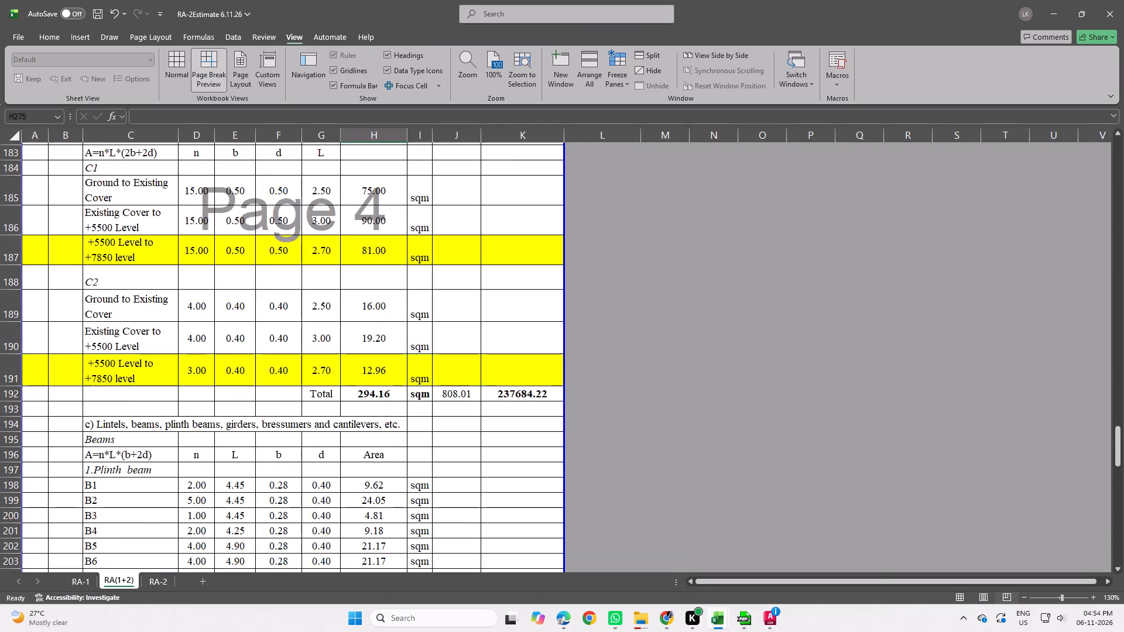
scroll(327, 496, up, 14)
scroll(331, 494, up, 7)
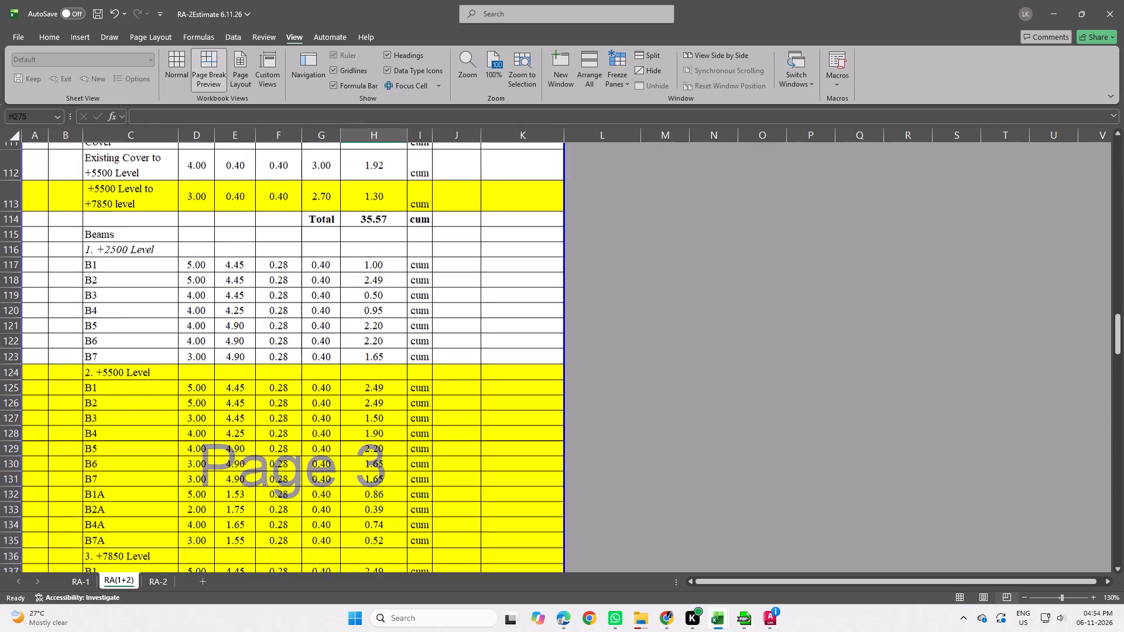
scroll(331, 494, up, 20)
scroll(331, 494, up, 10)
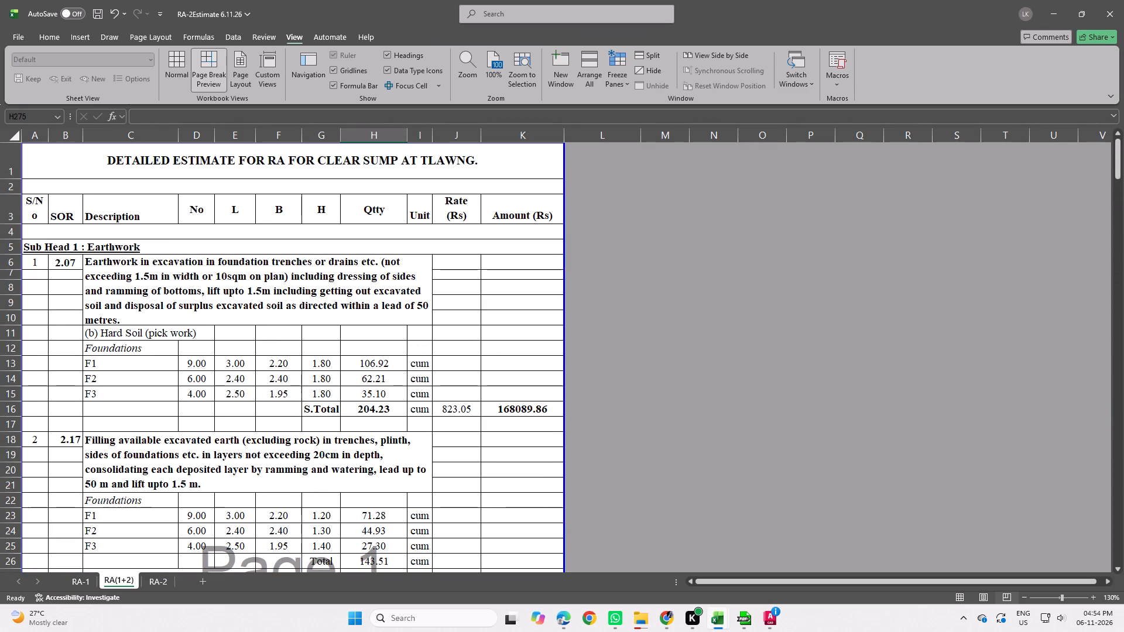
scroll(344, 495, up, 3)
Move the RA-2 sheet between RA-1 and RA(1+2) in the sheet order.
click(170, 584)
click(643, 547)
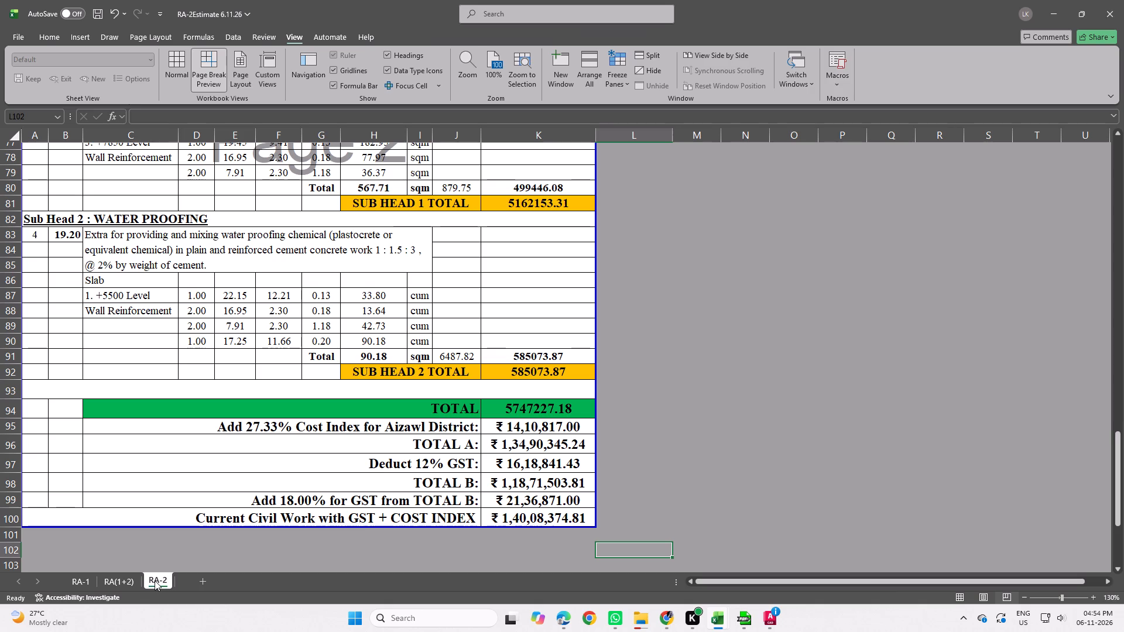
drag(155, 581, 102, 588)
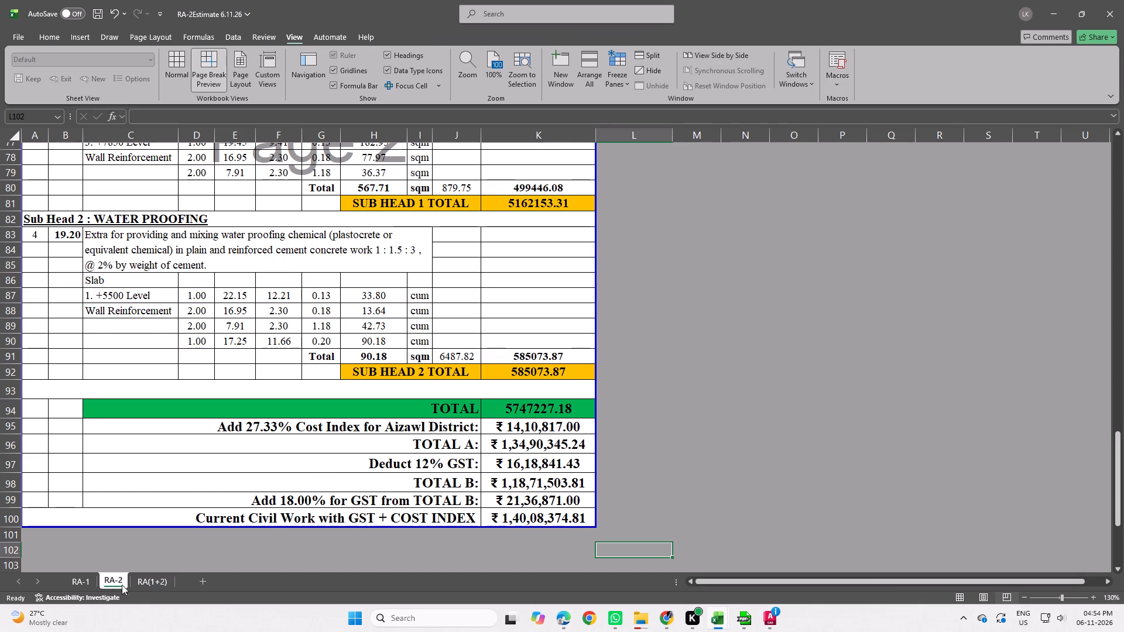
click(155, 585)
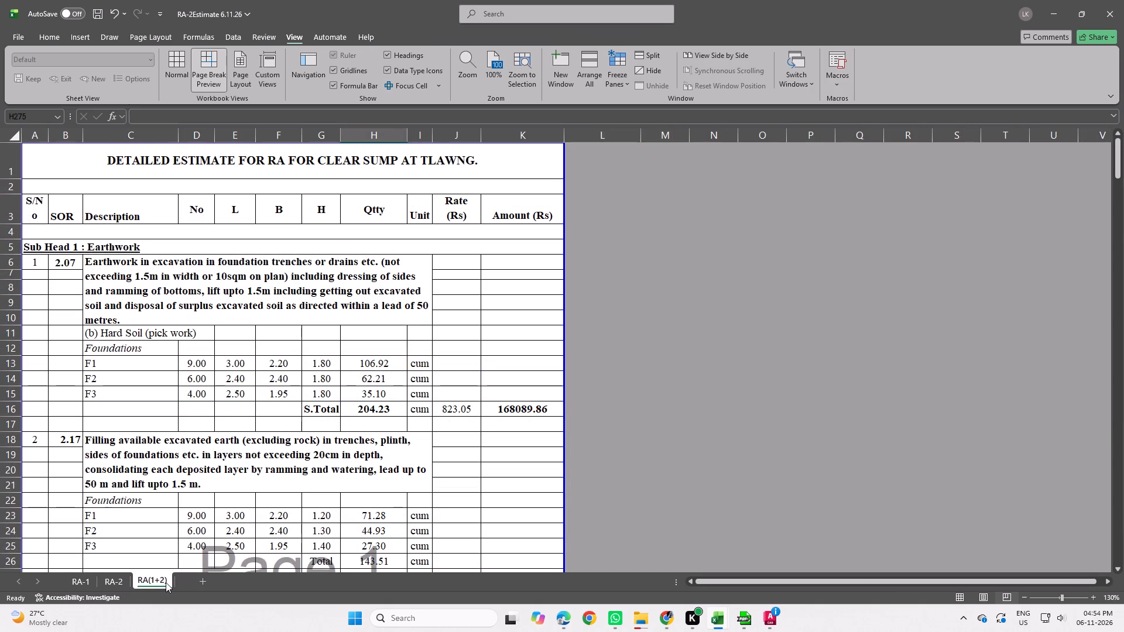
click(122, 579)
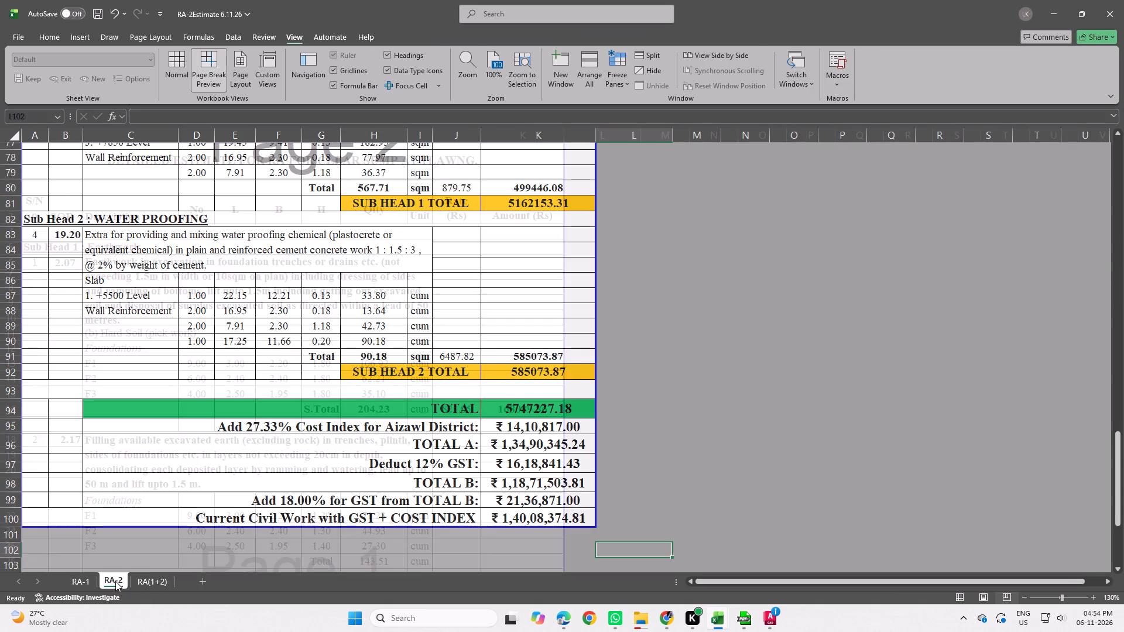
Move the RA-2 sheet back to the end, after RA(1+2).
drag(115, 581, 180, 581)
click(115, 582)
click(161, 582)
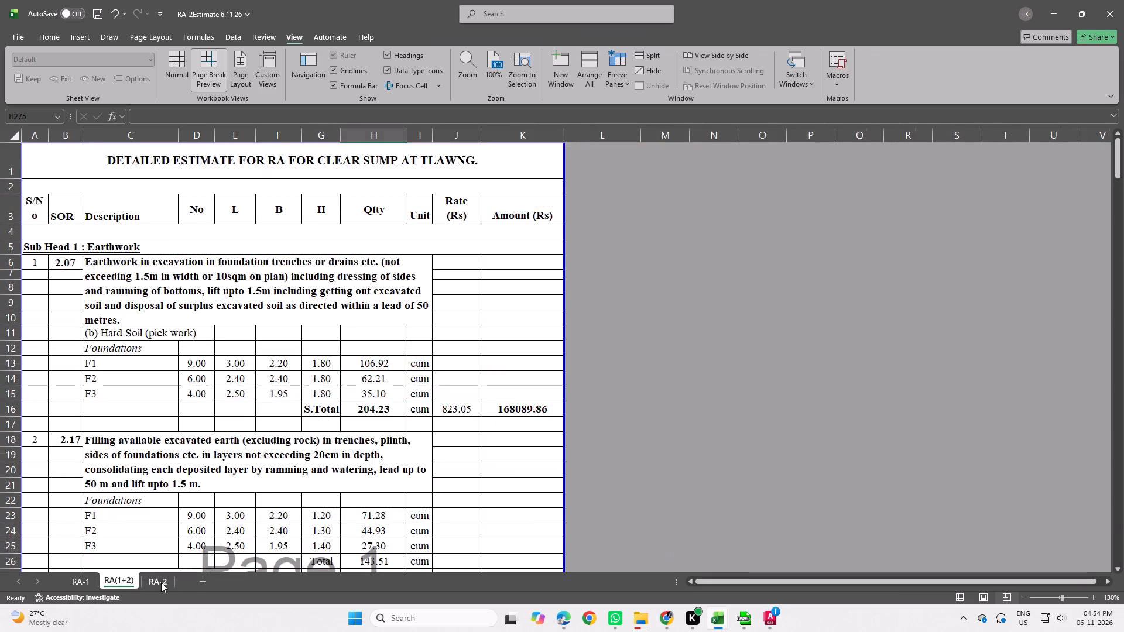
Compare the cost index and GST summaries at the ends of RA-2 and RA-1.
click(508, 542)
click(119, 585)
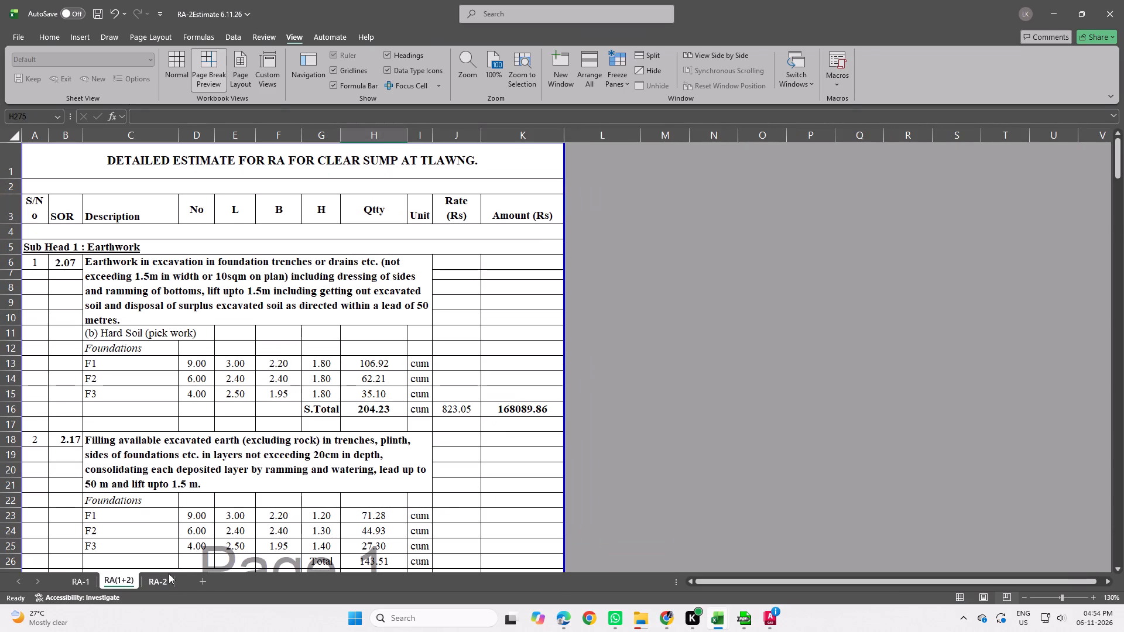
click(89, 579)
click(140, 585)
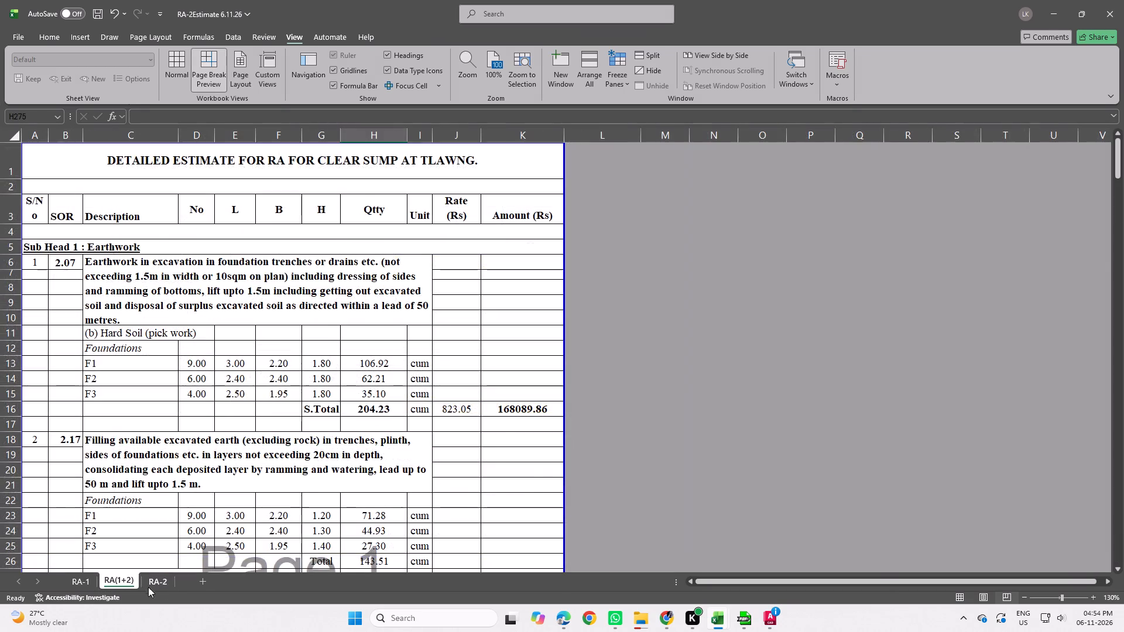
click(165, 587)
scroll(584, 521, up, 10)
scroll(612, 521, down, 3)
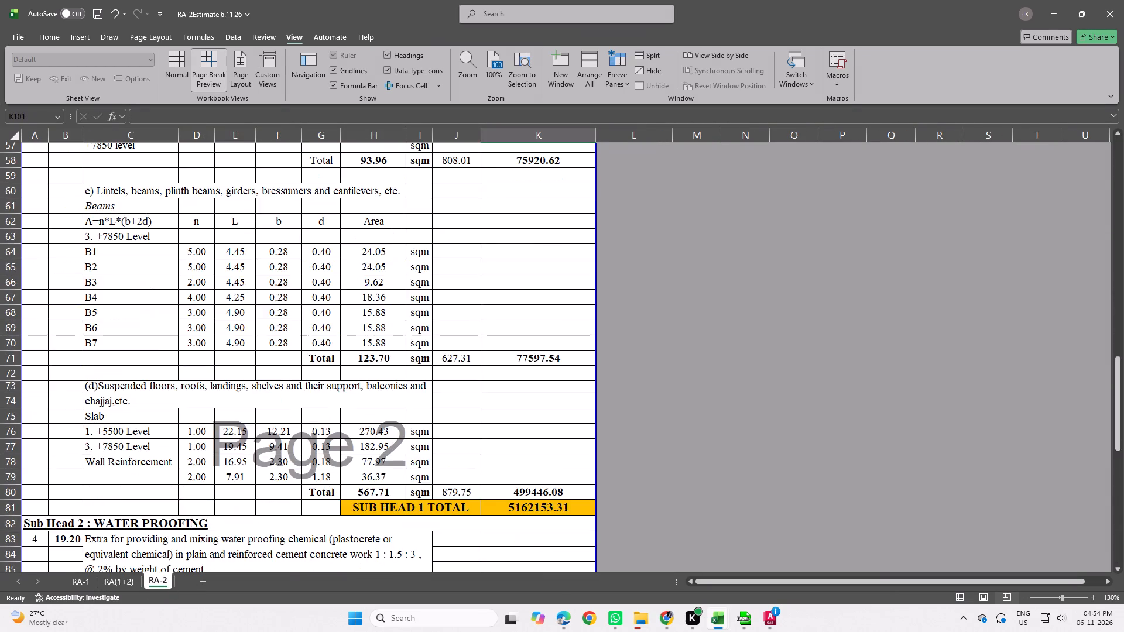
scroll(609, 521, down, 8)
click(715, 510)
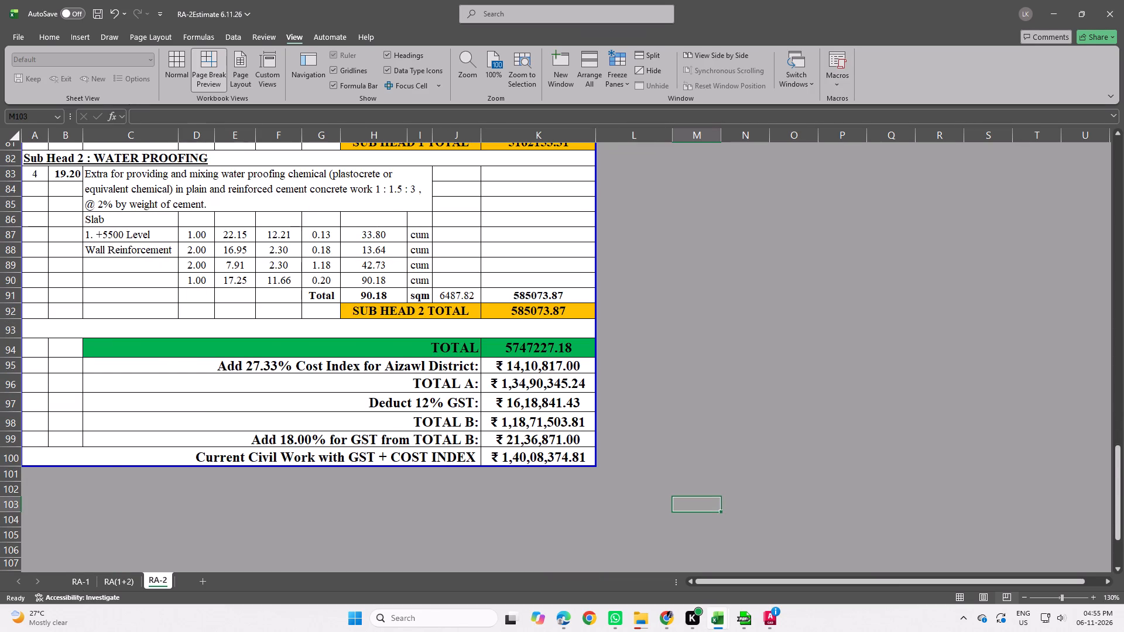
click(75, 585)
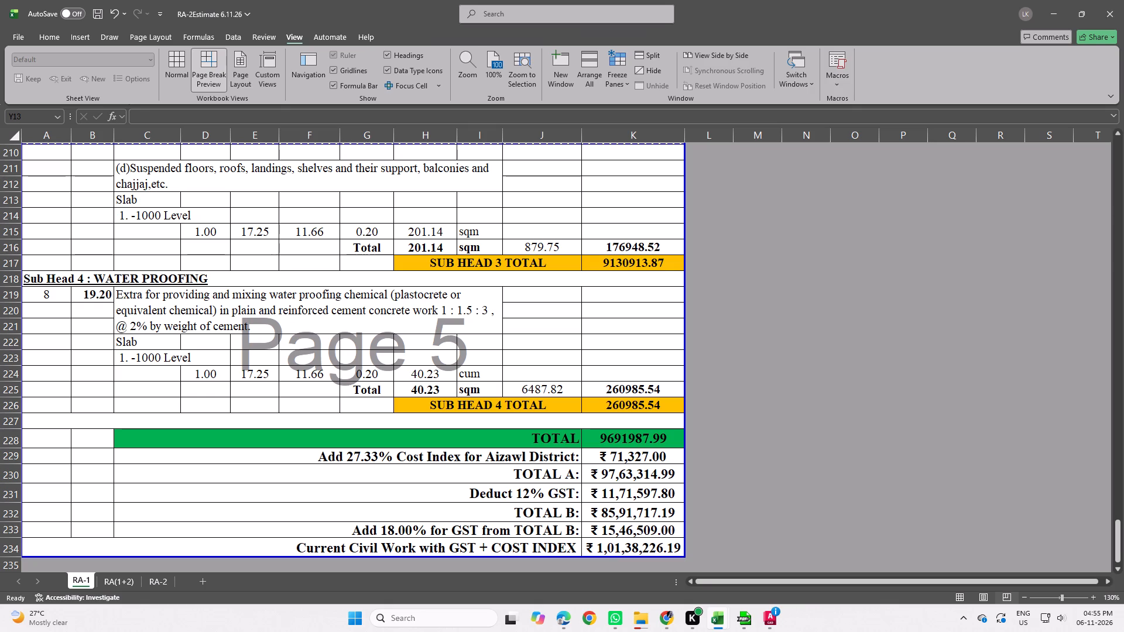
click(163, 576)
click(74, 581)
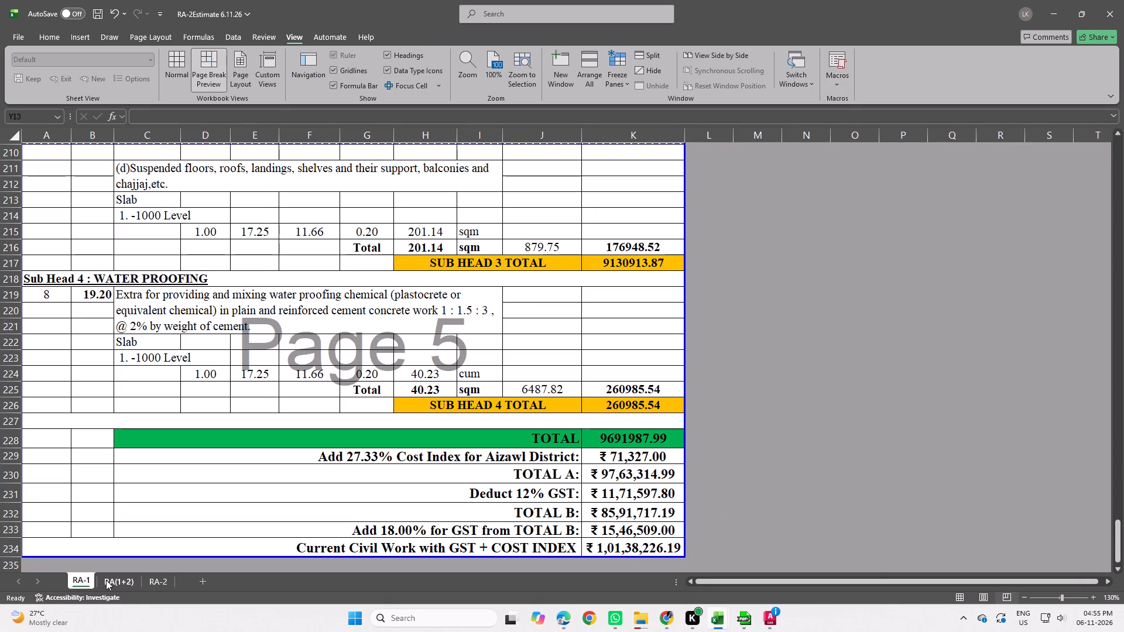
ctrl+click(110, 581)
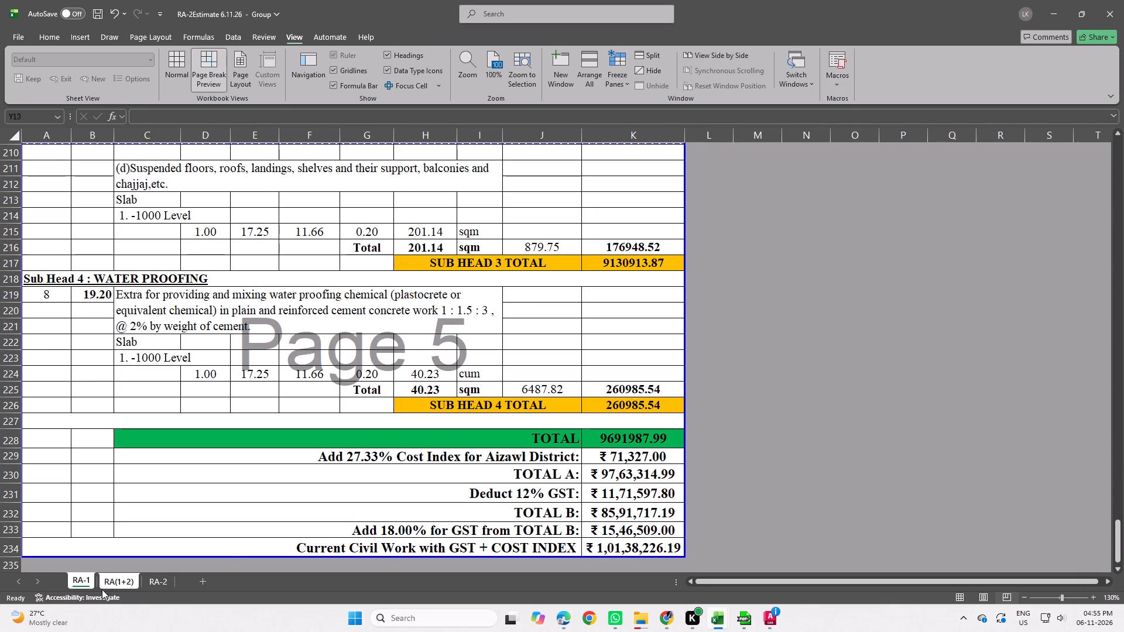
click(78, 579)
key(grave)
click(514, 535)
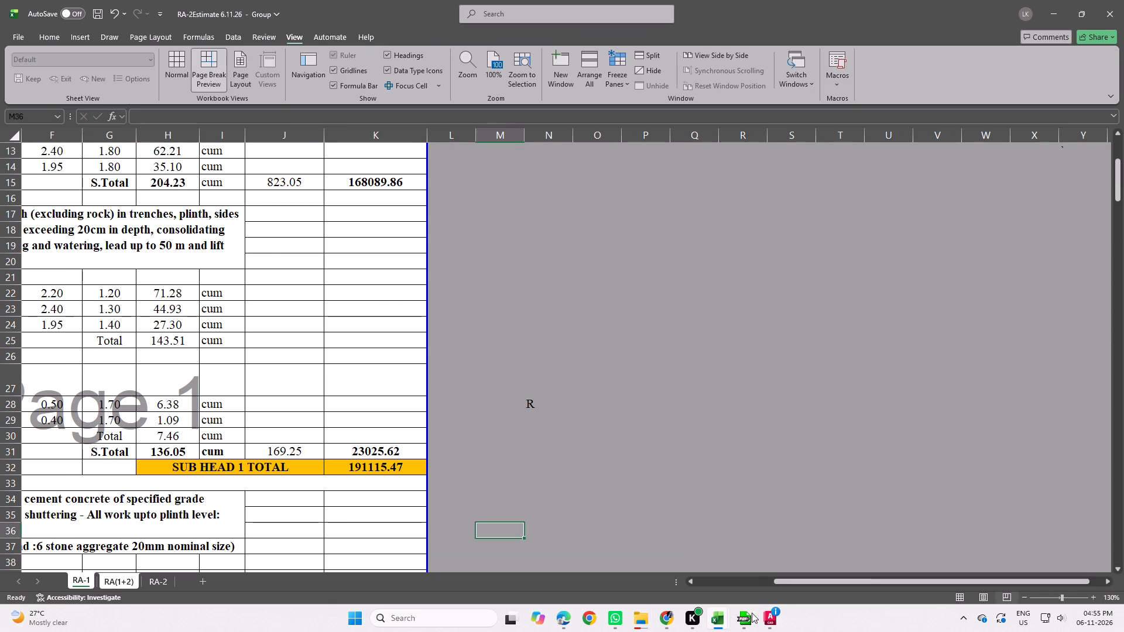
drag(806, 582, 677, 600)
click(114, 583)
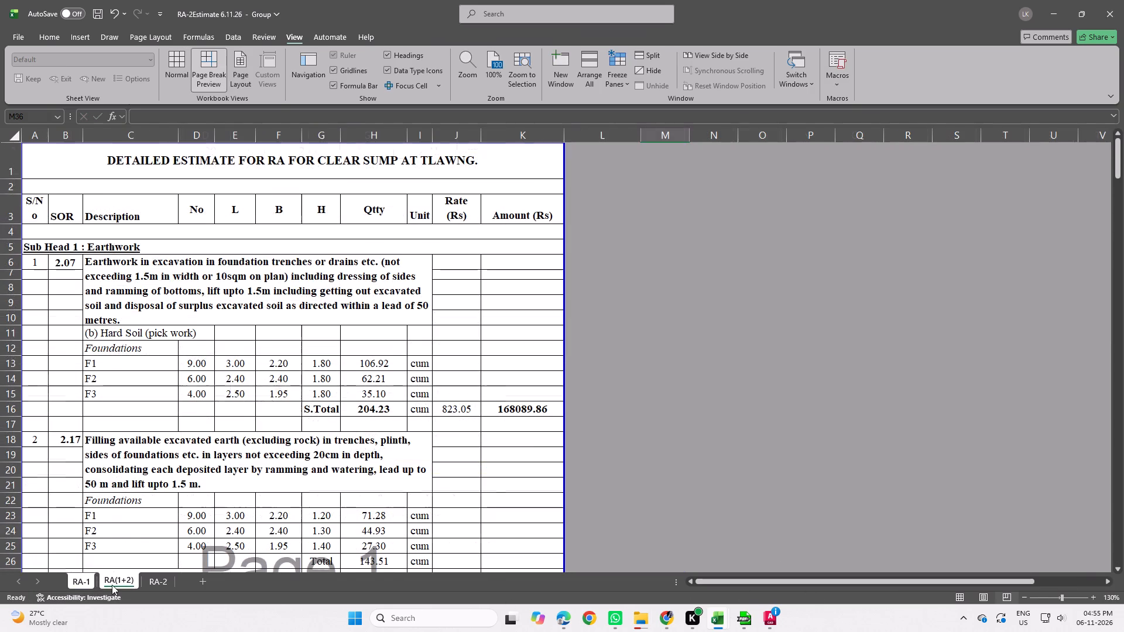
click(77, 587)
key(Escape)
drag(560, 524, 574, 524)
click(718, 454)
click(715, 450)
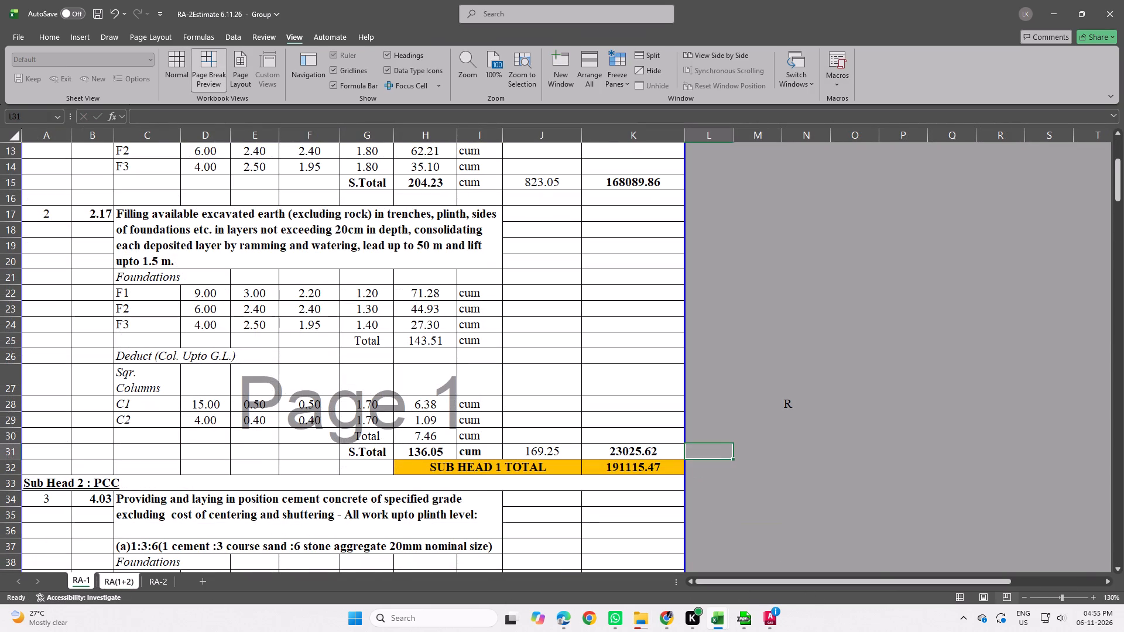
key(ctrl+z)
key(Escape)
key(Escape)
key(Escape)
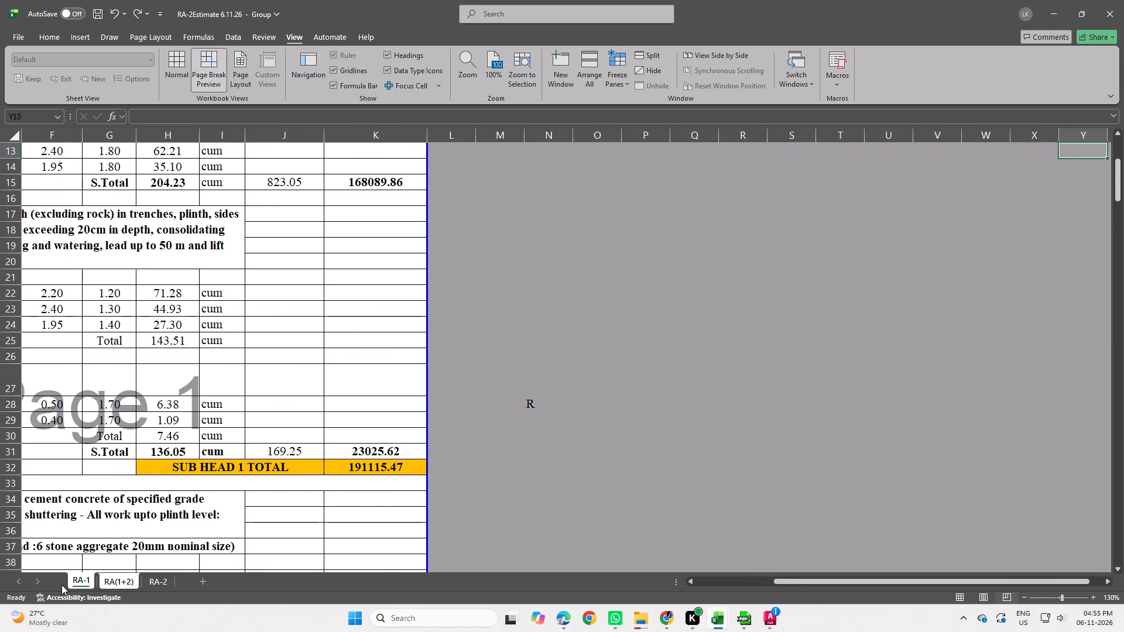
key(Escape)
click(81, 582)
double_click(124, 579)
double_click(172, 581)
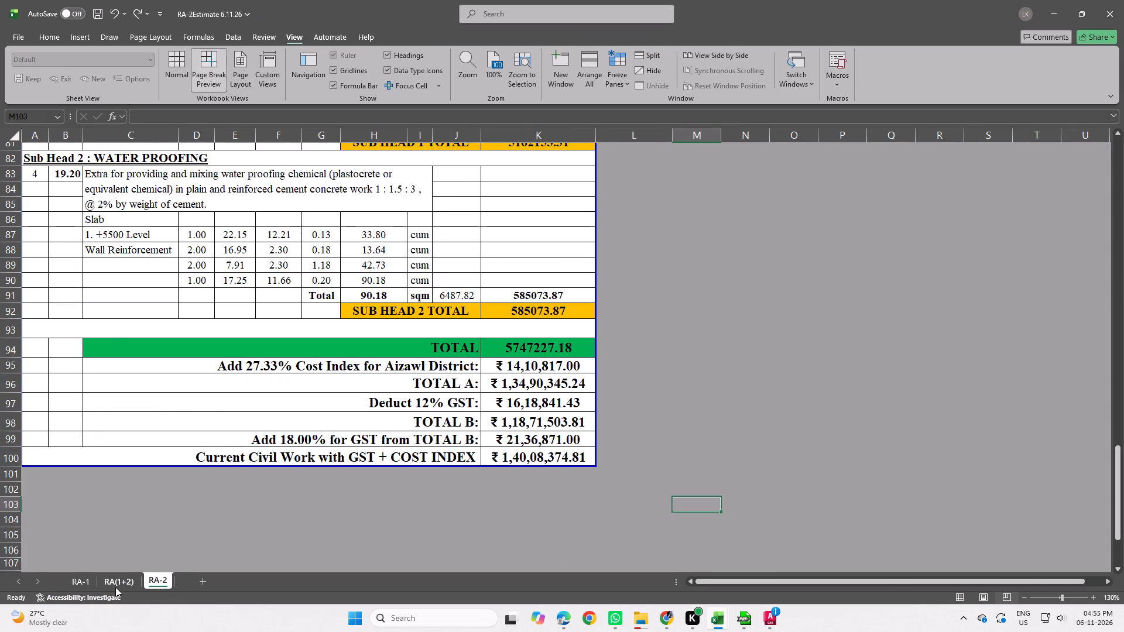
Group RA-1 with RA-2 and set their print scaling to Fit All Columns on One Page.
click(80, 585)
ctrl+click(150, 575)
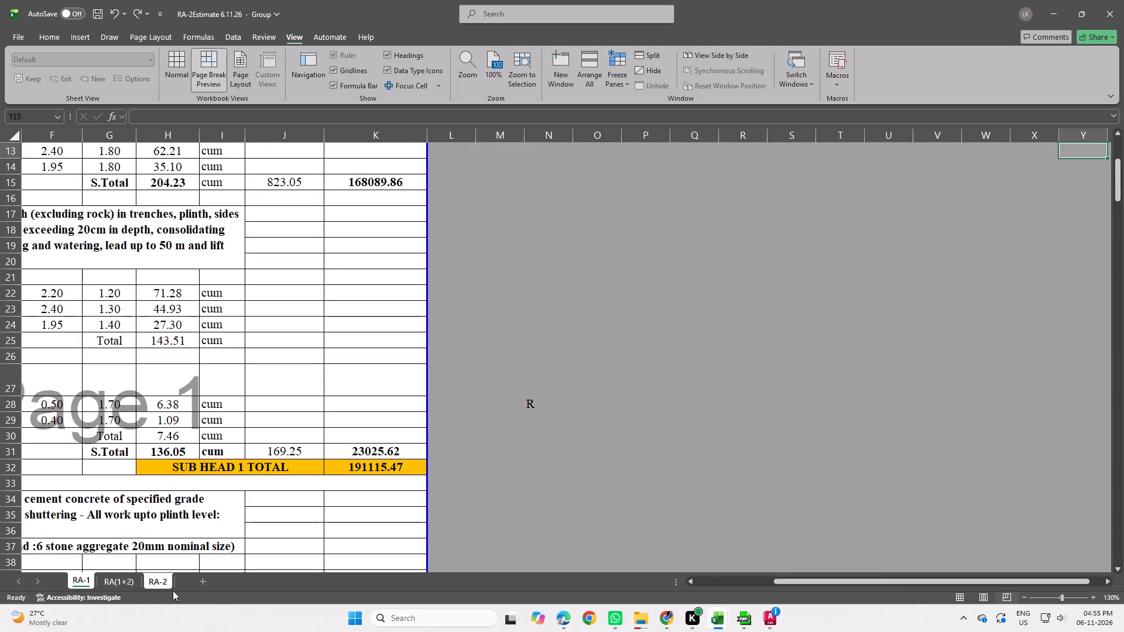
key(ctrl+p)
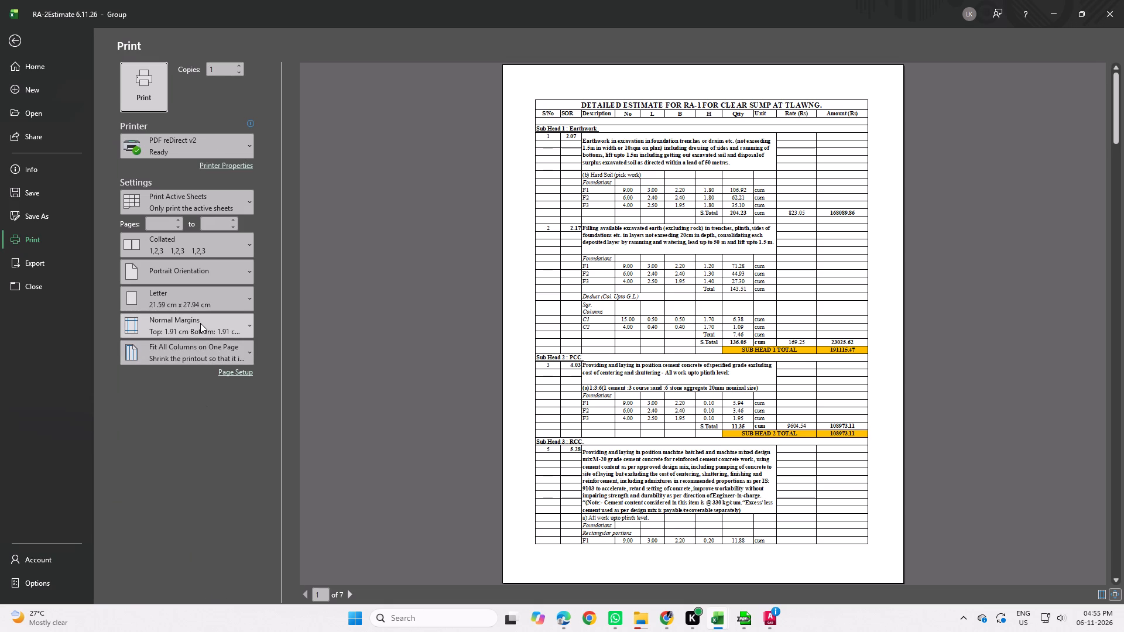
click(204, 346)
click(186, 444)
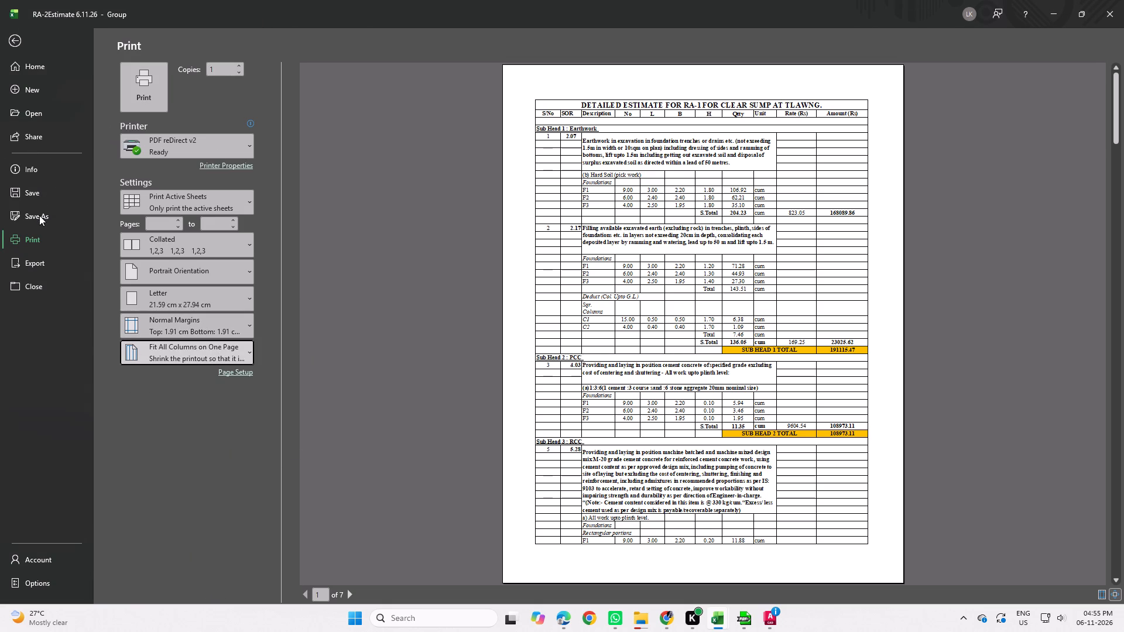
Examine the print preview pages of the grouped RA-1 and RA-2 sheets and return to the workbook.
scroll(684, 249, down, 2)
scroll(700, 256, up, 5)
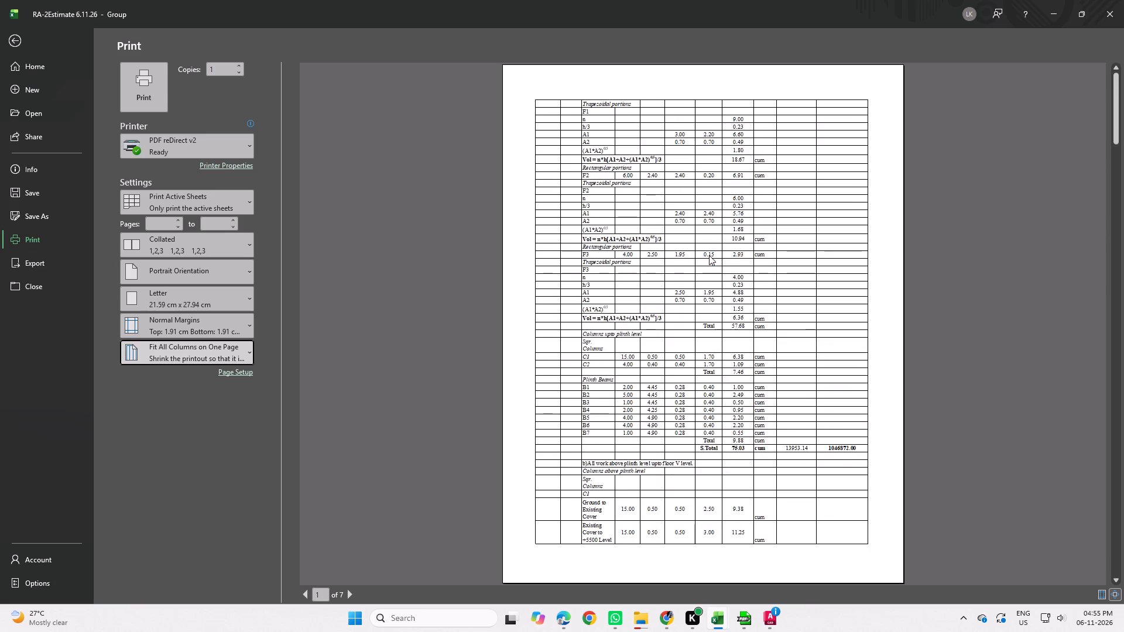
scroll(709, 255, up, 2)
scroll(709, 255, down, 10)
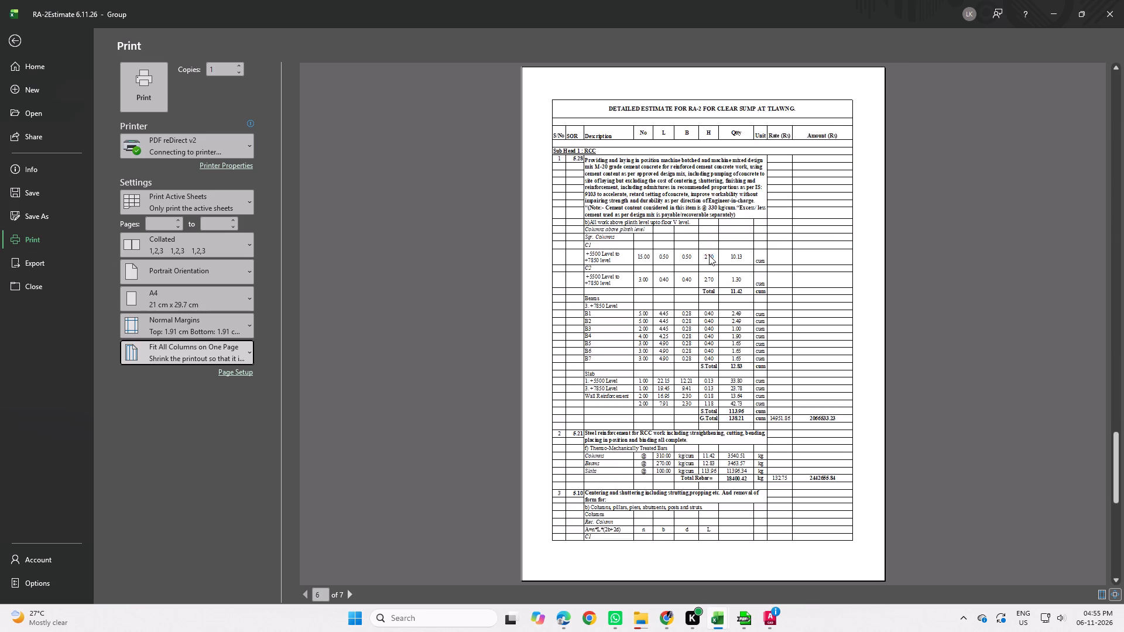
scroll(709, 255, up, 3)
scroll(709, 255, down, 2)
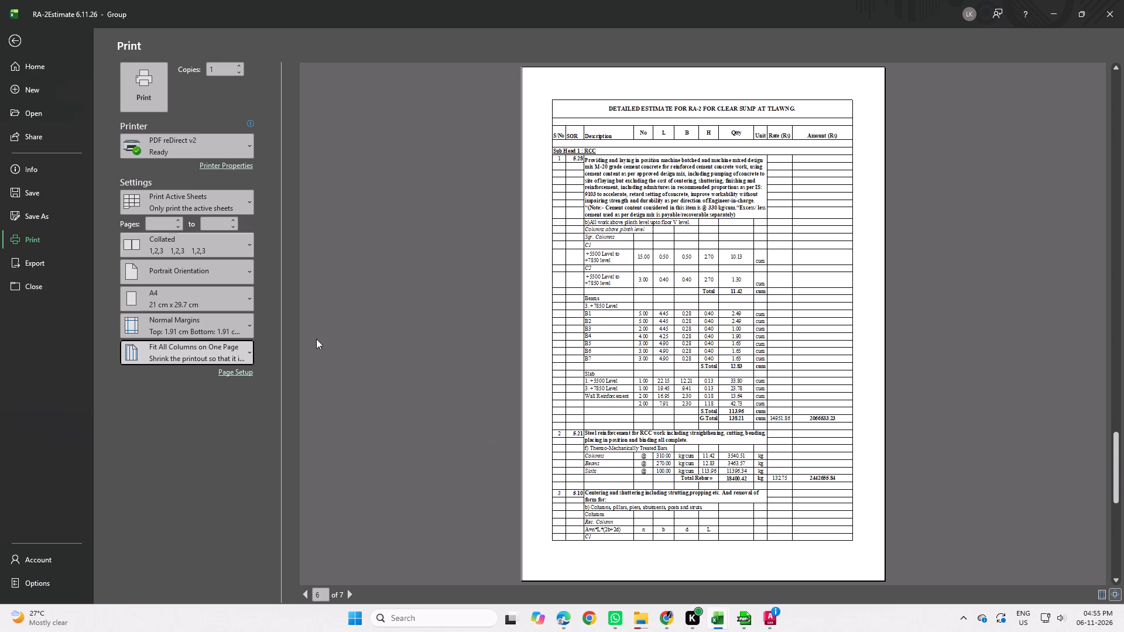
click(18, 33)
Increase the row 1 estimate title's font size to 16 on RA-2 with RA-1 still grouped.
click(155, 582)
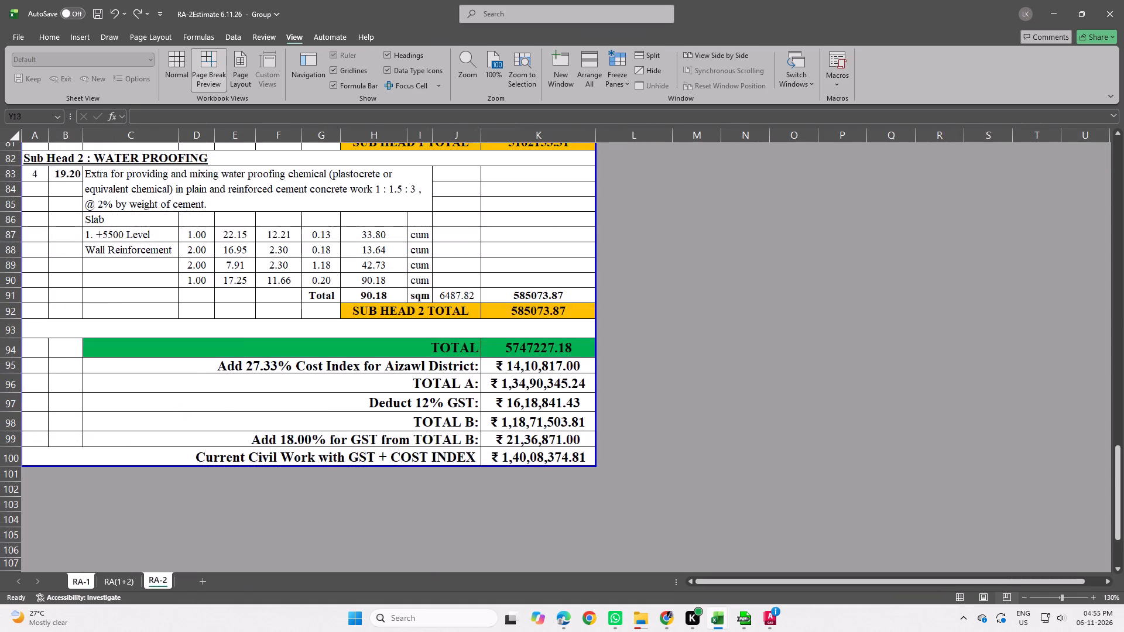
scroll(288, 366, up, 20)
scroll(288, 366, up, 11)
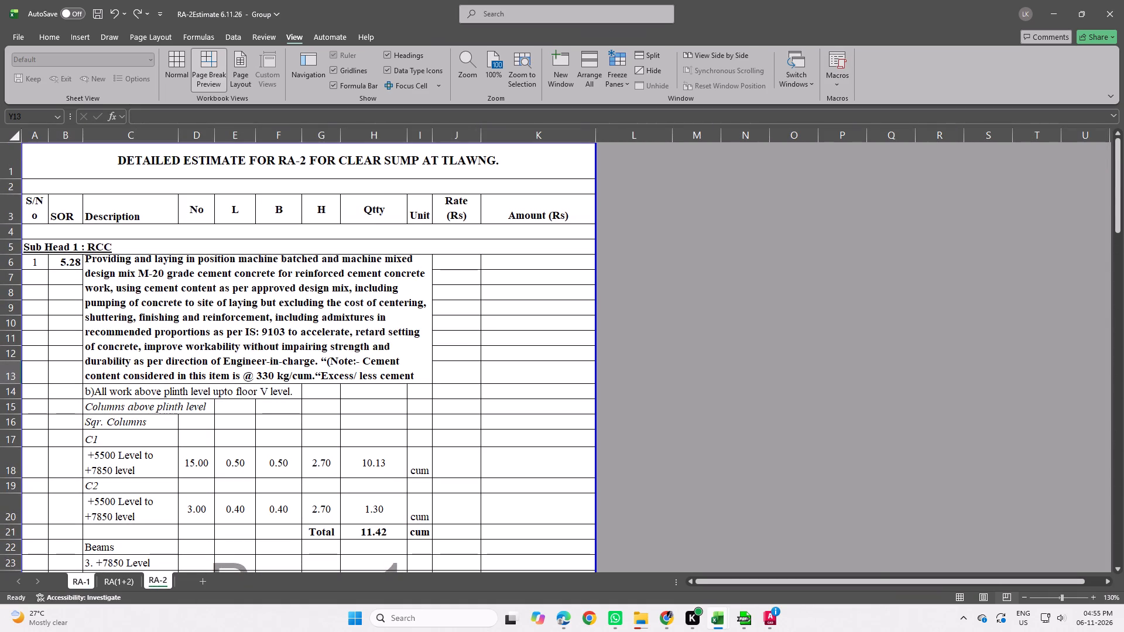
click(351, 155)
click(47, 34)
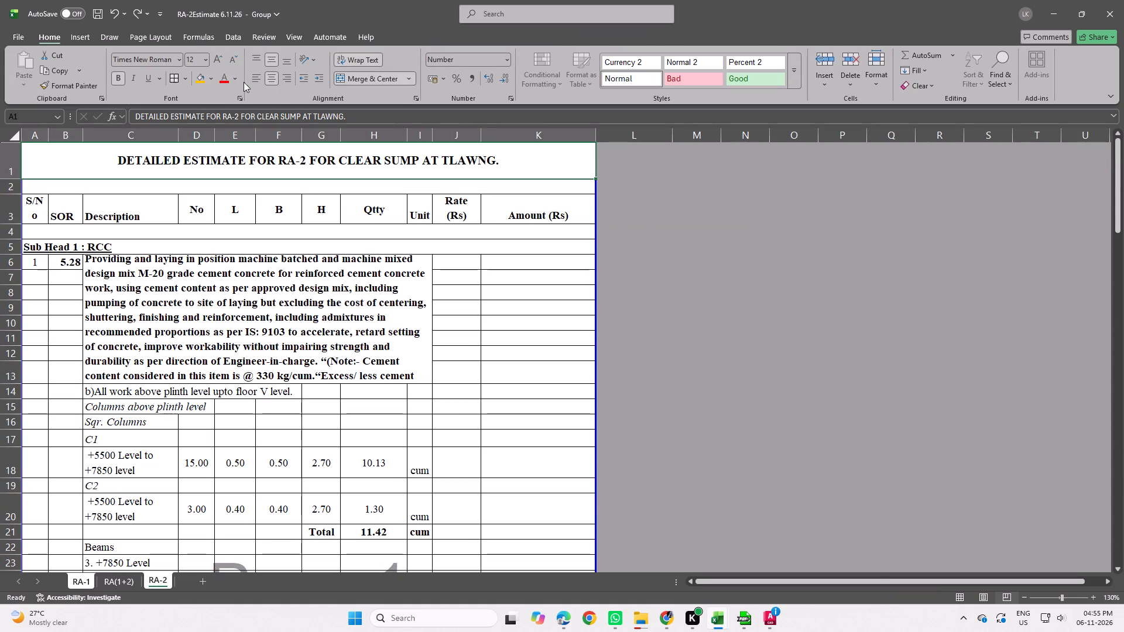
double_click(211, 63)
click(197, 156)
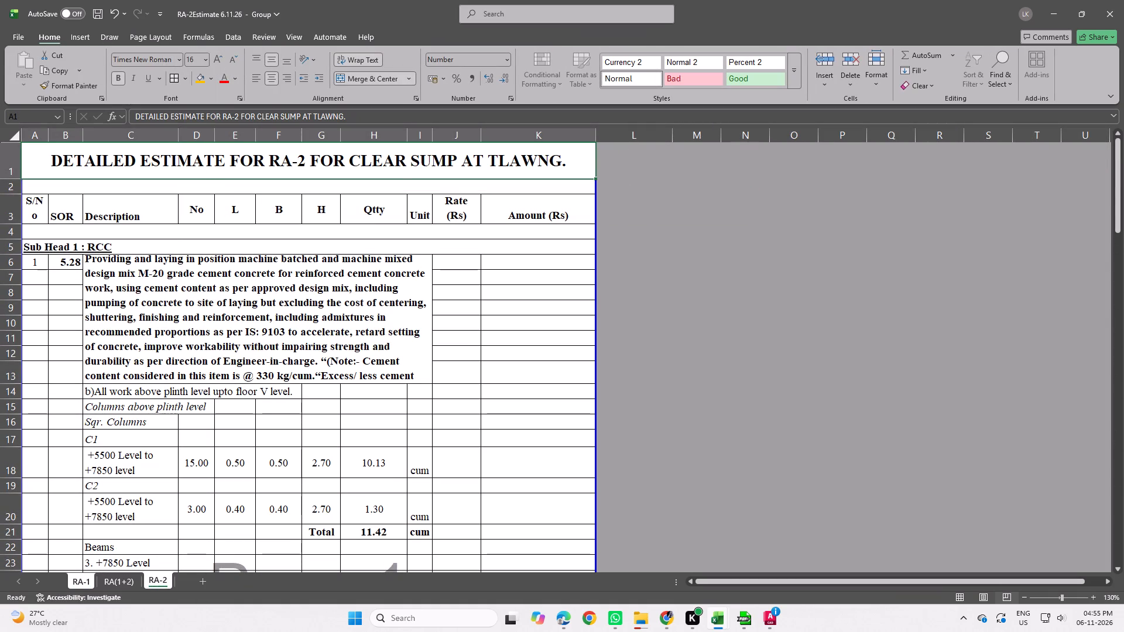
click(738, 285)
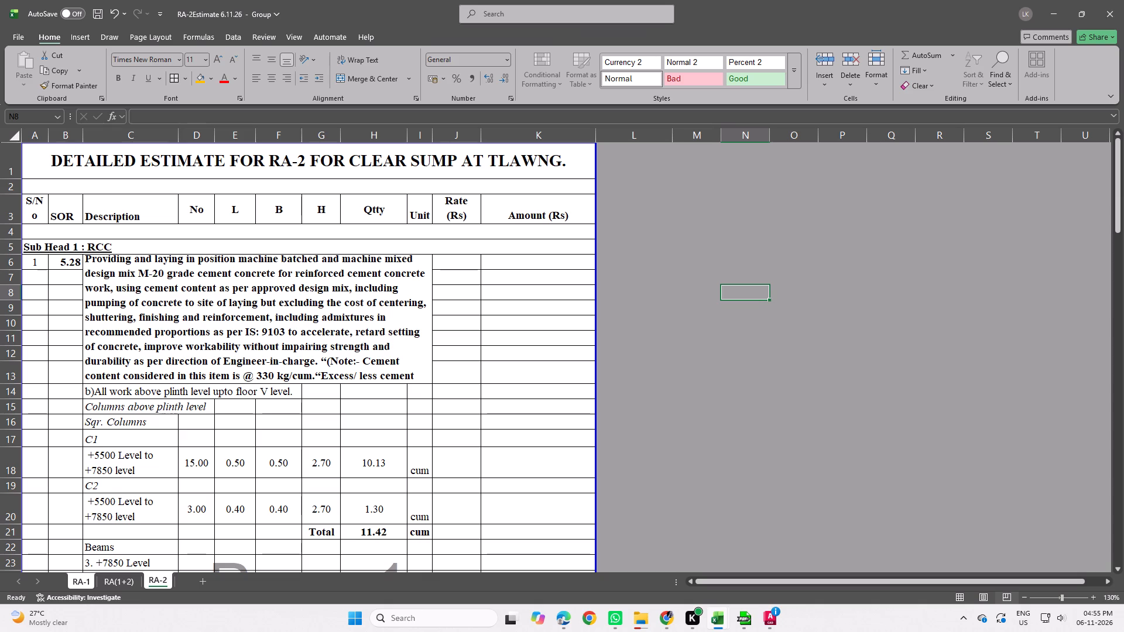
Examine the print preview pages of the grouped RA-1 and RA-2 sheets and return to the workbook.
key(ctrl+p)
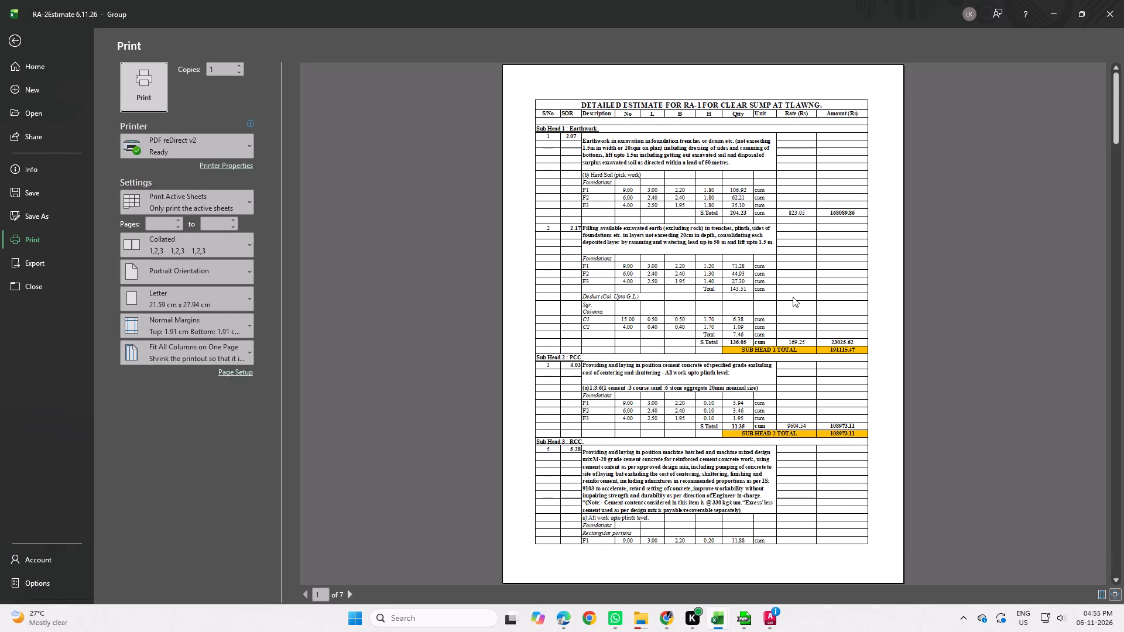
scroll(796, 297, down, 5)
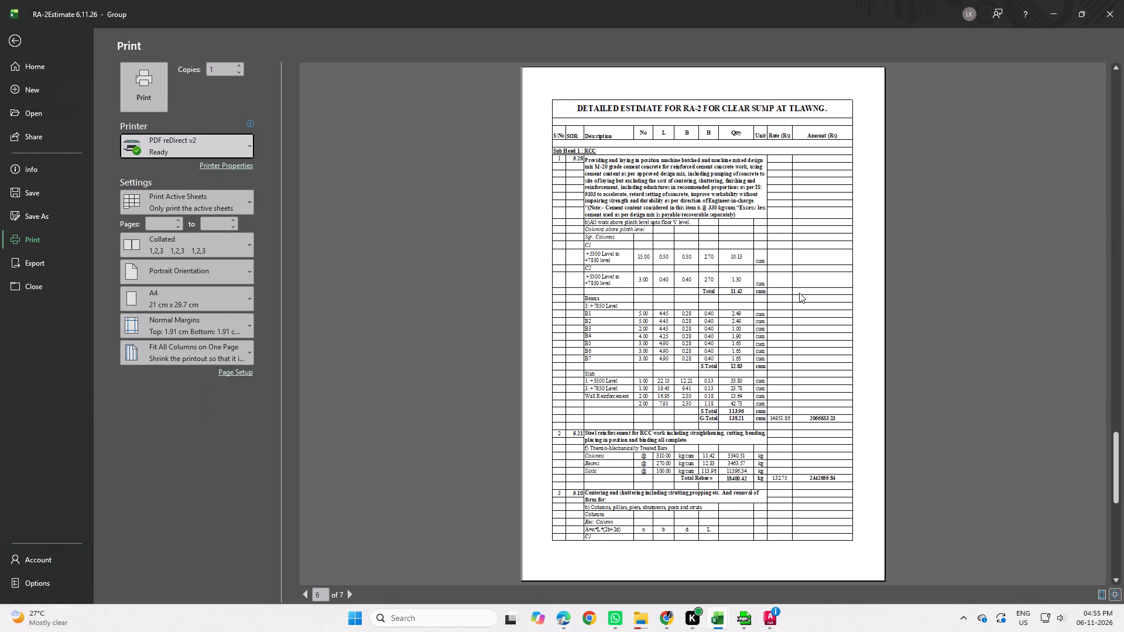
scroll(799, 294, down, 2)
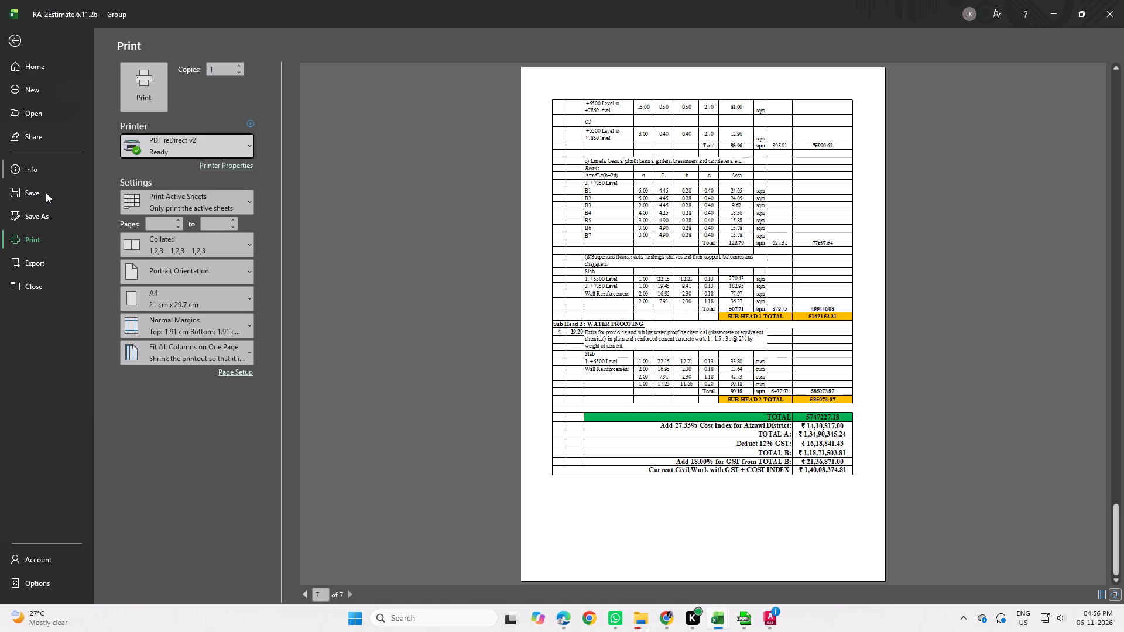
click(12, 44)
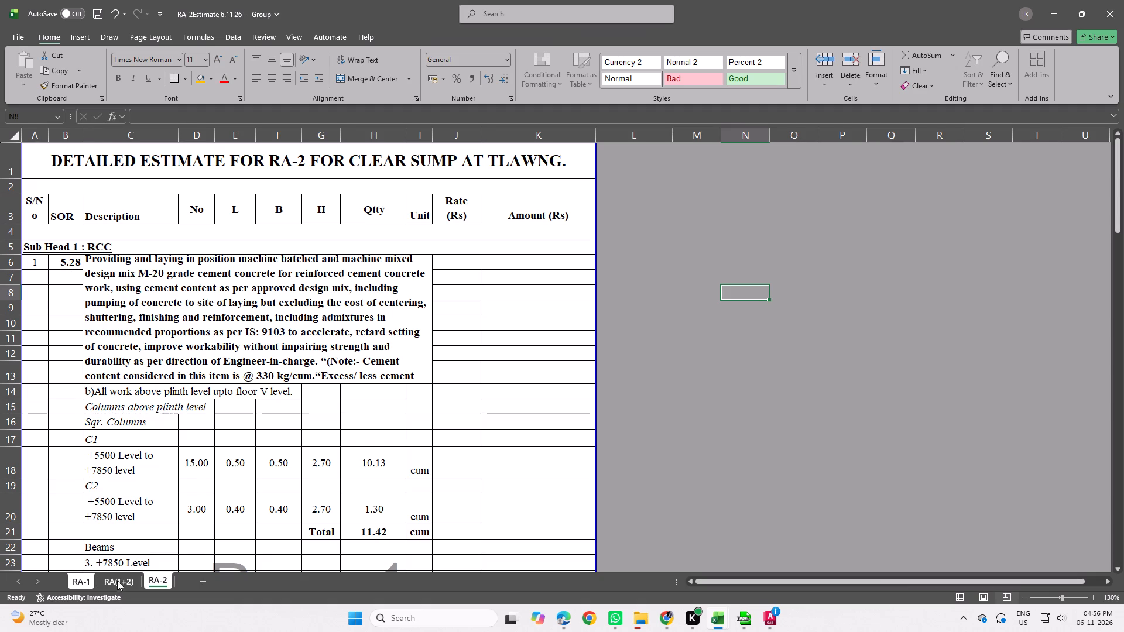
Move the RA(1+2) sheet after RA-2 in the sheet order.
drag(116, 583, 174, 585)
drag(120, 581, 125, 581)
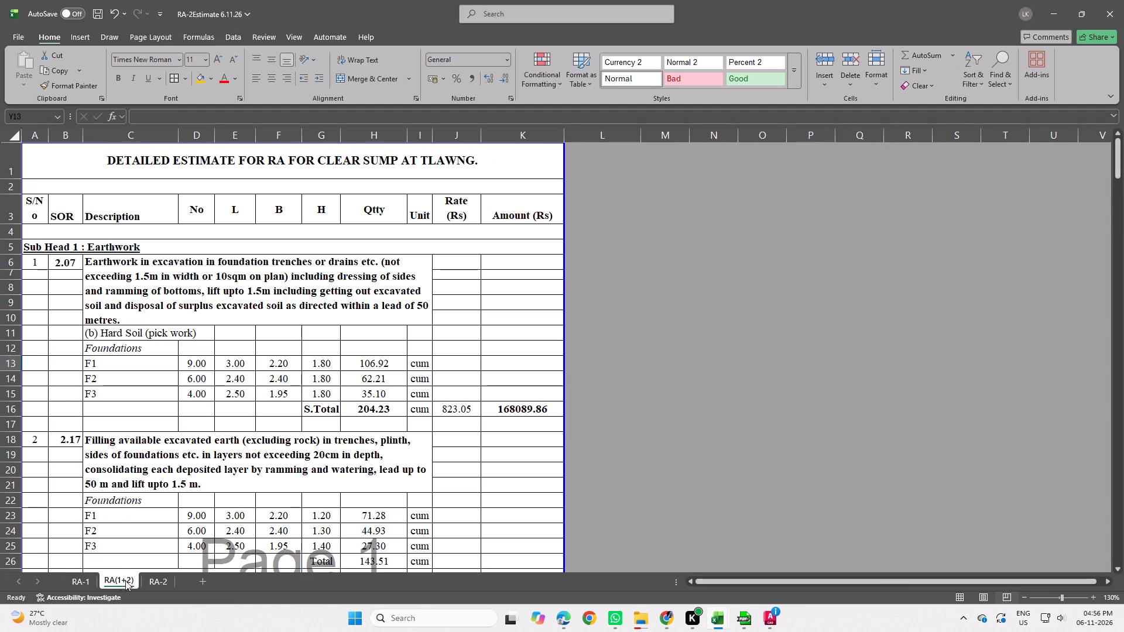
drag(125, 581, 177, 581)
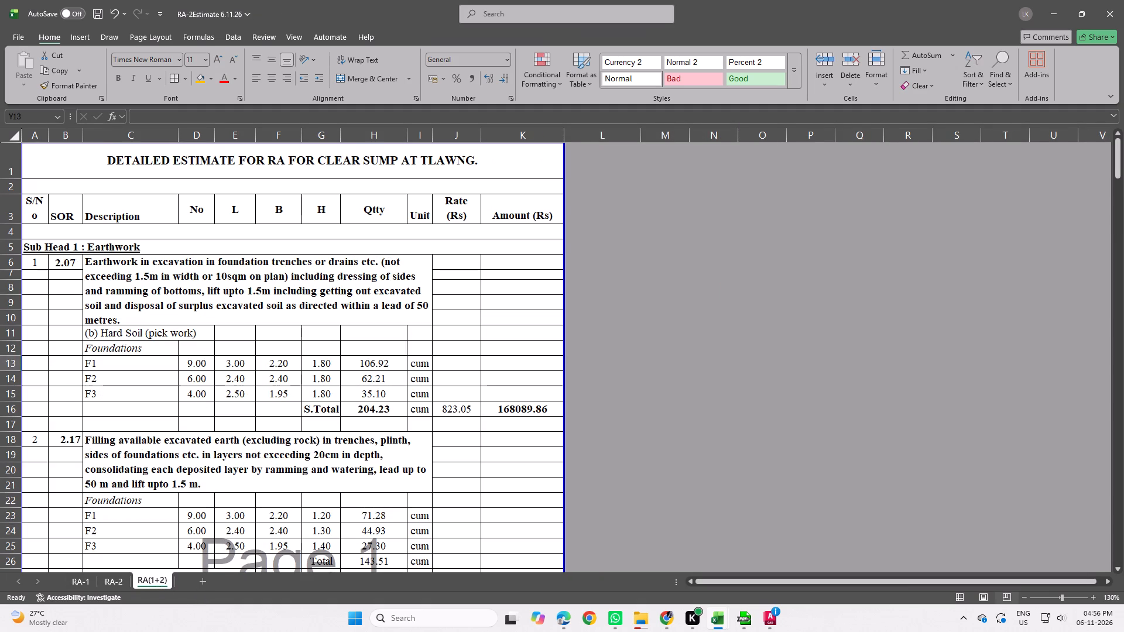
Remove the fill colour from all cells of the RA(1+2) sheet.
click(309, 170)
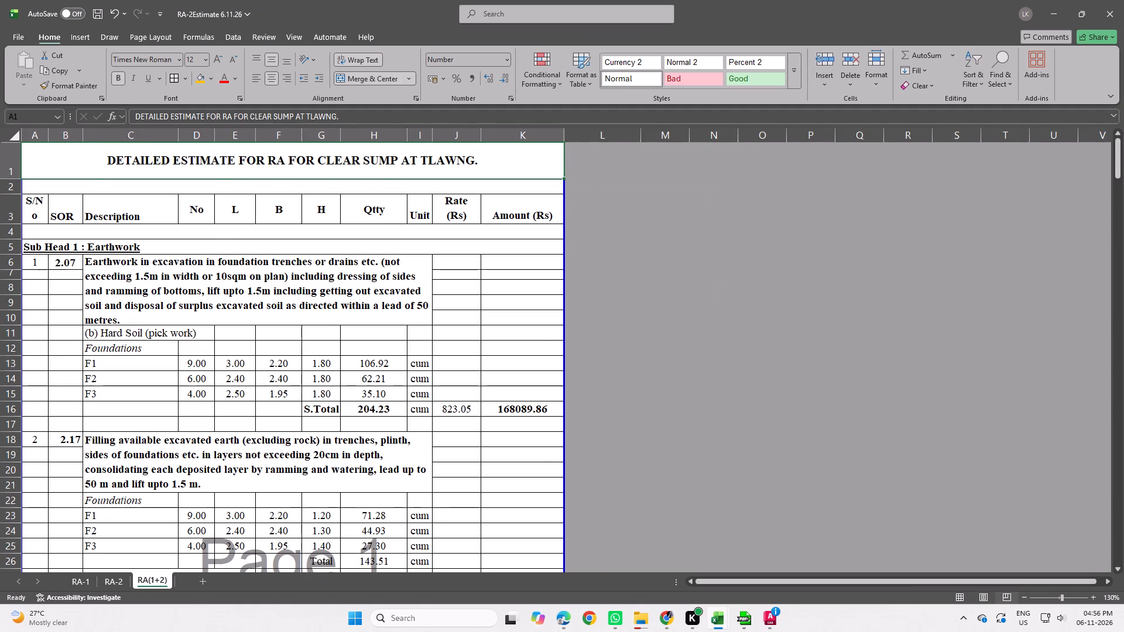
scroll(502, 245, down, 17)
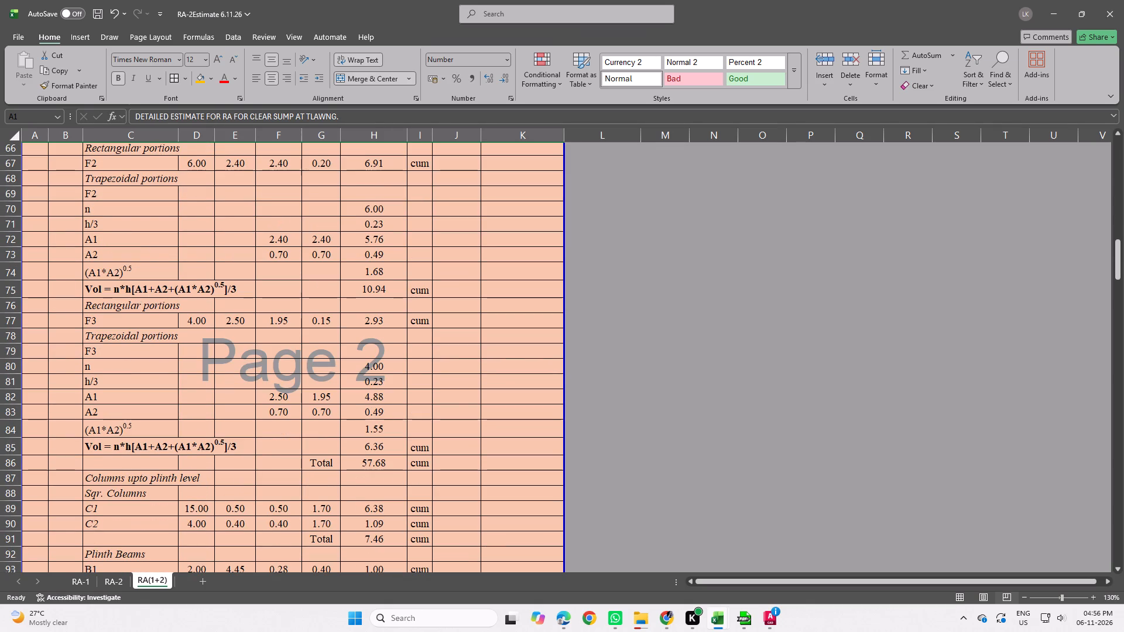
key(ctrl+a)
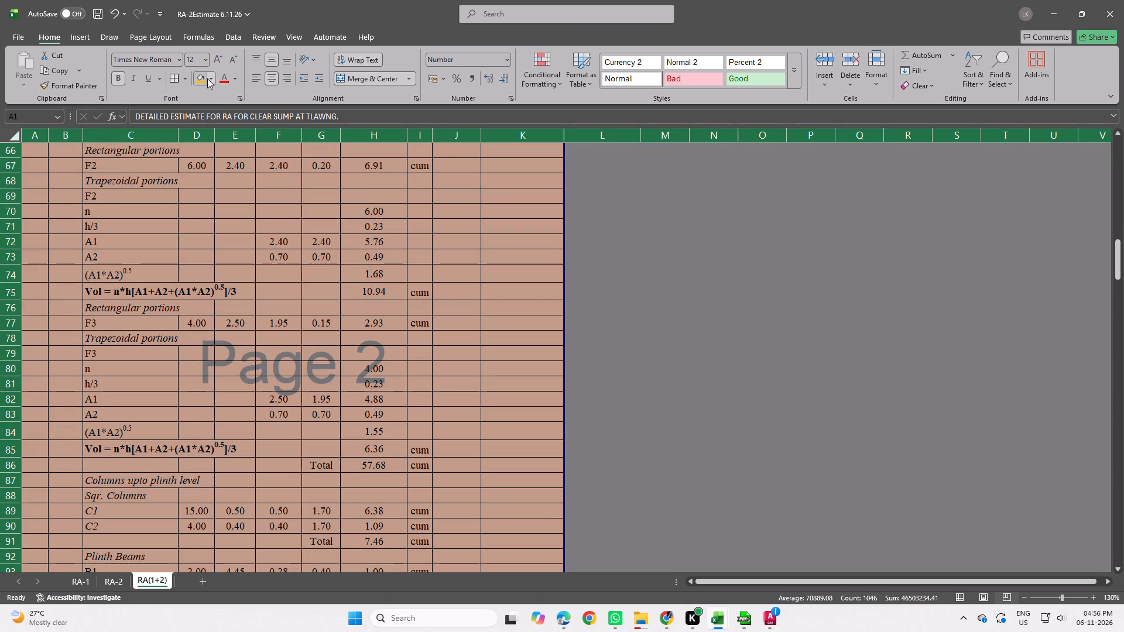
click(209, 75)
click(217, 283)
click(837, 320)
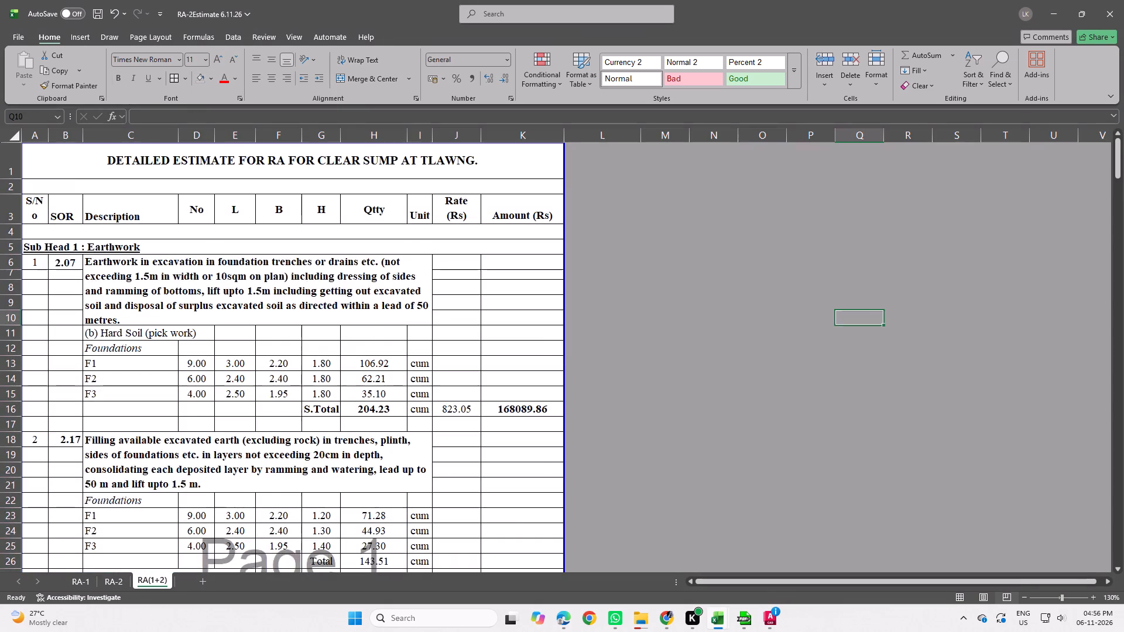
Switch the RA(1+2) sheet to Normal view while at its civil work totals in rows 255 to 257.
scroll(687, 332, down, 20)
scroll(687, 332, down, 10)
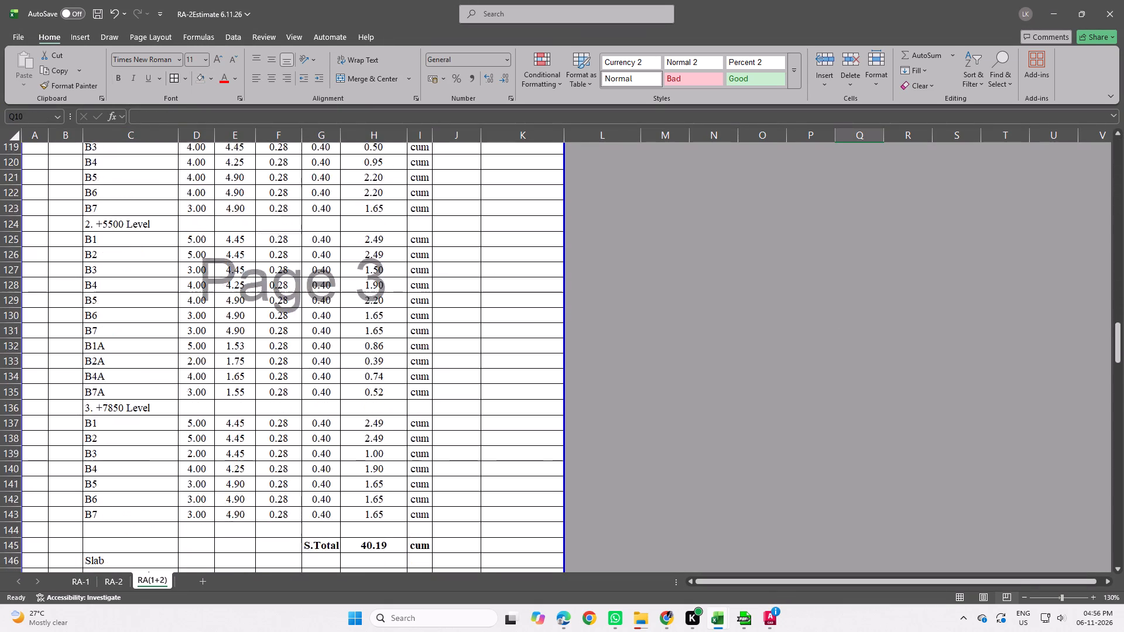
scroll(544, 310, down, 20)
scroll(544, 310, down, 14)
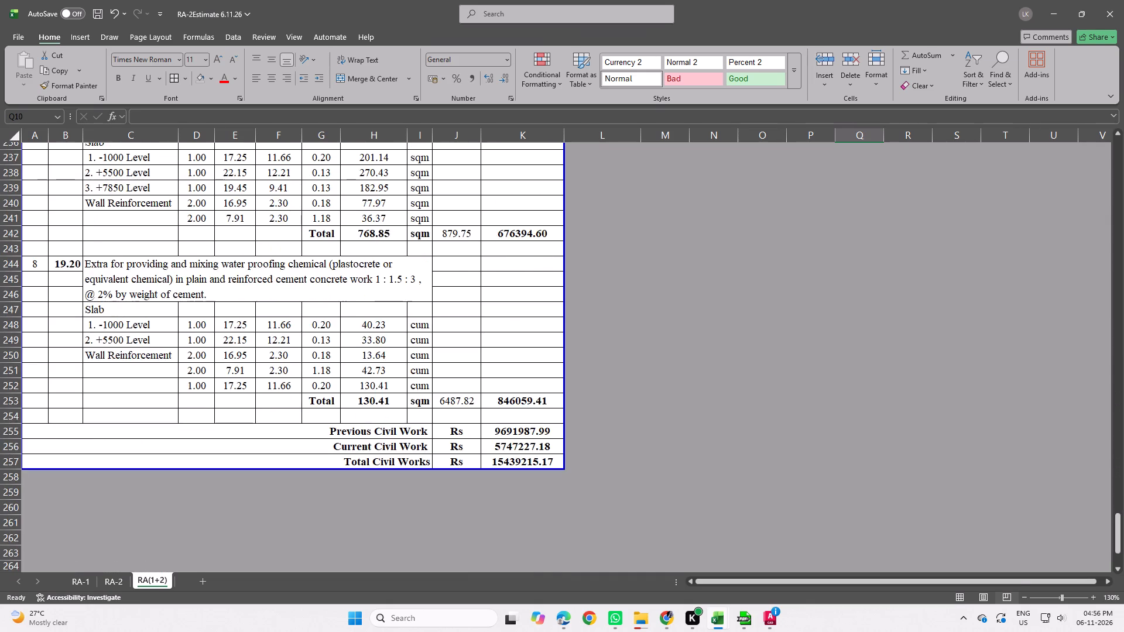
scroll(546, 304, down, 2)
drag(13, 245, 14, 270)
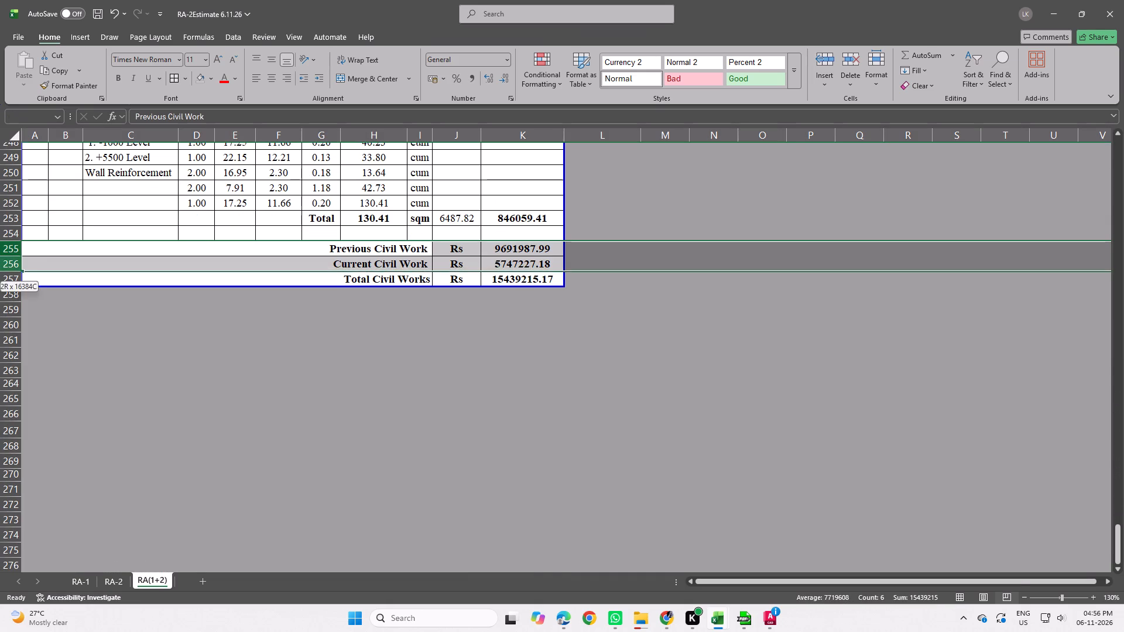
drag(14, 270, 14, 278)
click(301, 33)
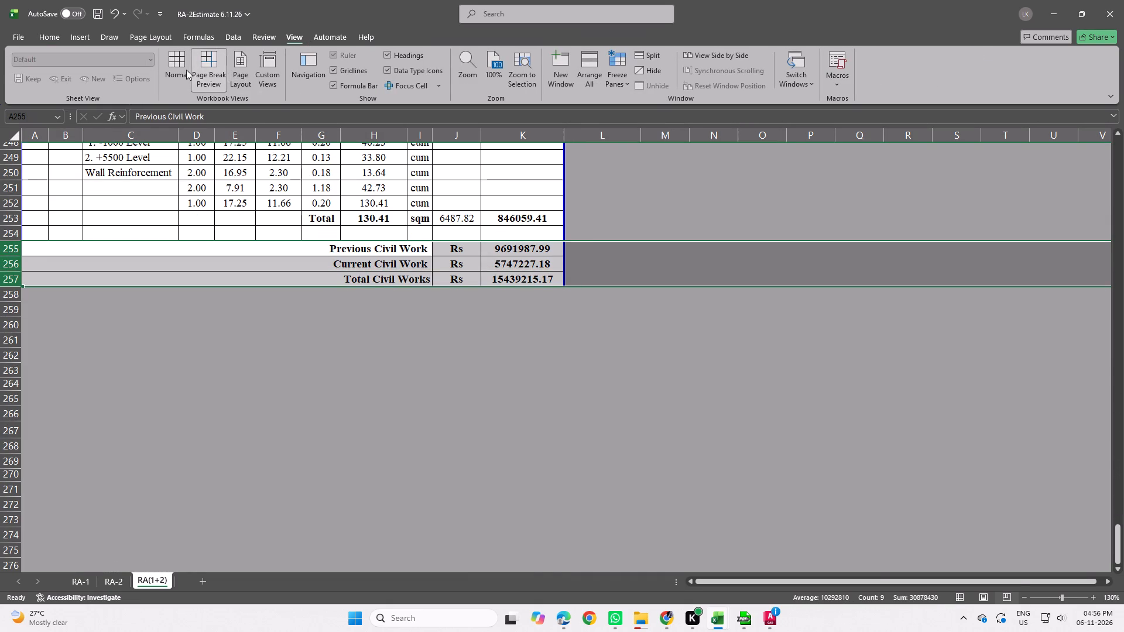
click(186, 70)
click(517, 270)
Check the cost index and GST summary at the end of RA-2 against the RA(1+2) sheet.
click(95, 583)
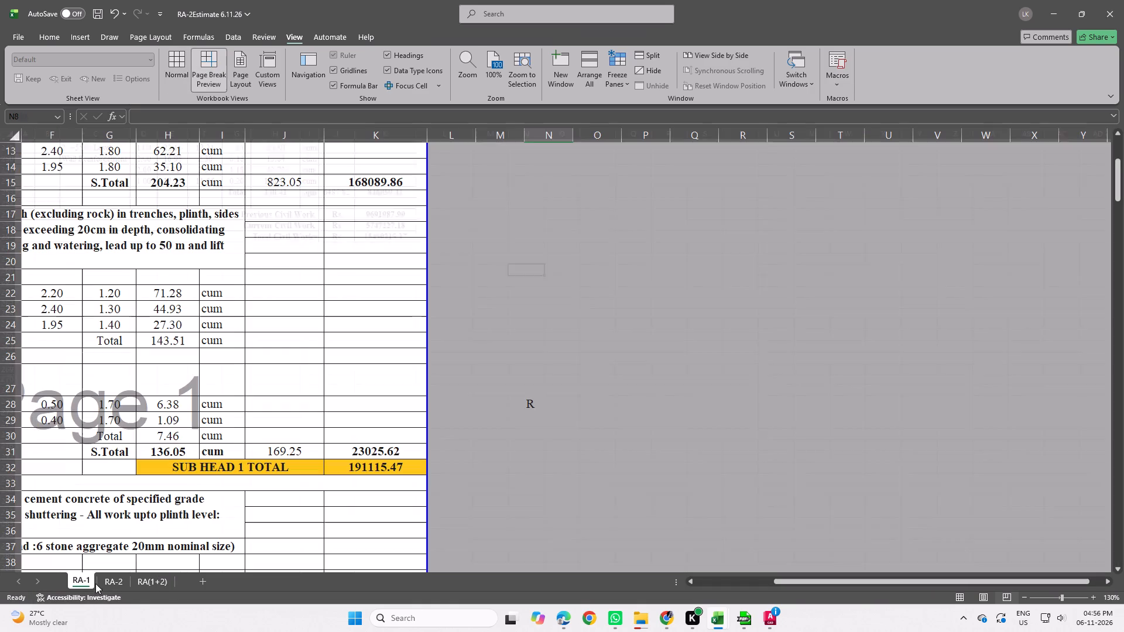
click(110, 580)
scroll(372, 409, down, 7)
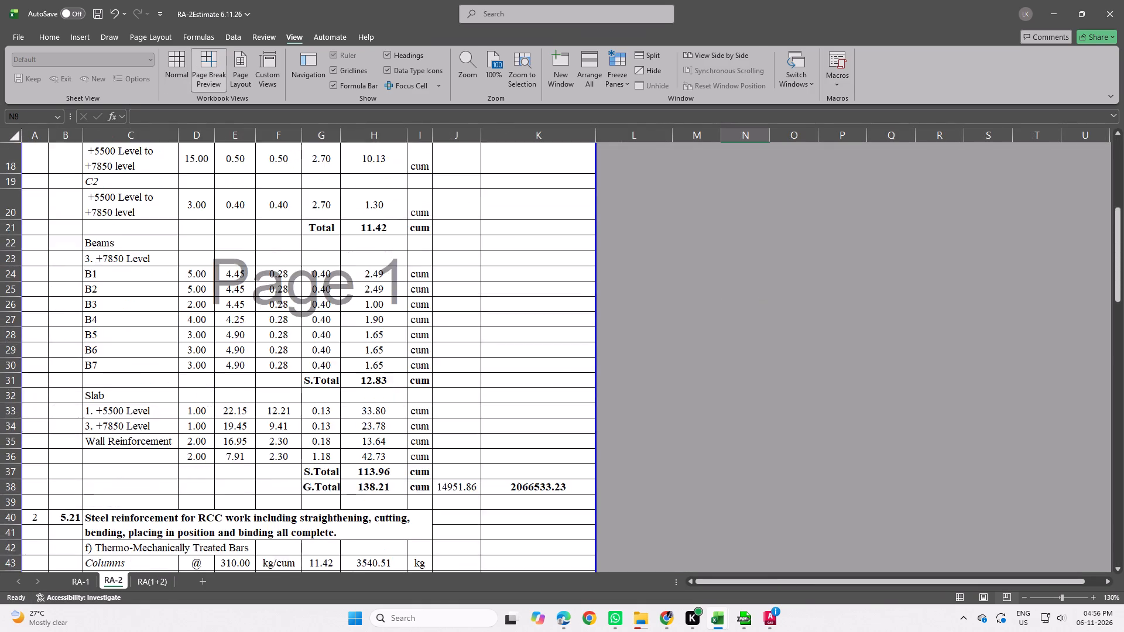
scroll(495, 360, down, 14)
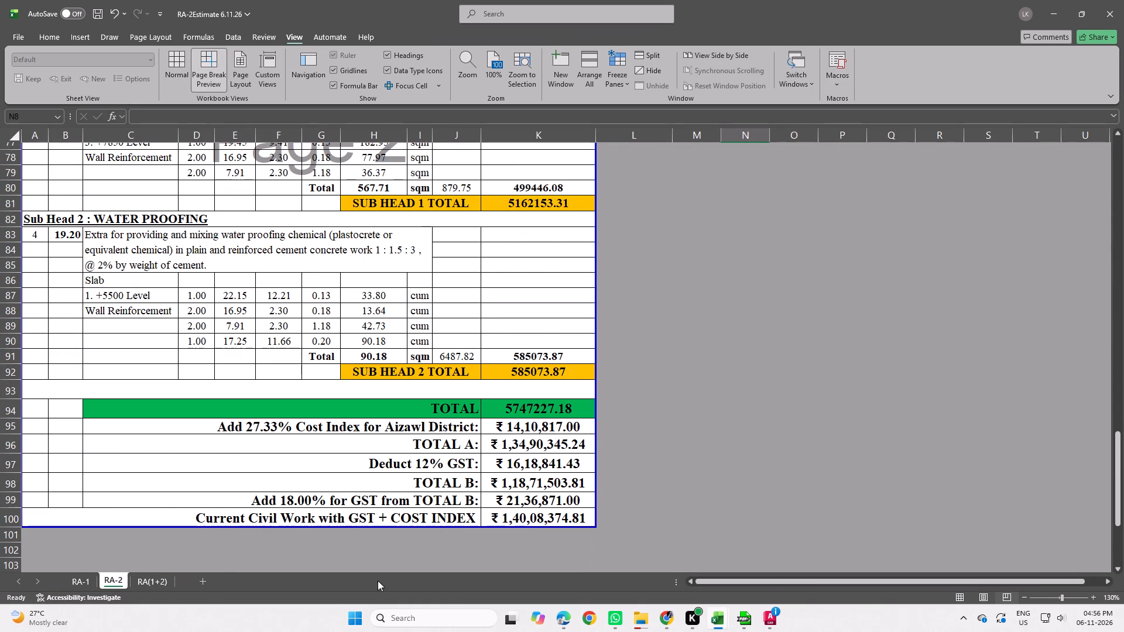
click(140, 581)
Group RA-1 with RA-2 and choose PDF as the format for saving them in the Clear Sump folder.
click(84, 586)
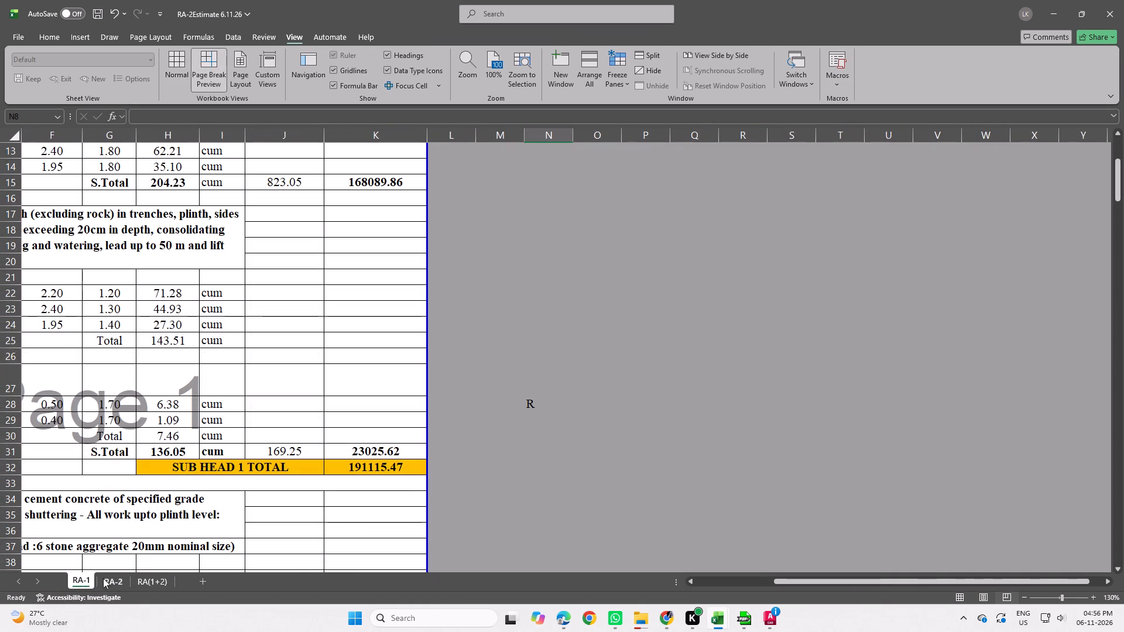
ctrl+click(104, 578)
key(ctrl+p)
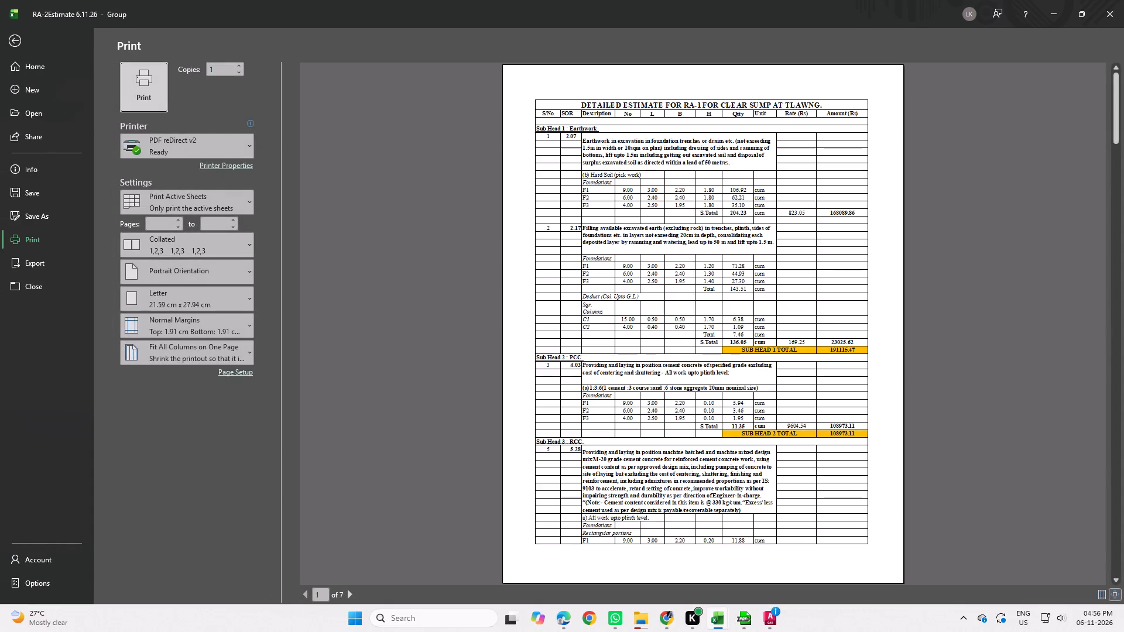
click(44, 213)
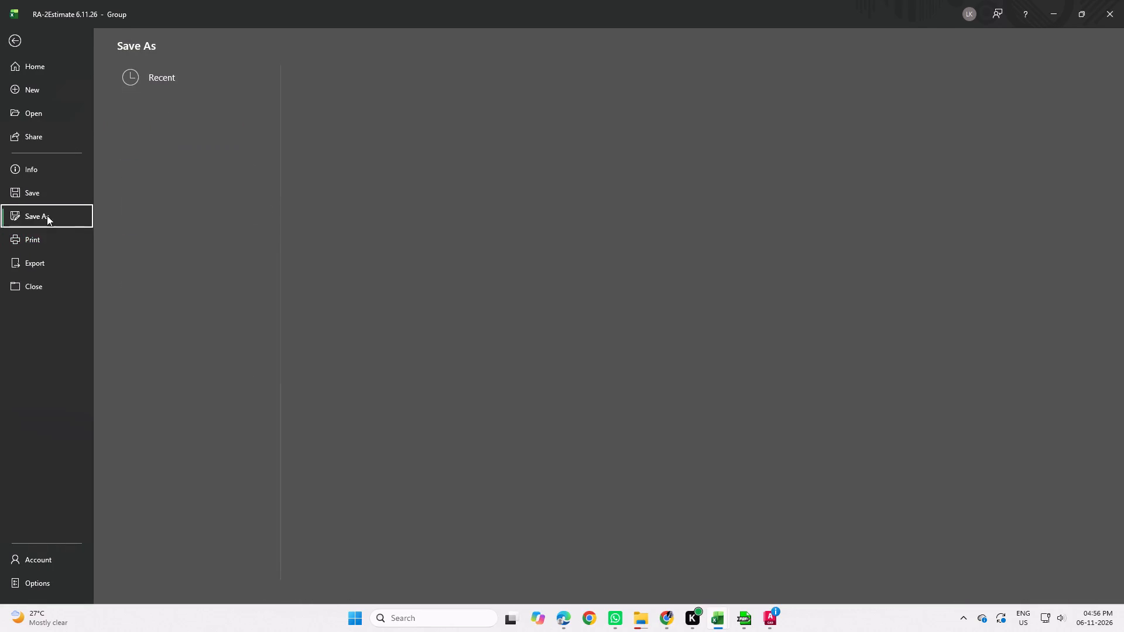
click(389, 108)
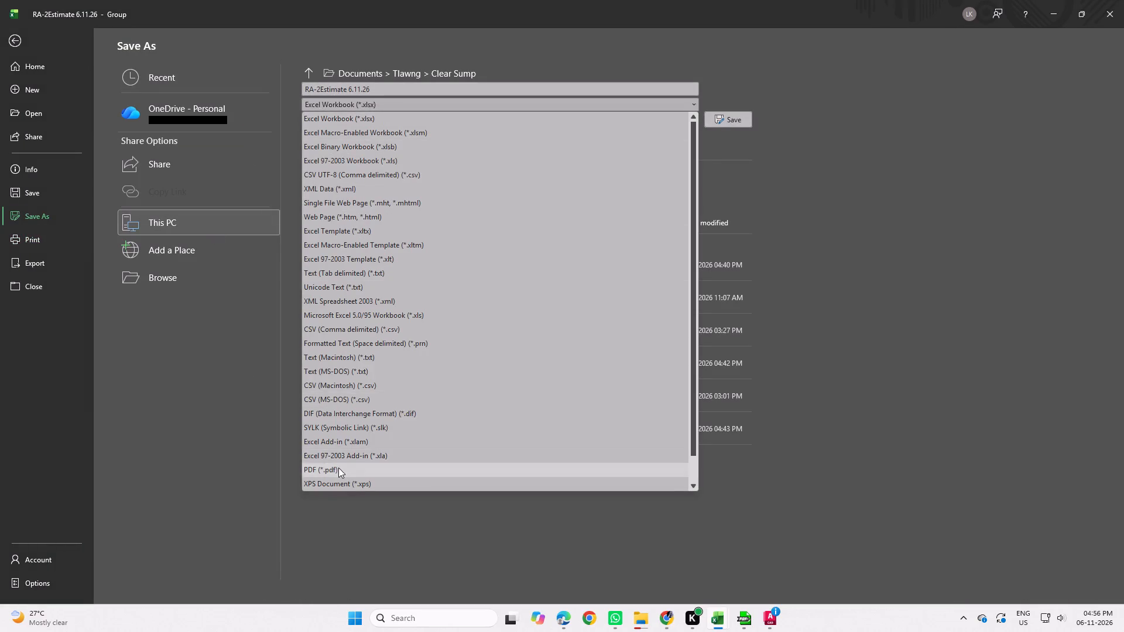
click(338, 468)
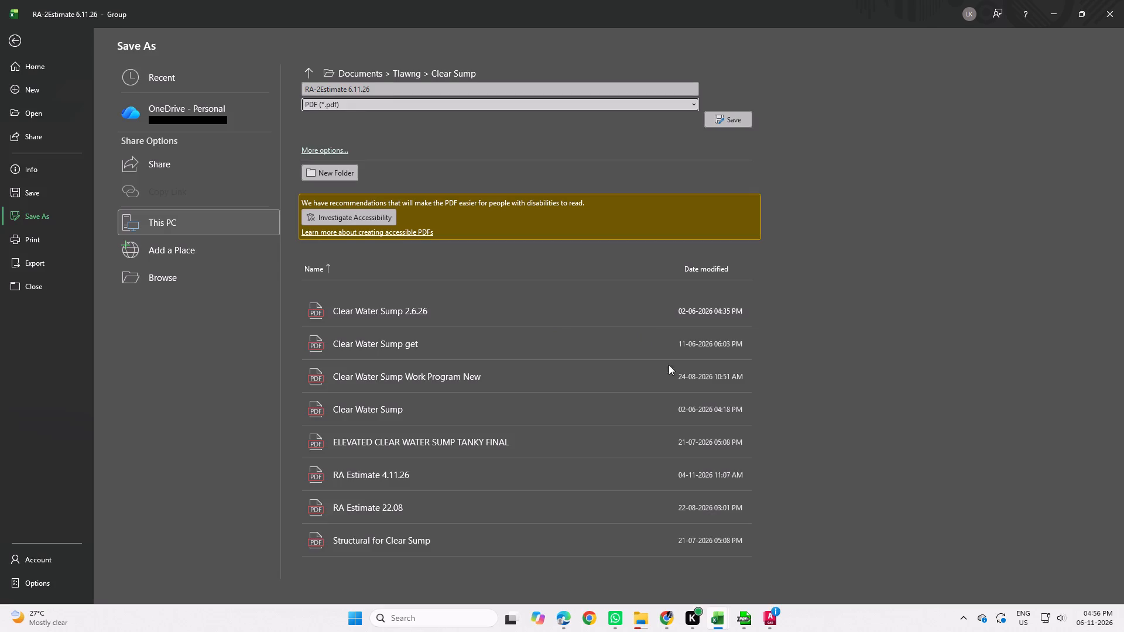
Name the PDF RA 1&2 #6.11.26 and save it.
drag(376, 85, 317, 89)
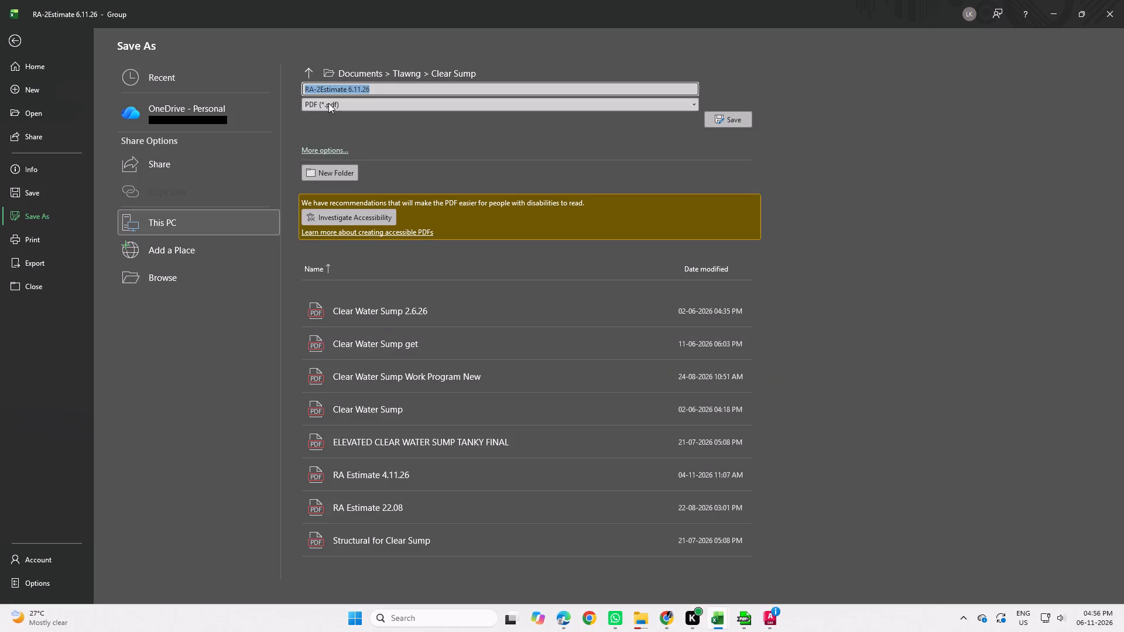
key(shift+r)
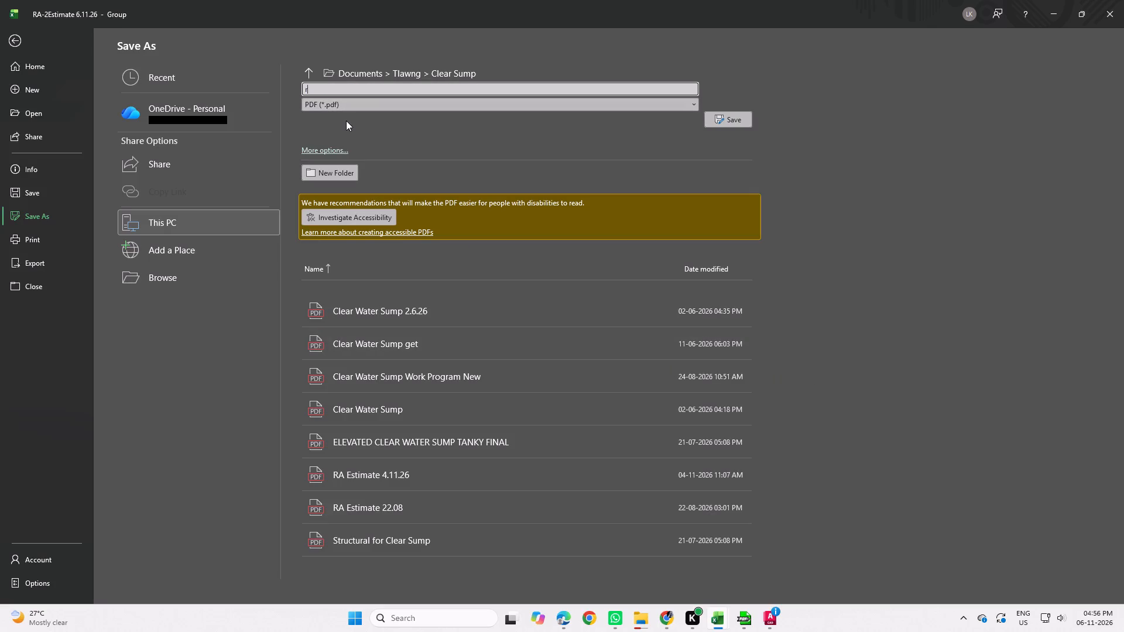
key(BackSpace)
text(RA)
key(space)
text(1)
key(shift+ampersand)
text(2)
key(space)
key(shift+numbersign)
key(6)
text(.11.26)
key(Return)
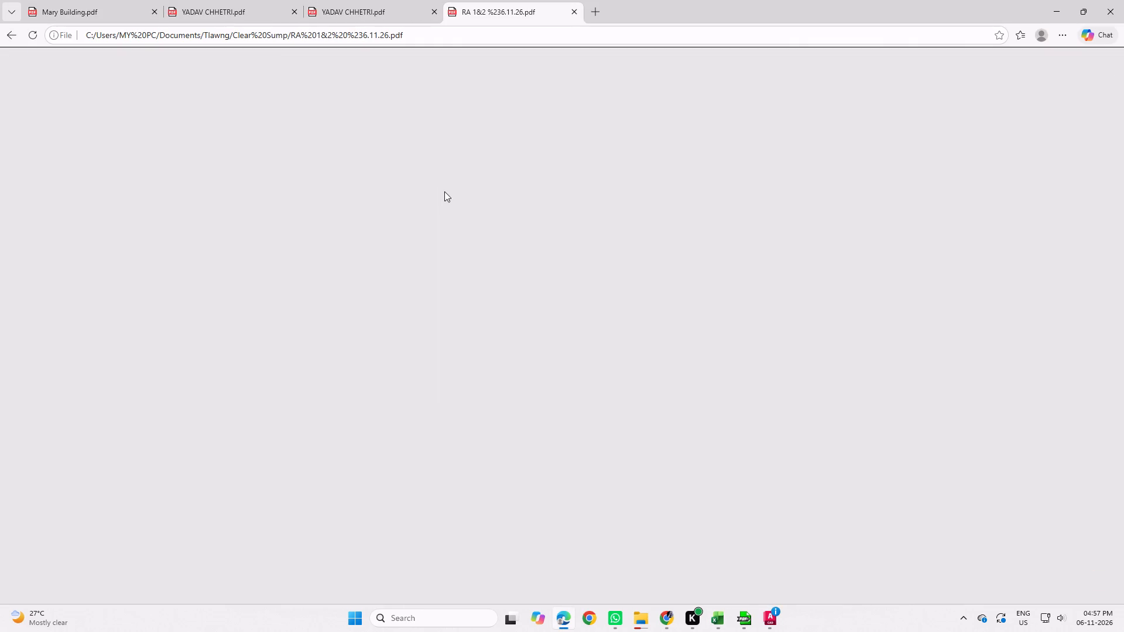
Examine the pages of the exported RA-1 and RA-2 PDF, including the RA-1 summary and the last page.
scroll(677, 208, down, 19)
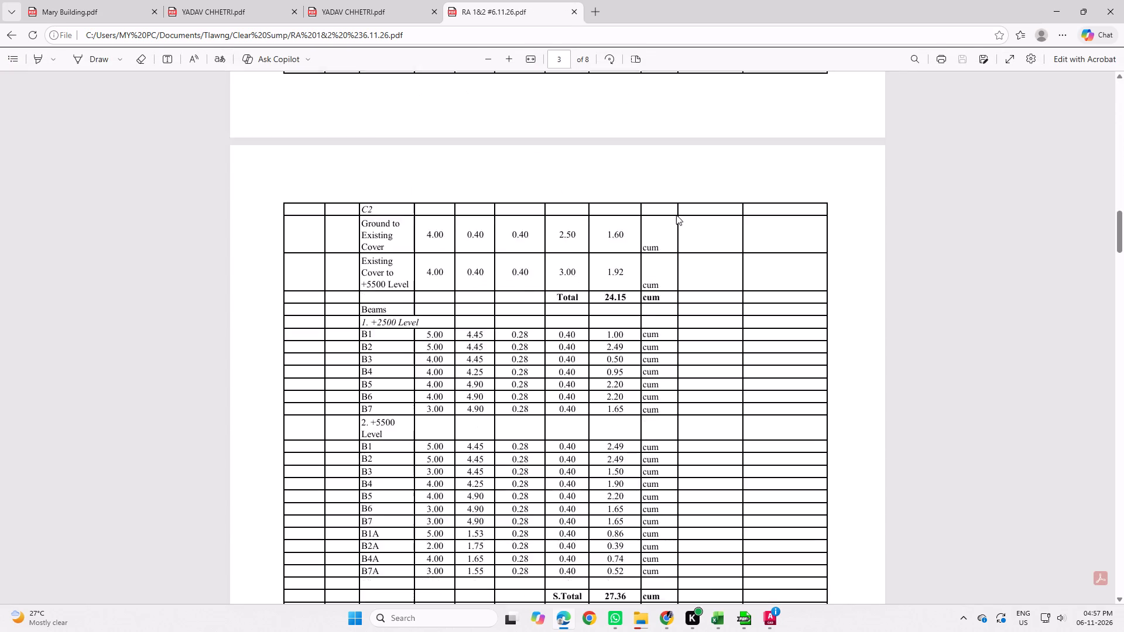
scroll(676, 215, down, 20)
scroll(676, 215, down, 14)
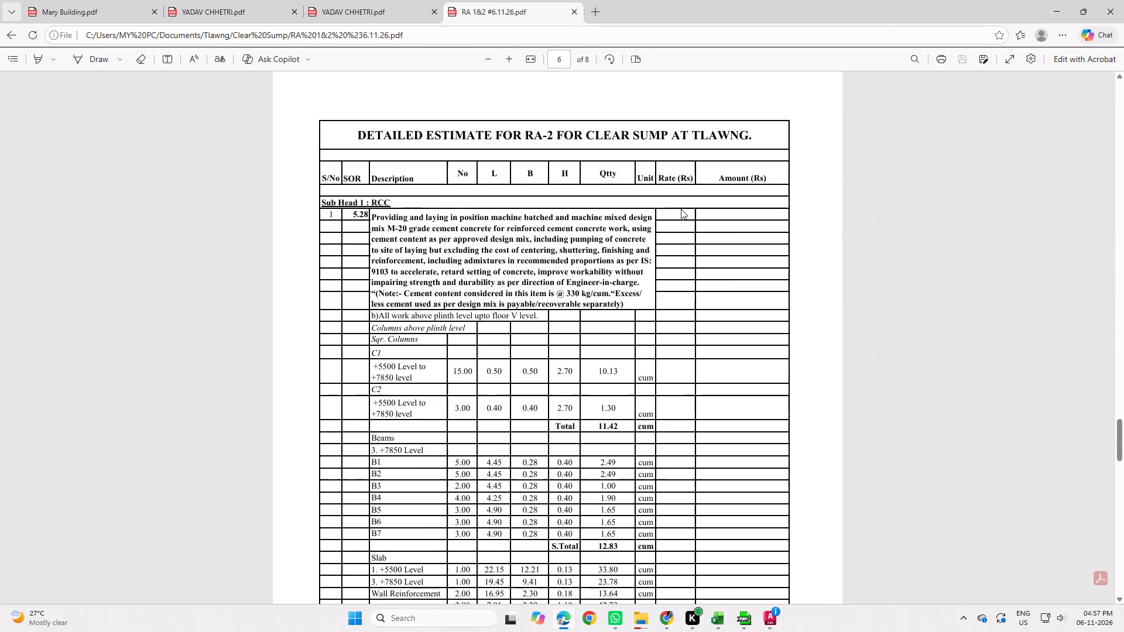
scroll(681, 209, down, 20)
scroll(681, 209, down, 13)
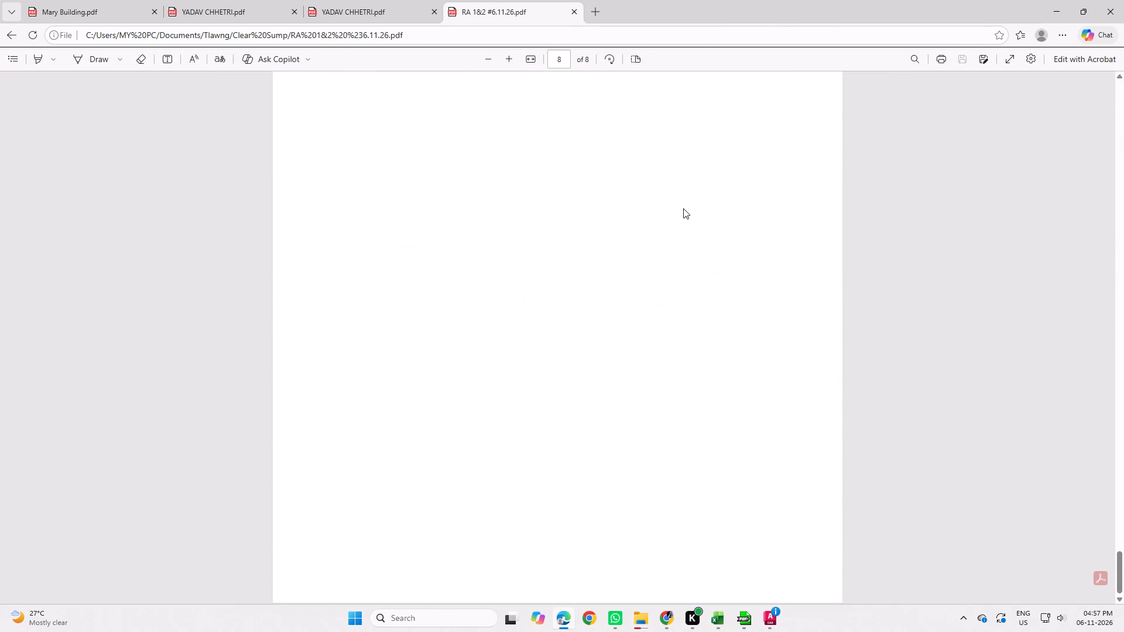
scroll(683, 208, down, 5)
scroll(684, 208, up, 16)
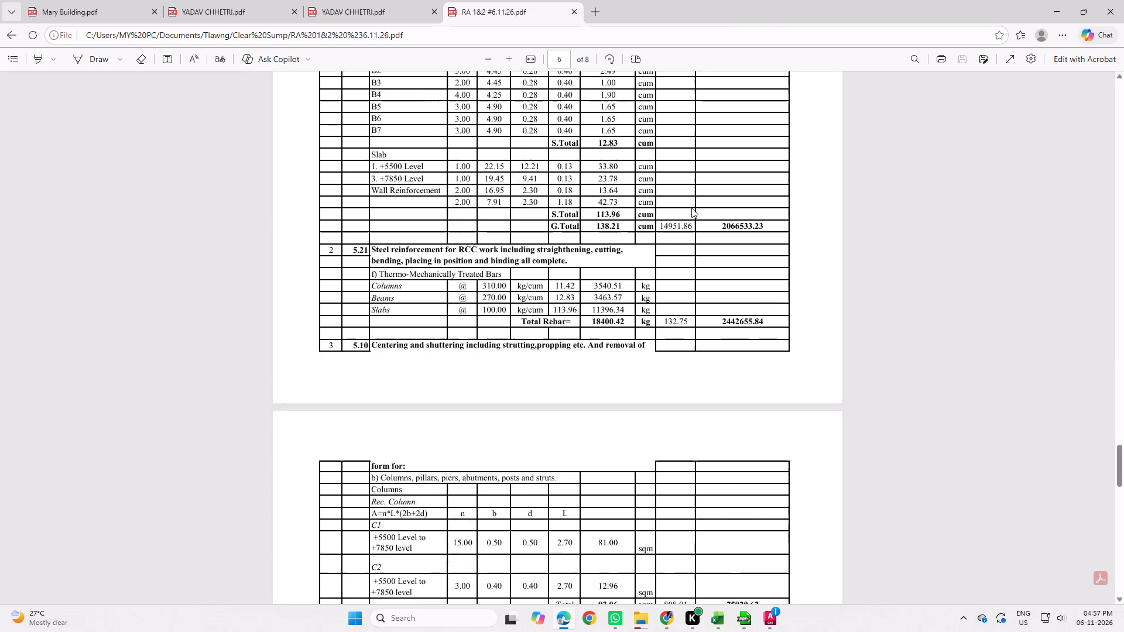
scroll(691, 208, up, 18)
scroll(694, 208, down, 4)
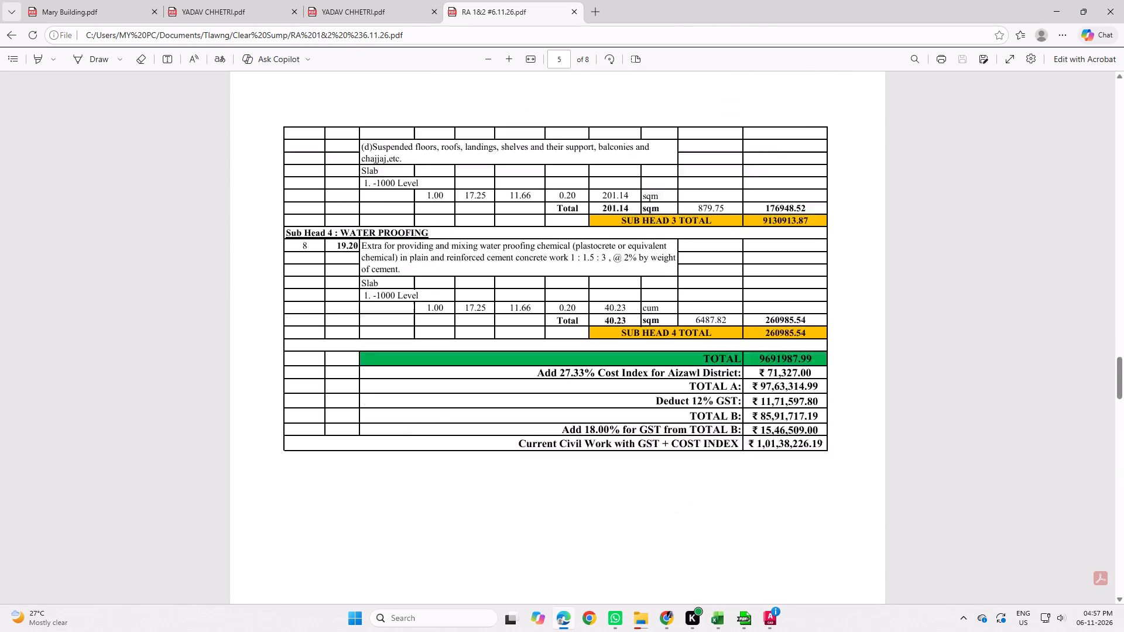
scroll(694, 208, down, 8)
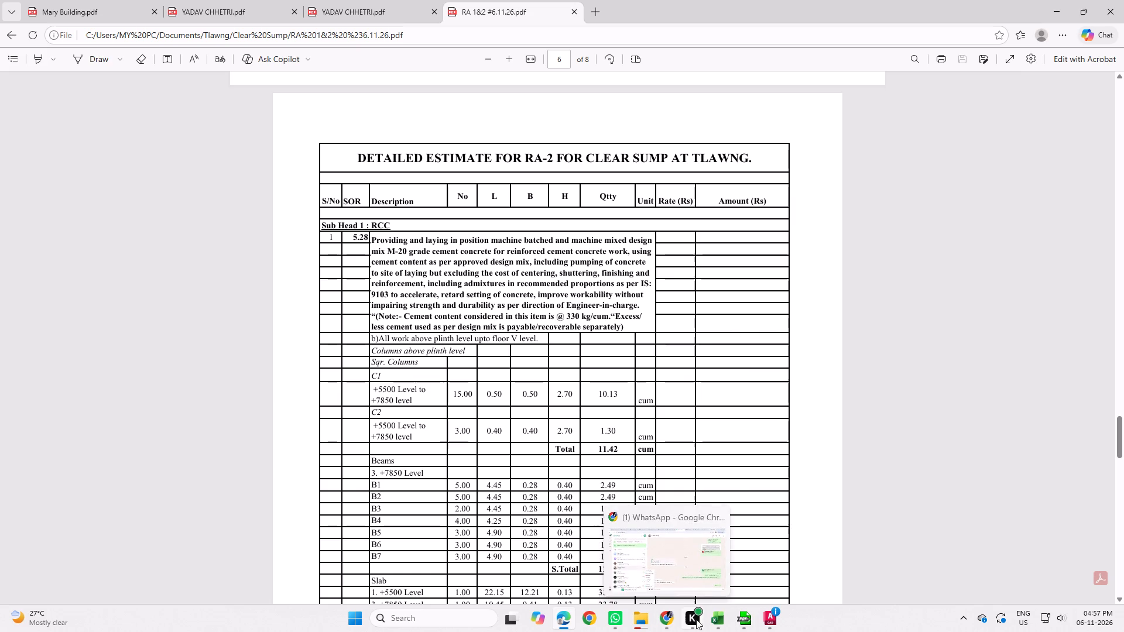
Return to the RA-2Estimate 6.11.26 workbook in Excel and open the print settings for the grouped RA-1 and RA-2 sheets.
click(721, 618)
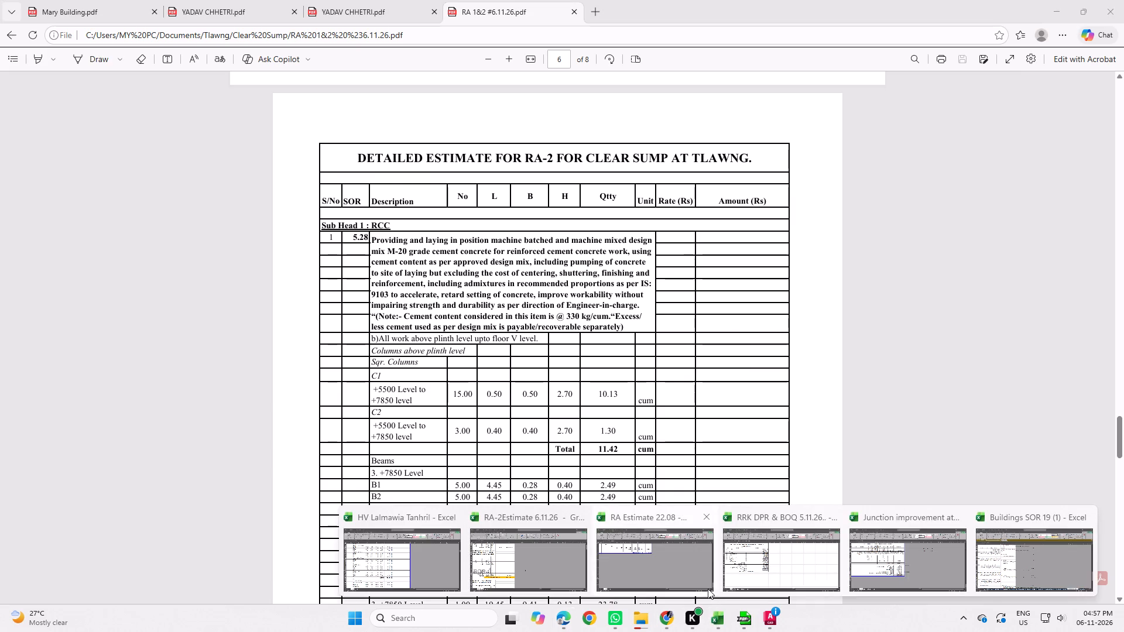
click(558, 559)
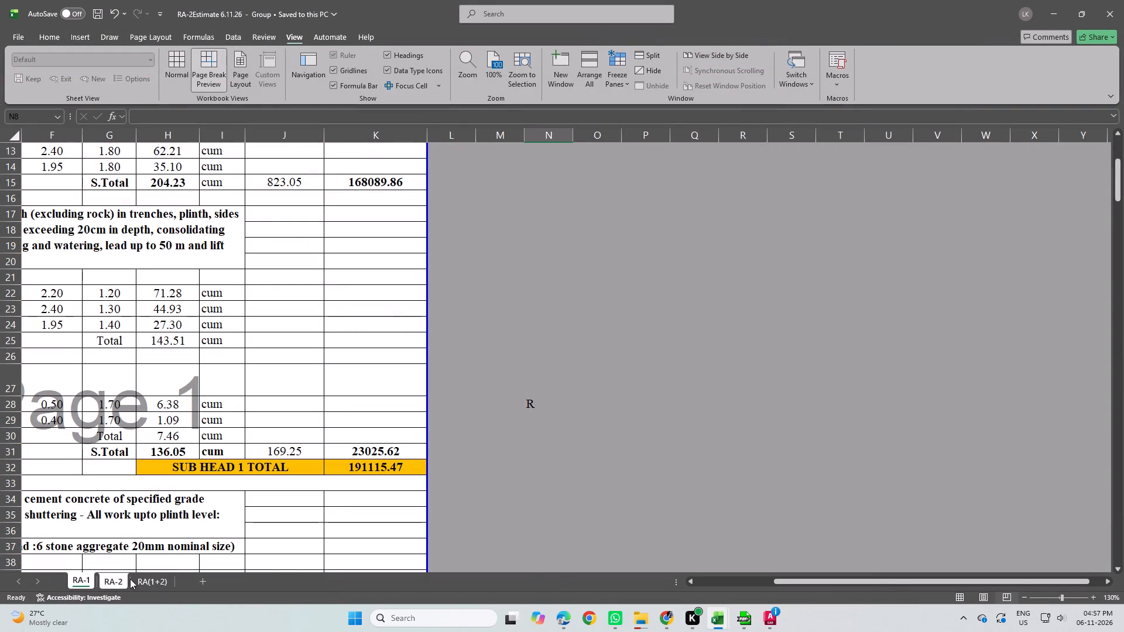
key(Escape)
click(98, 584)
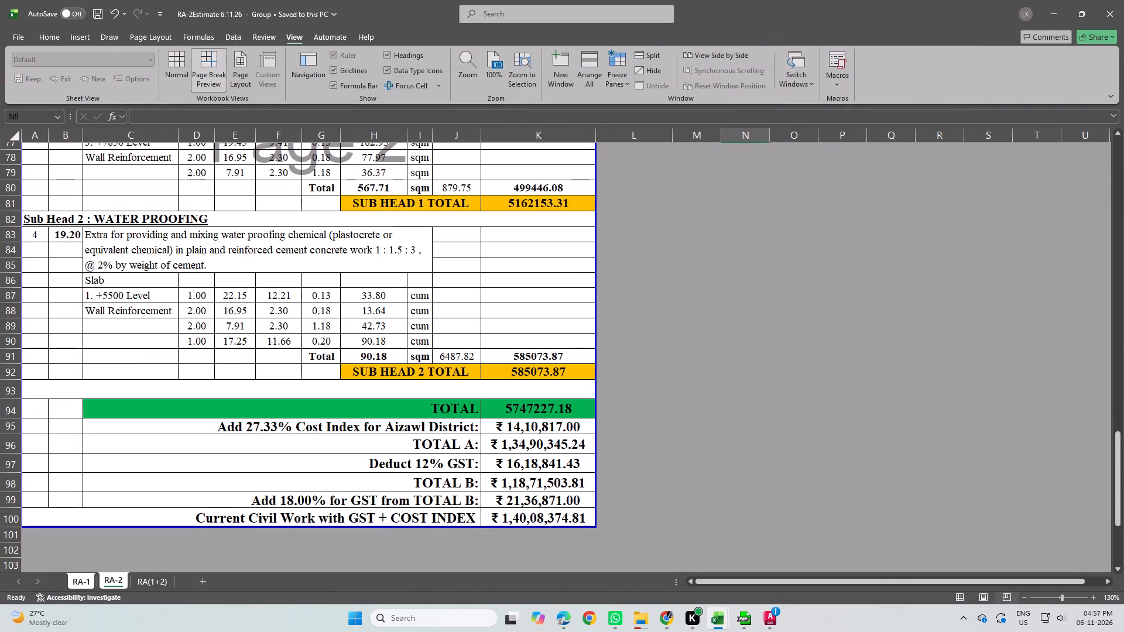
key(ctrl+p)
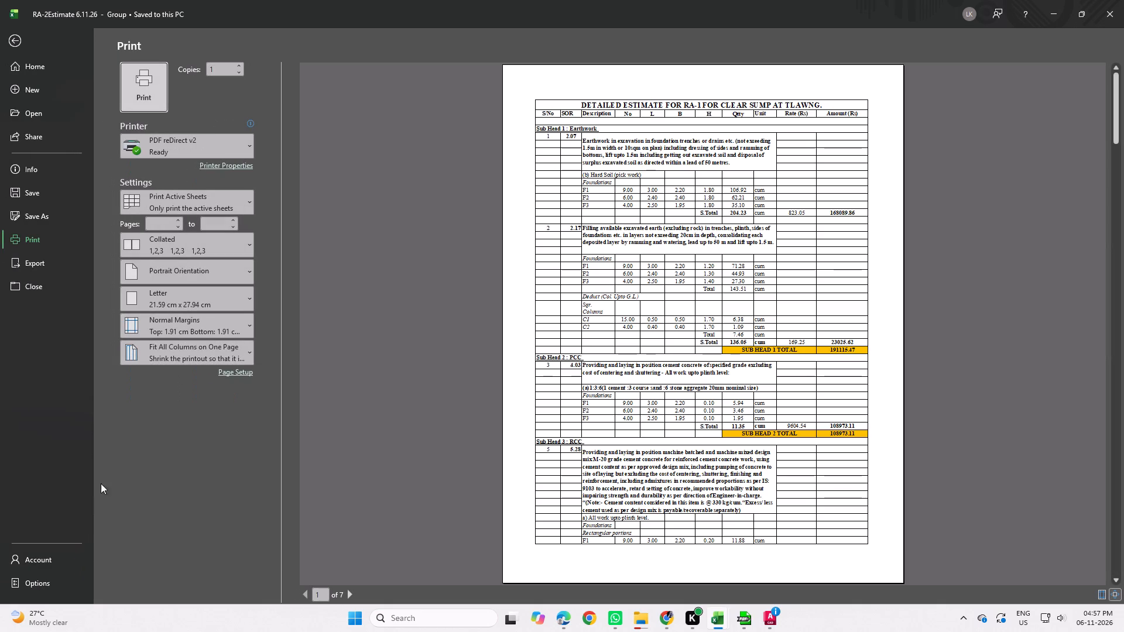
Set the paper size of the grouped RA-1 and RA-2 sheets to Letter, 21.59 cm x 27.94 cm.
click(194, 277)
click(194, 277)
click(196, 304)
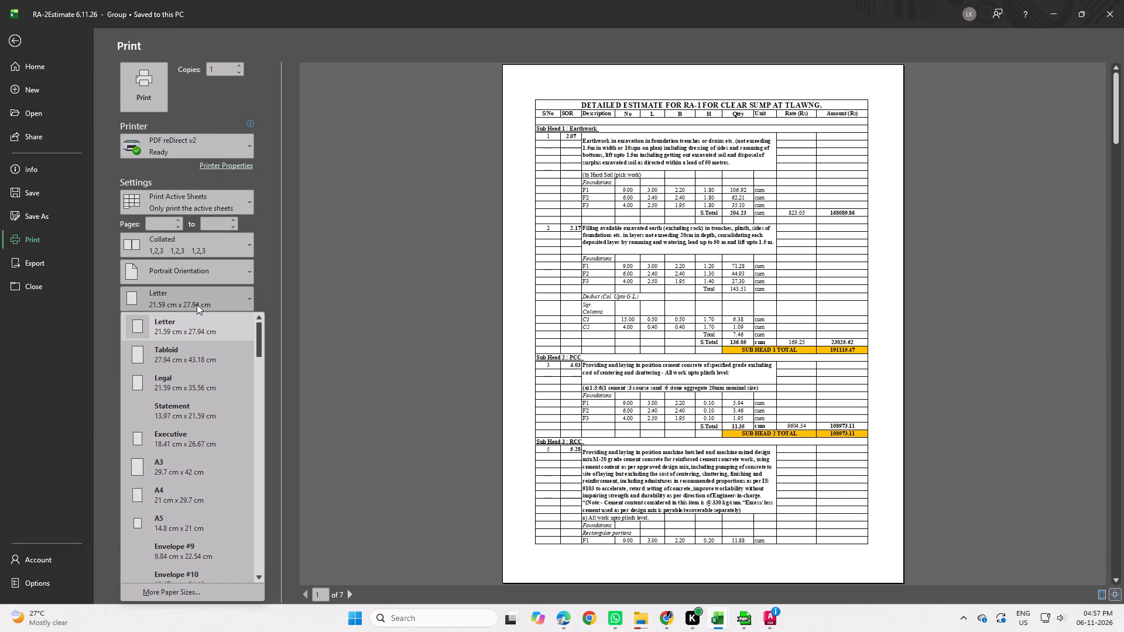
drag(191, 320, 190, 325)
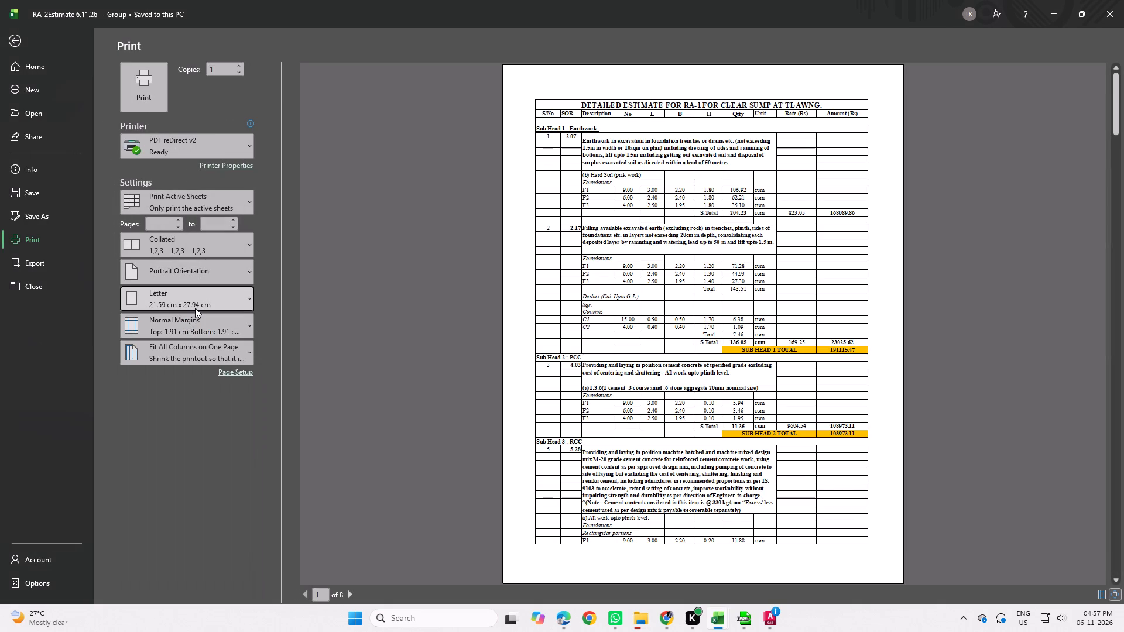
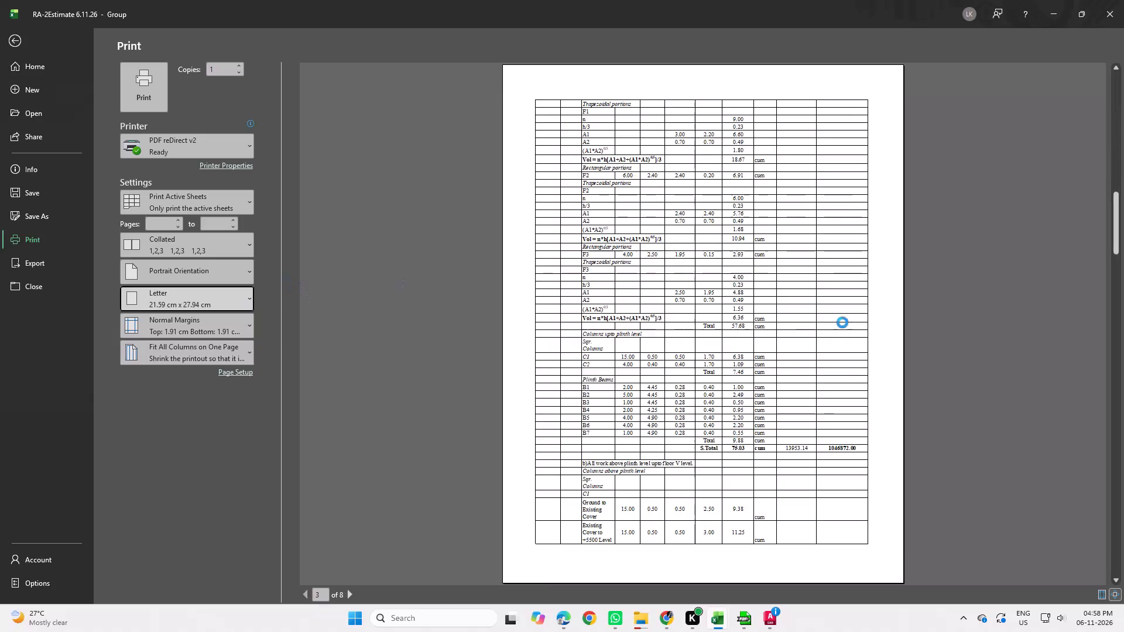
Review the print preview pages of the grouped RA-1 and RA-2 sheets, through to the RA-2 Clear Sump detailed estimate.
scroll(842, 322, down, 11)
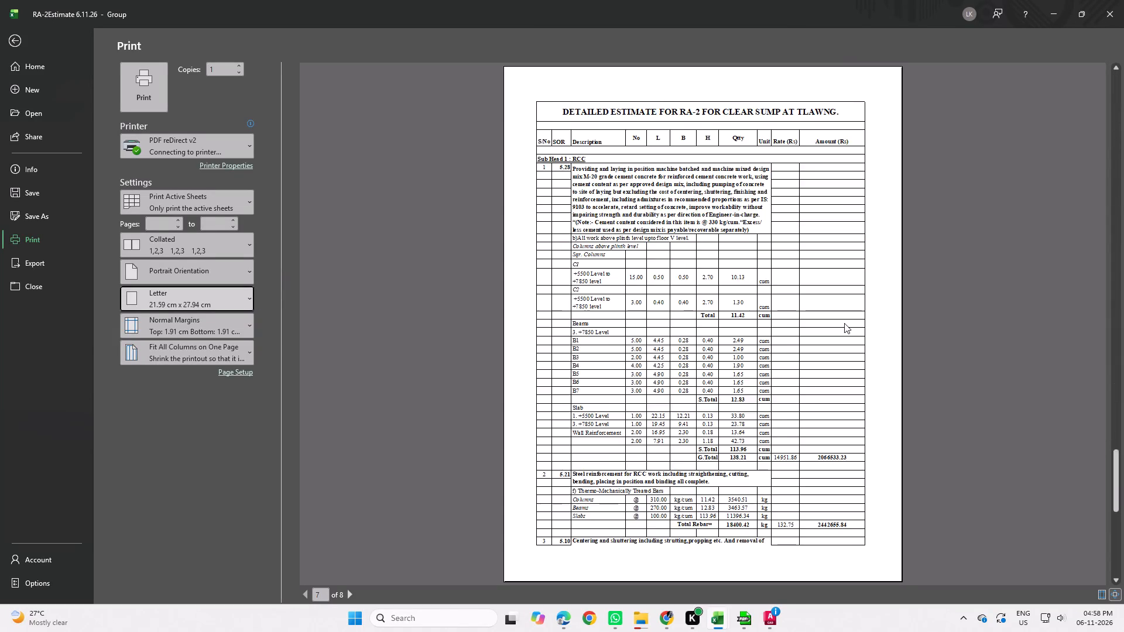
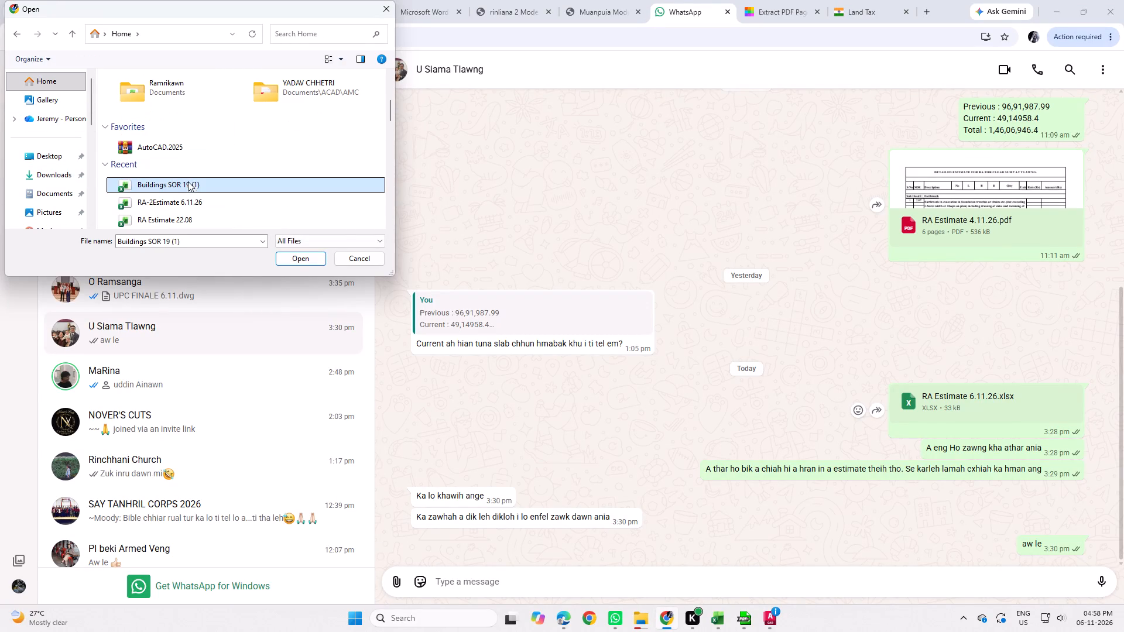
In the file selection for the WhatsApp chat attachment, browse to the Clear Sump folder inside Documents > Tlawng and its estimate files.
scroll(220, 190, down, 1)
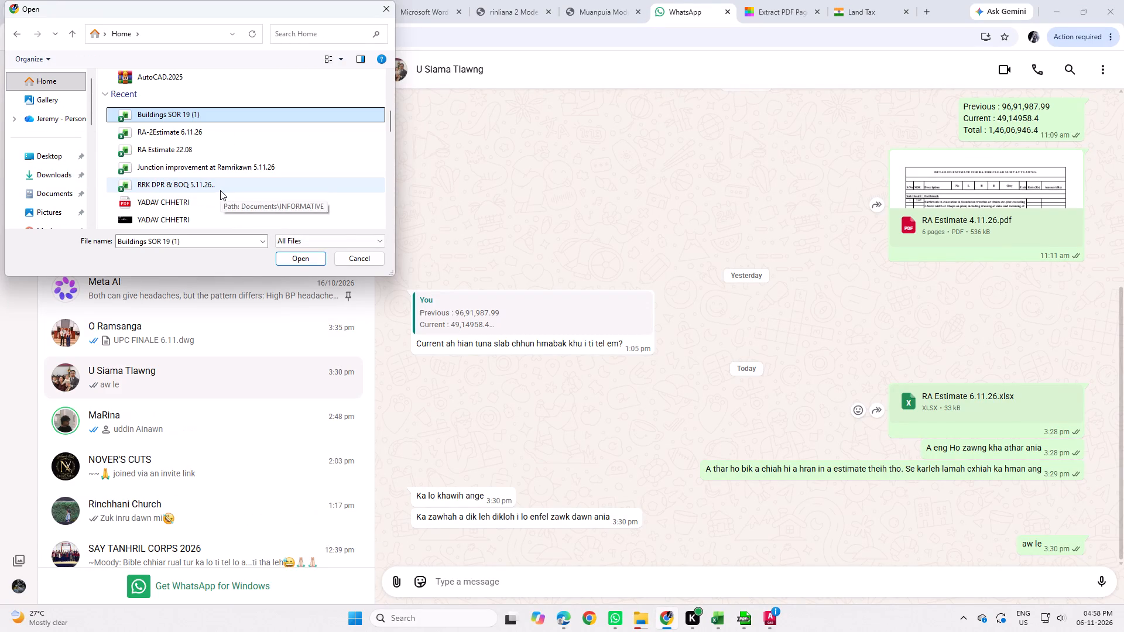
click(210, 133)
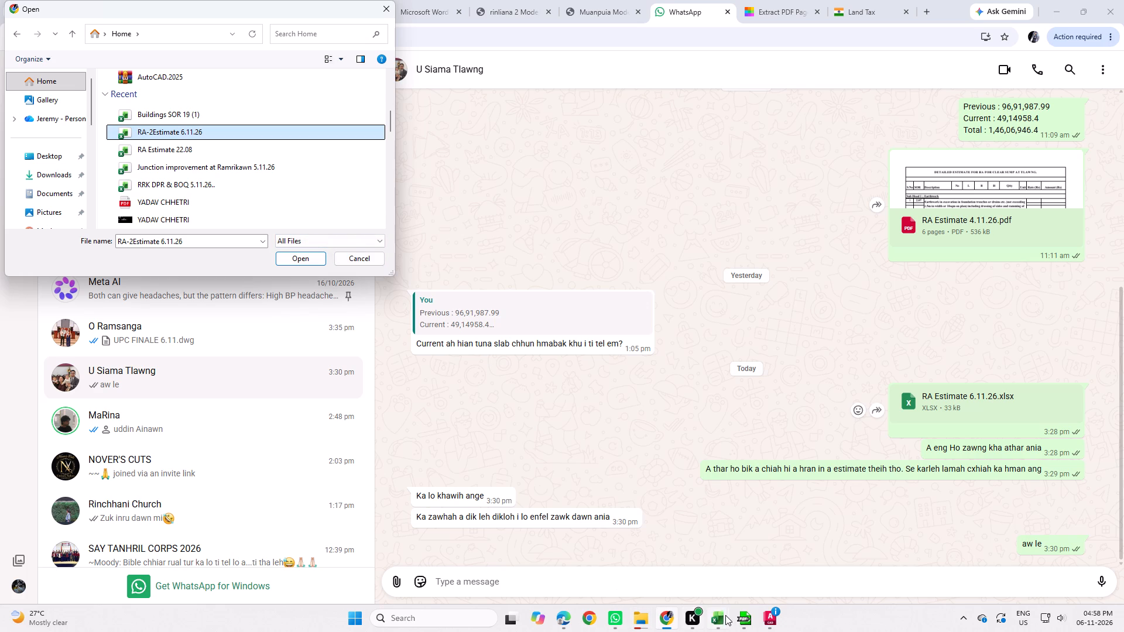
scroll(131, 177, up, 1)
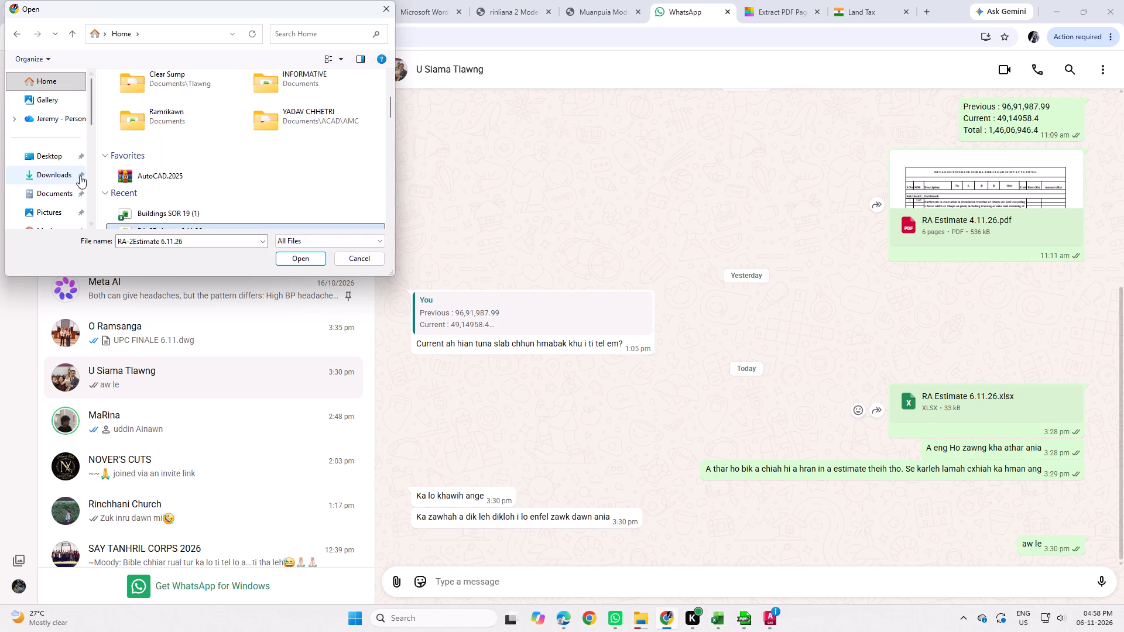
click(68, 187)
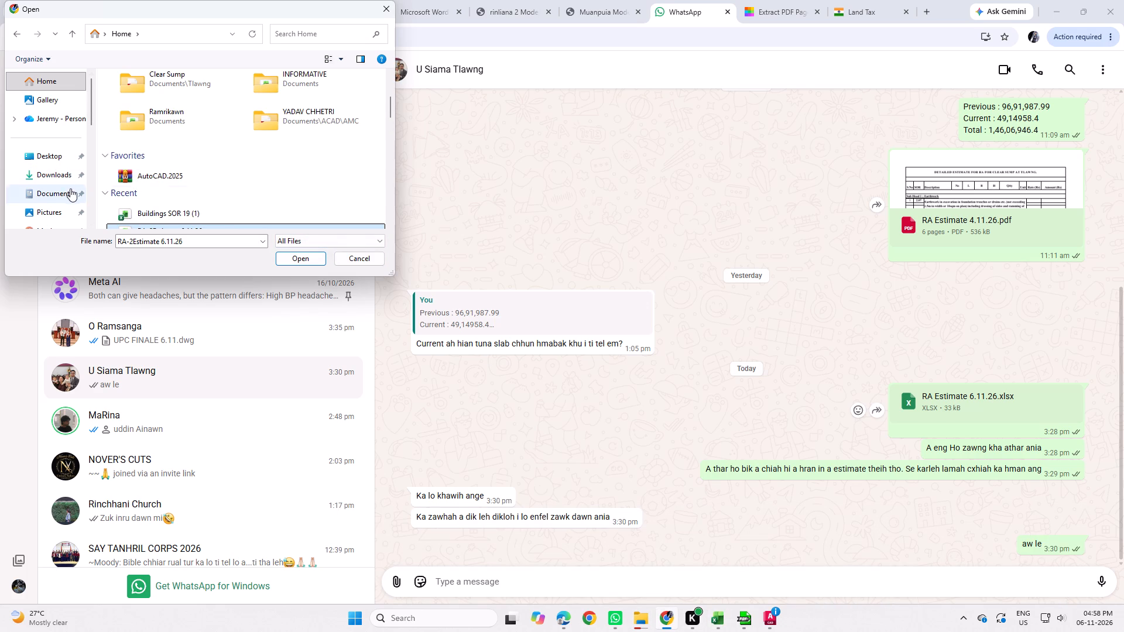
click(74, 190)
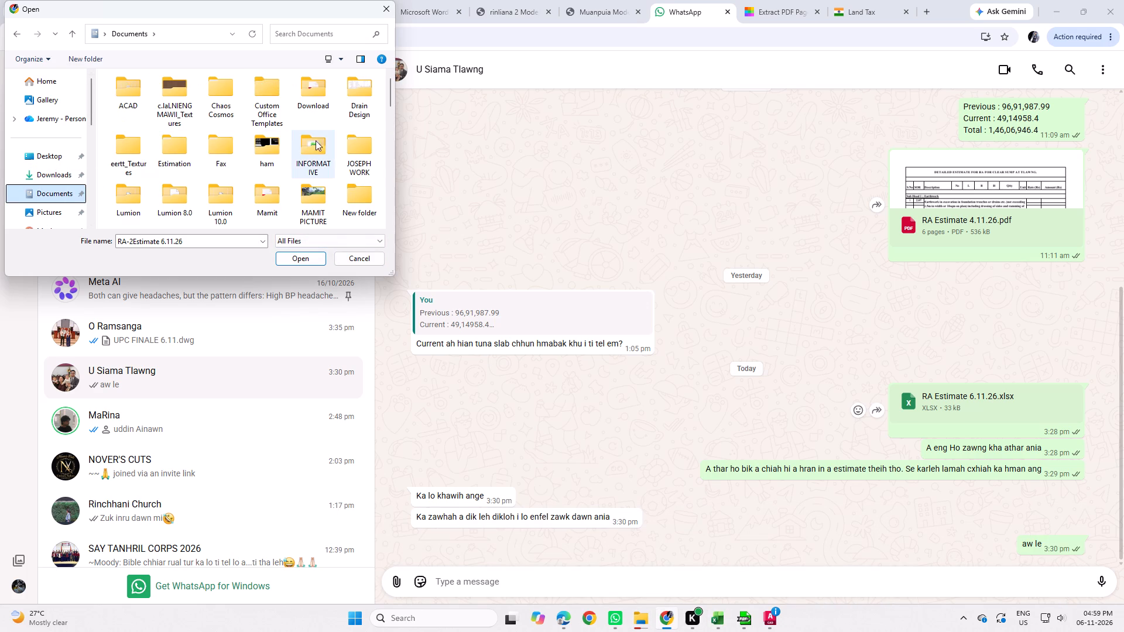
scroll(224, 177, down, 1)
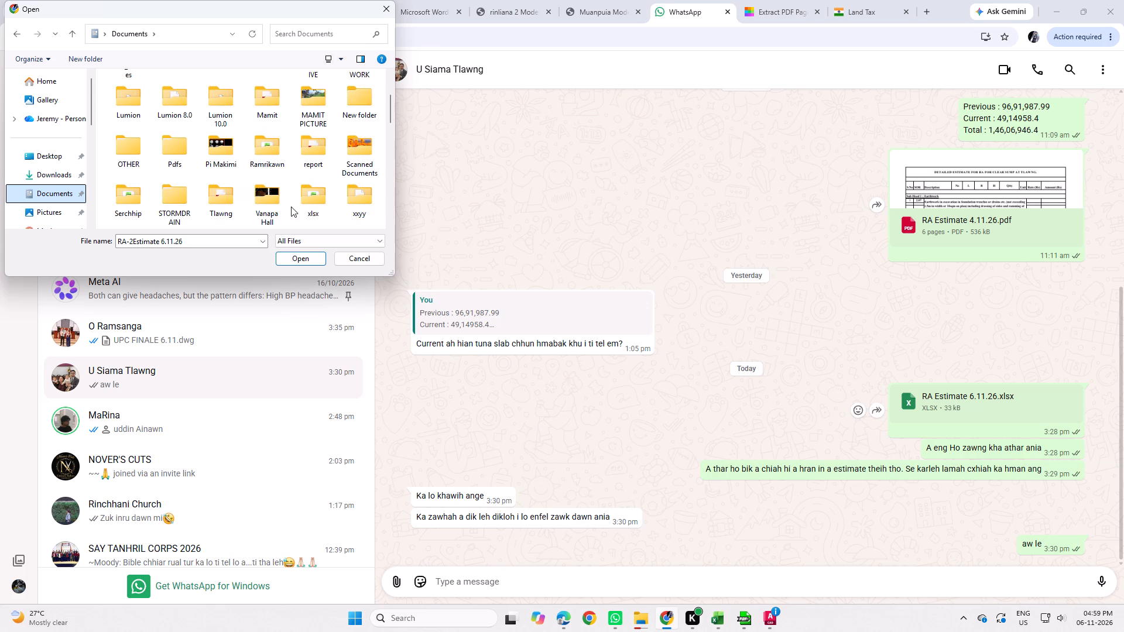
double_click(223, 201)
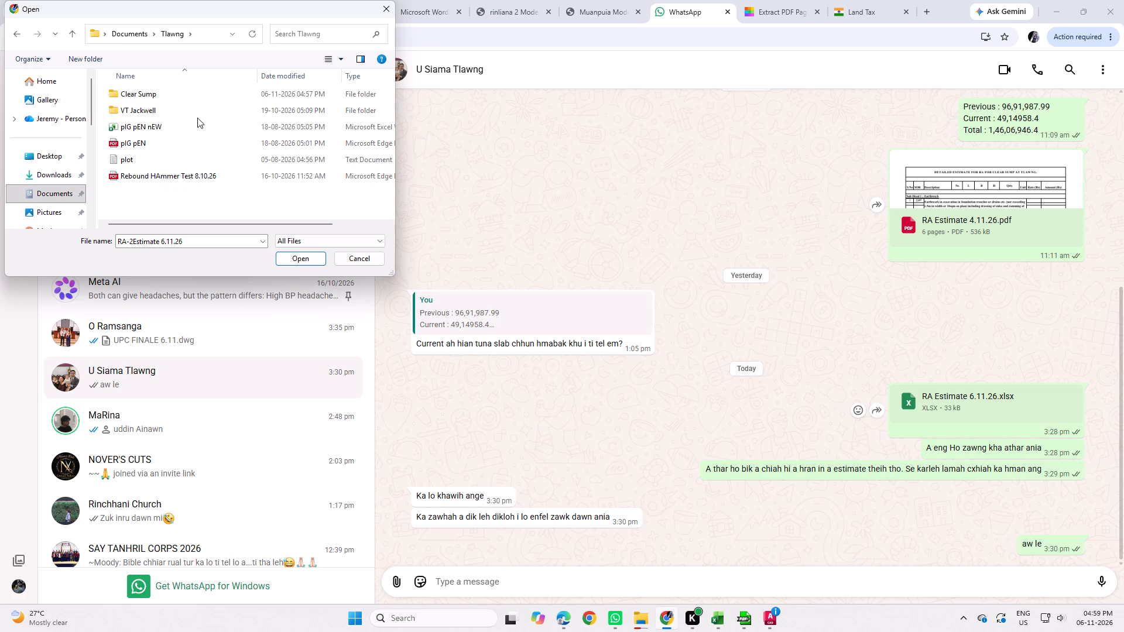
double_click(190, 91)
scroll(218, 122, down, 2)
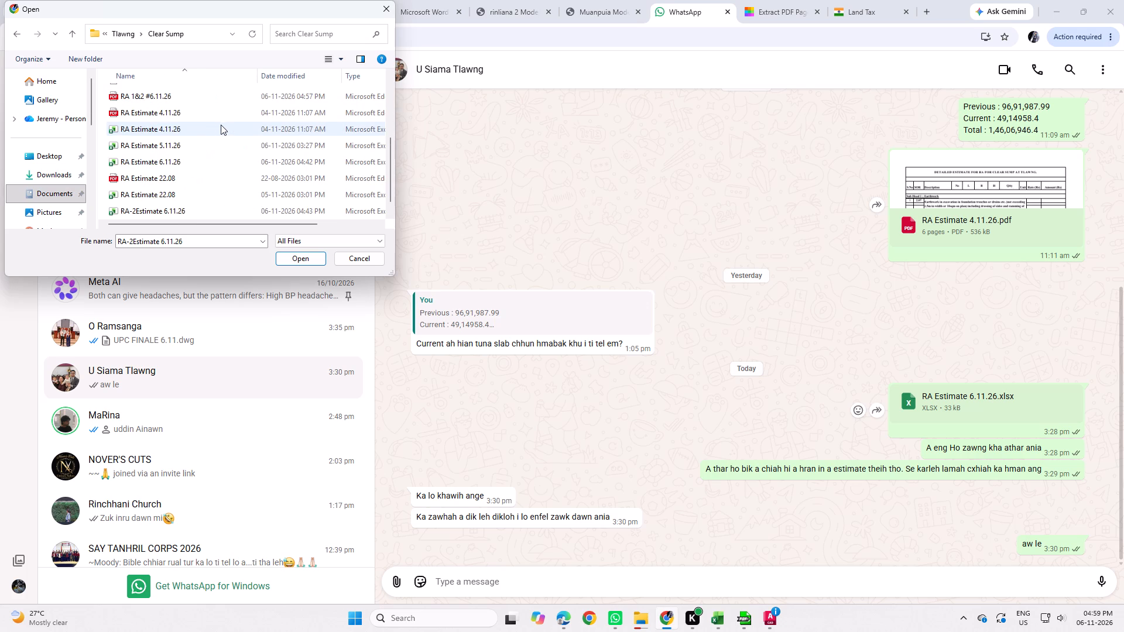
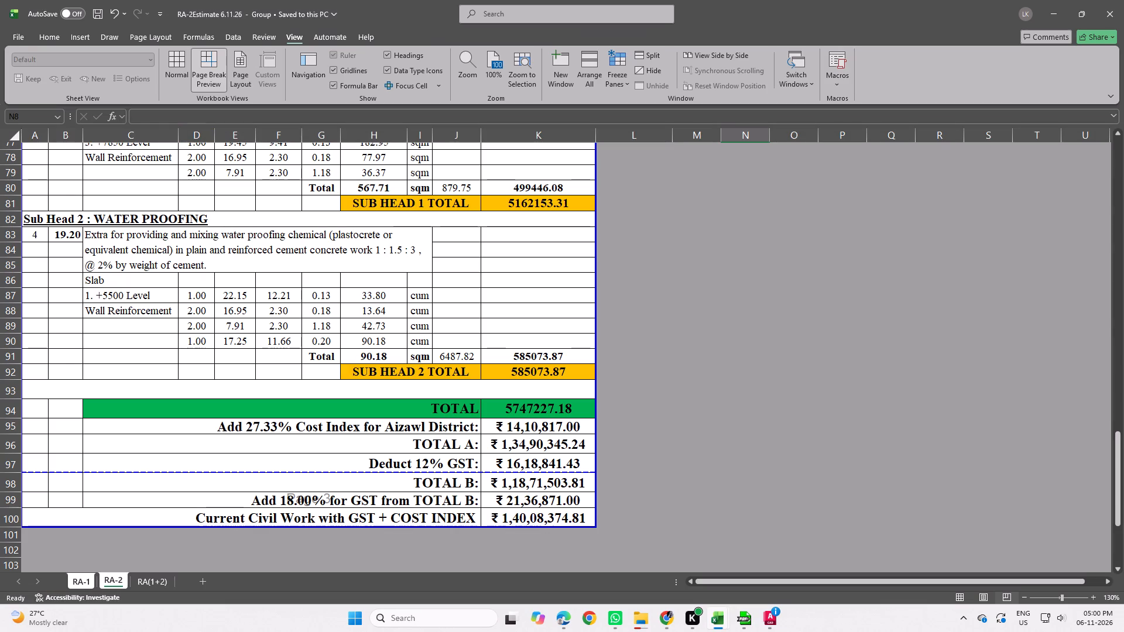
Save the workbook as RA Estimate 6.11.26 in the Clear Sump folder, replacing the existing file of that name.
key(F12)
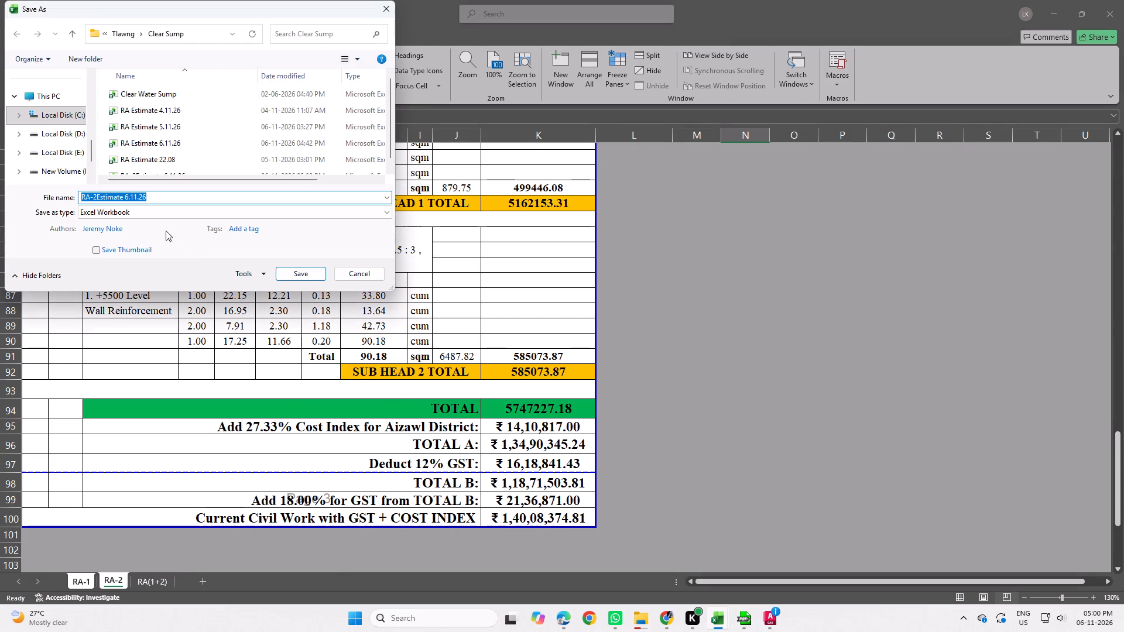
click(97, 195)
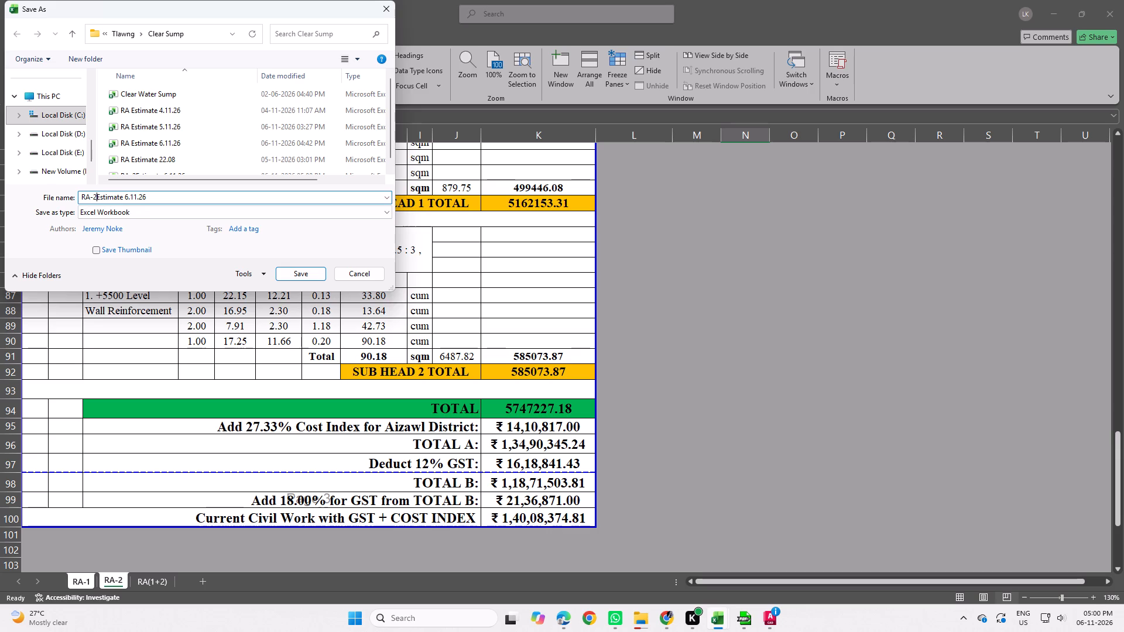
key(BackSpace)
key(BackSpace)
key(BackSpace)
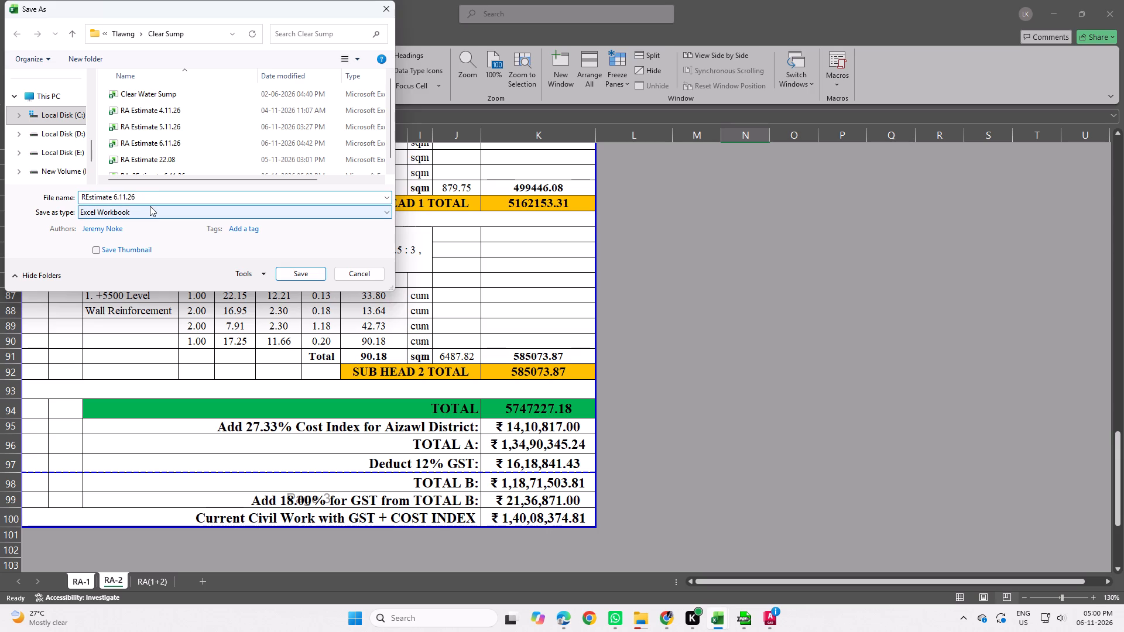
text(A)
key(space)
click(309, 276)
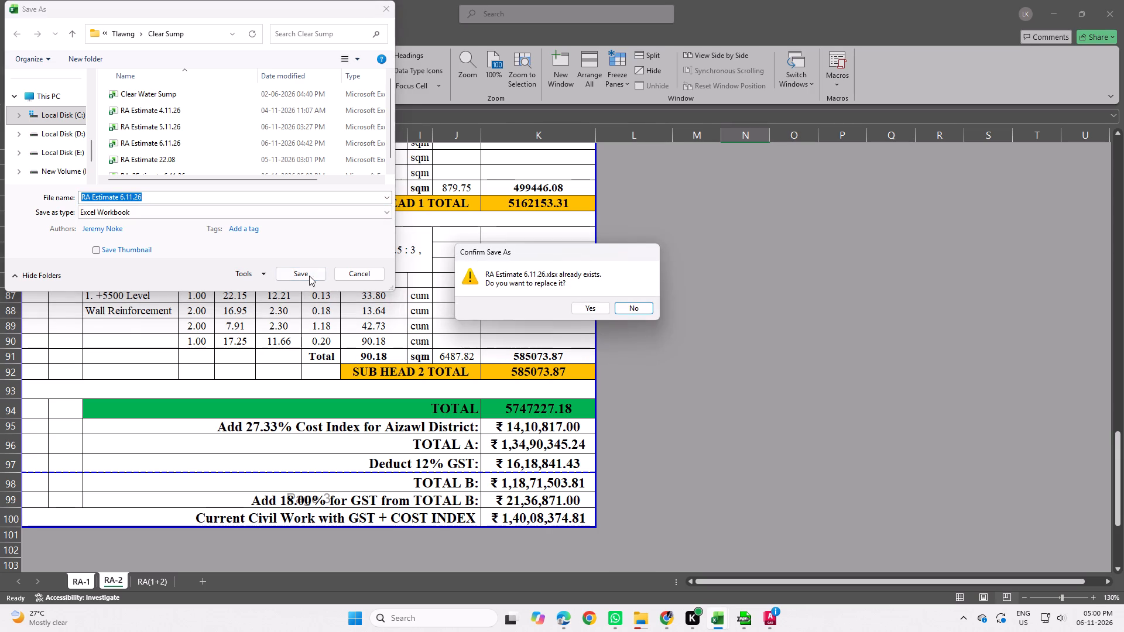
click(583, 307)
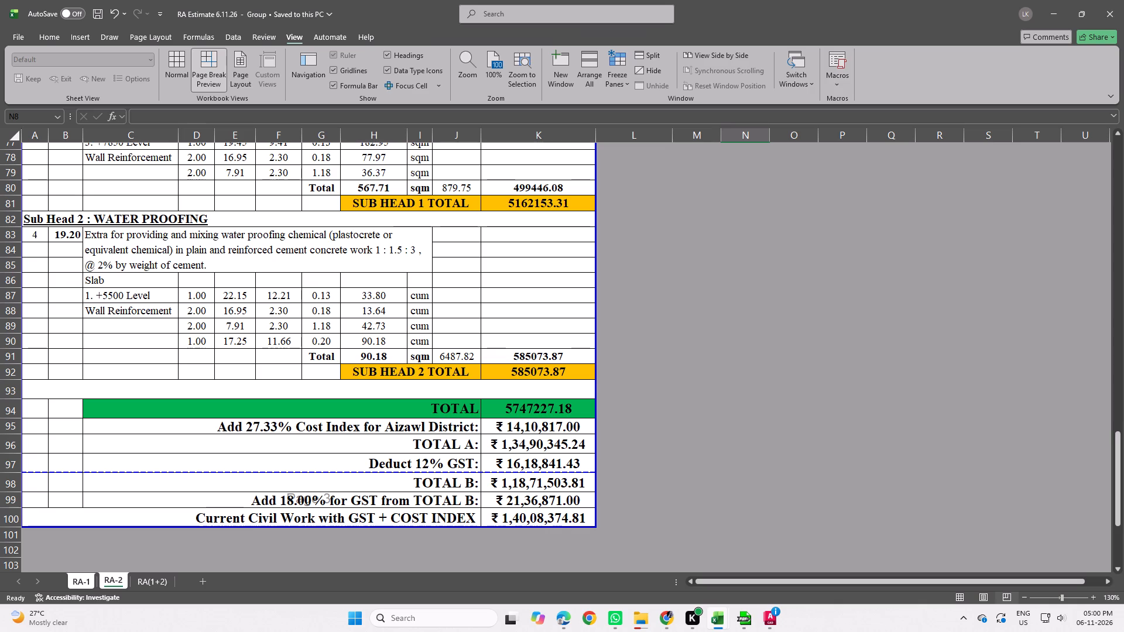
Close the open Excel workbooks one after another, discarding the unsaved changes to Junction improvement at Ramrikawn 5.11.26.
click(1111, 18)
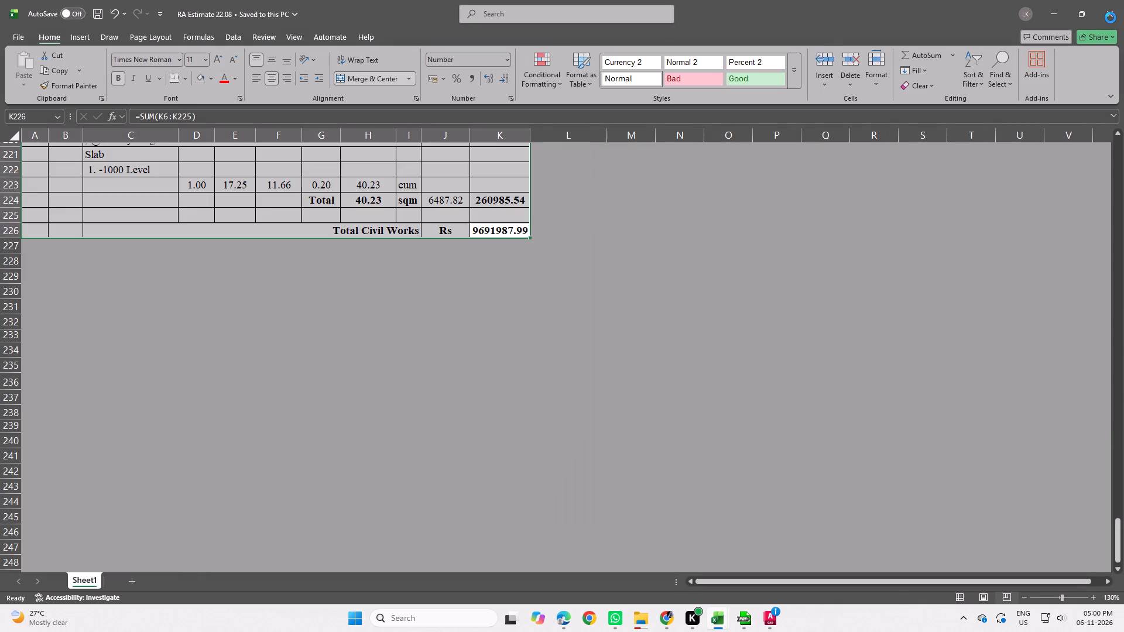
click(1111, 18)
click(1111, 18)
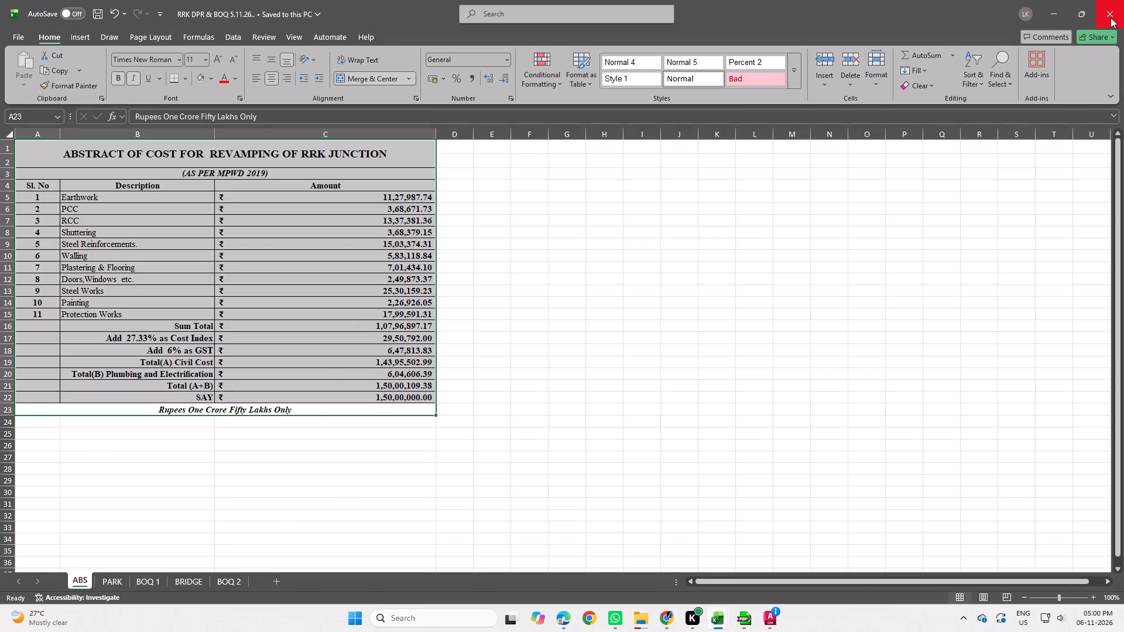
click(1111, 18)
click(1111, 18)
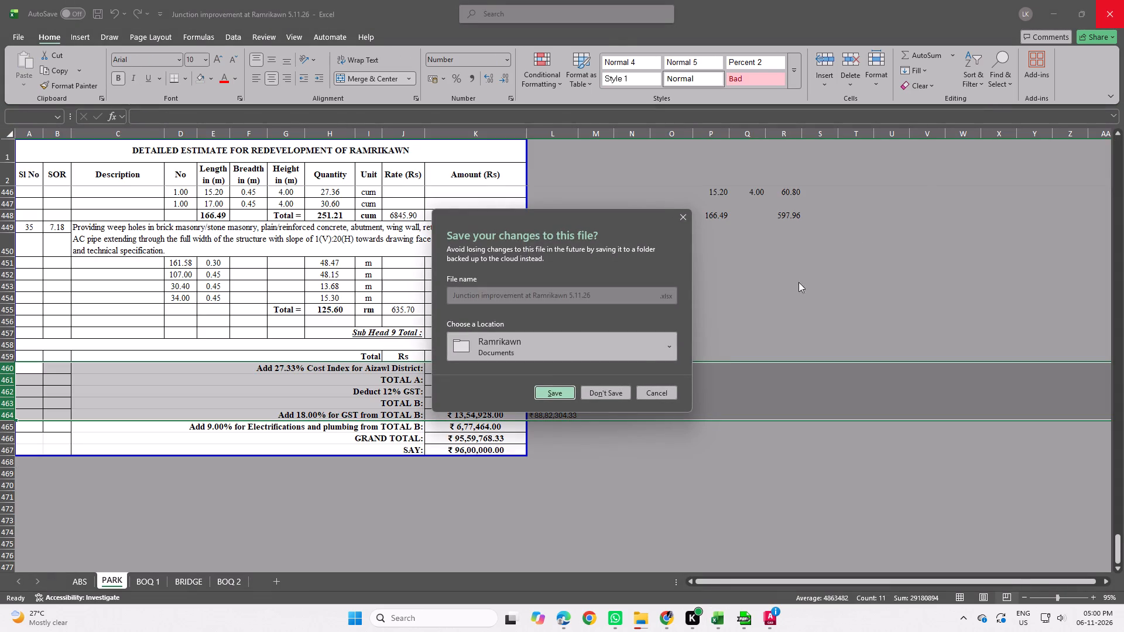
click(608, 391)
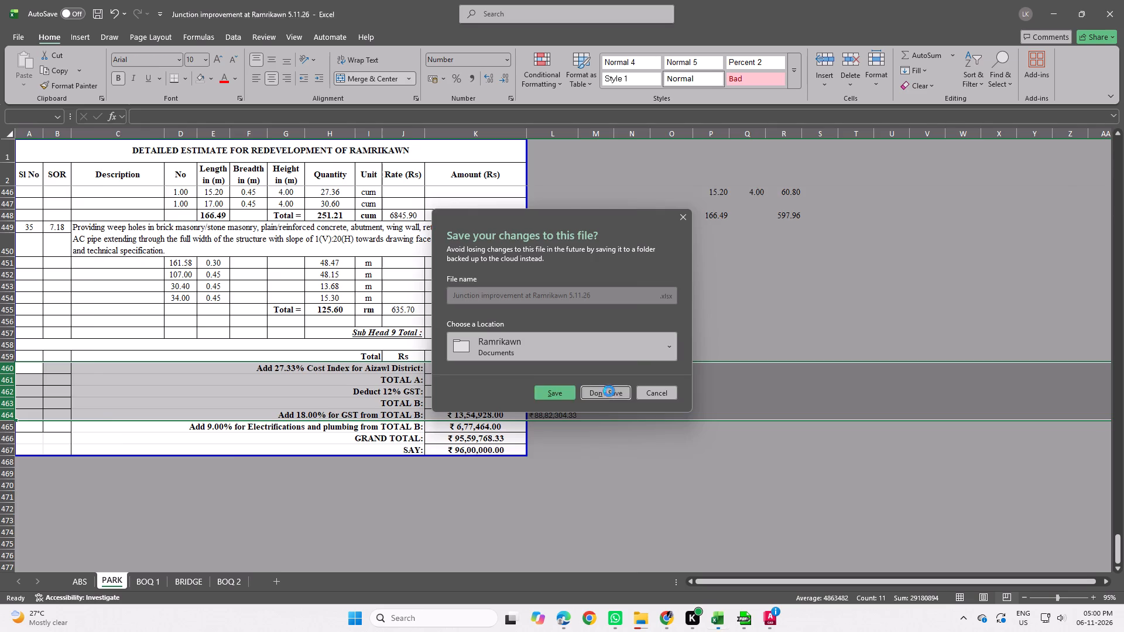
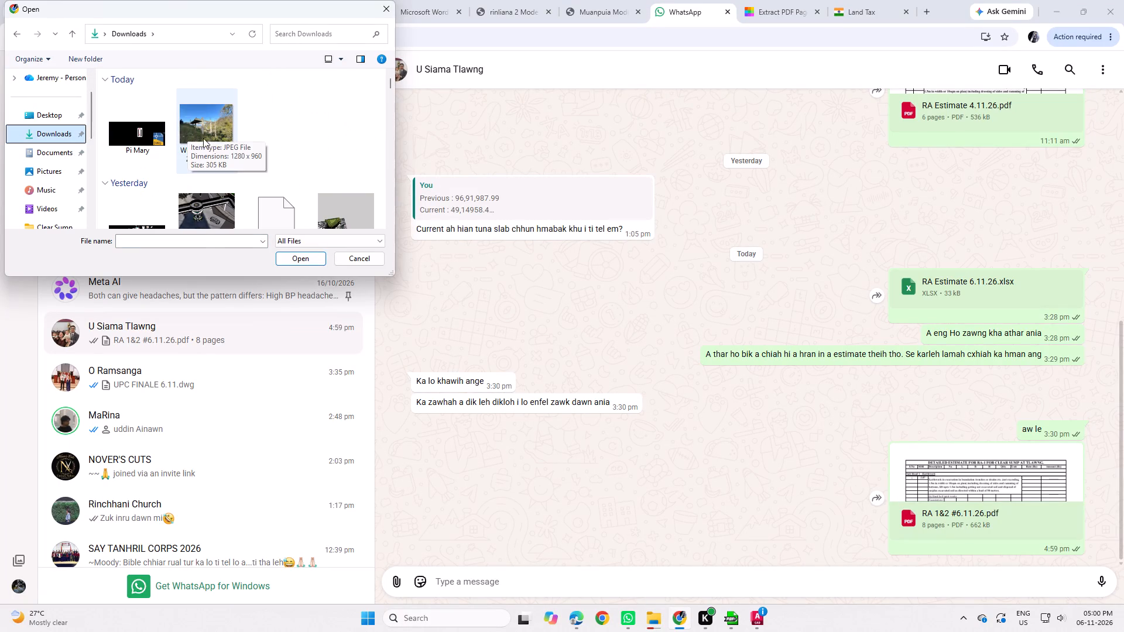
Locate the RA Estimate 6.11.26 workbook among the recent files in Home to attach it to the open WhatsApp chat.
click(67, 160)
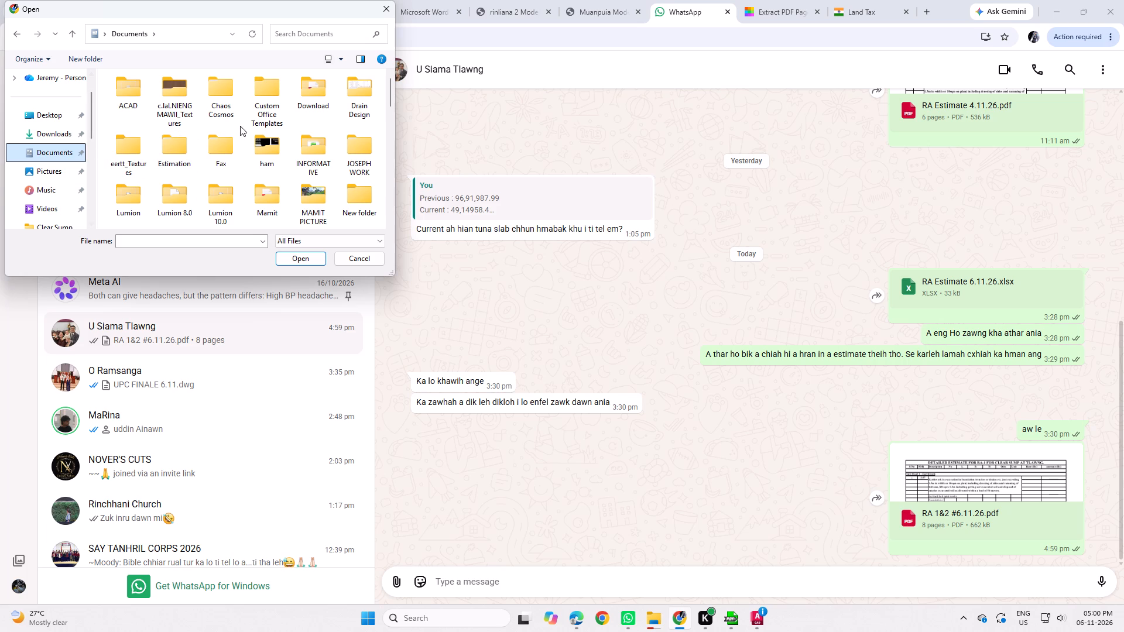
scroll(73, 126, up, 2)
click(59, 78)
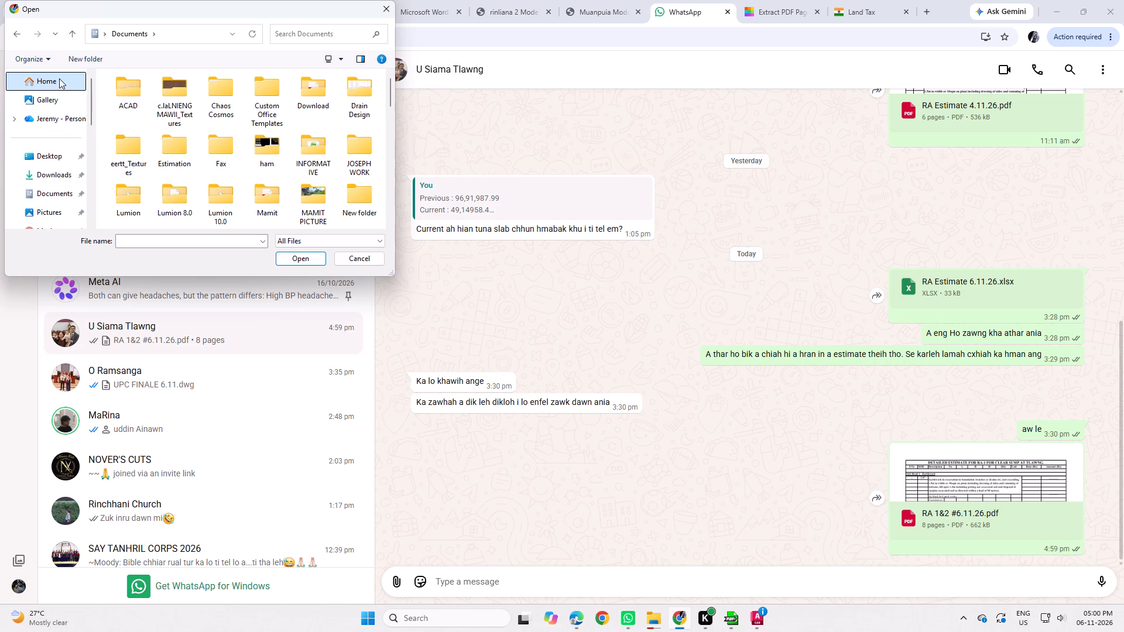
scroll(177, 133, down, 2)
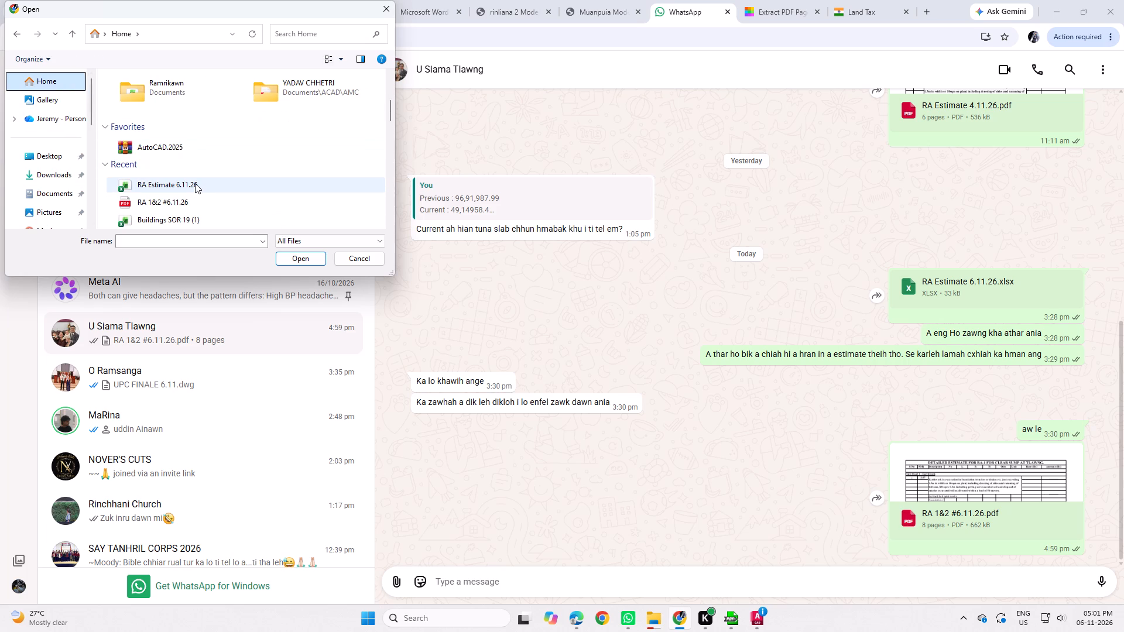